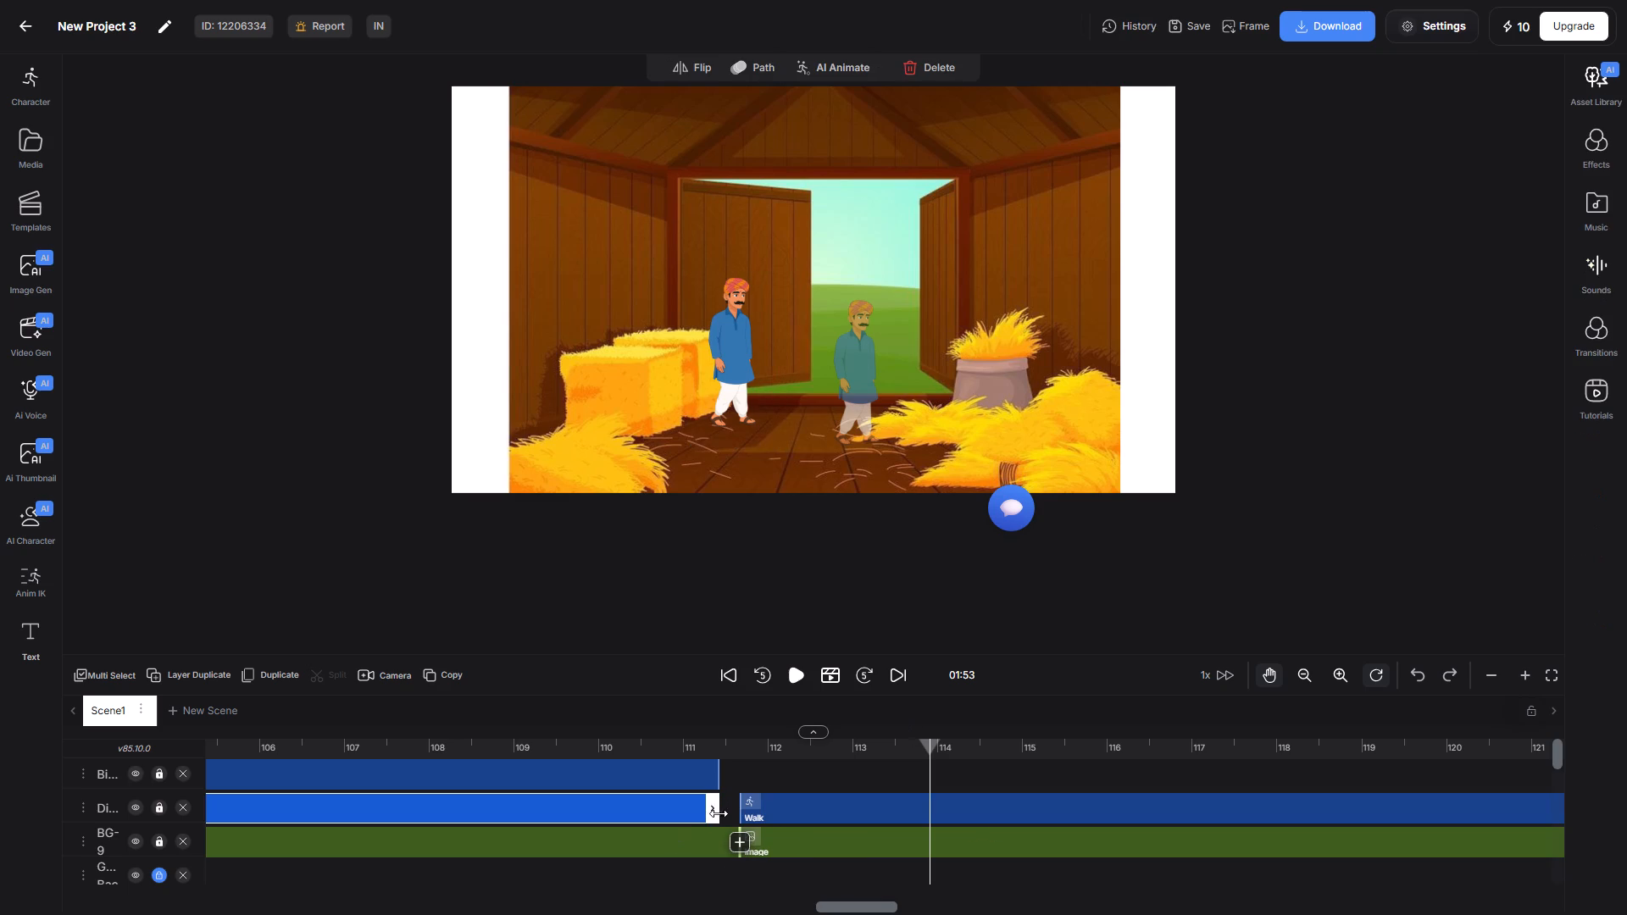
left_click_drag(719, 814, 742, 811)
left_click(719, 775)
left_click_drag(719, 775, 736, 775)
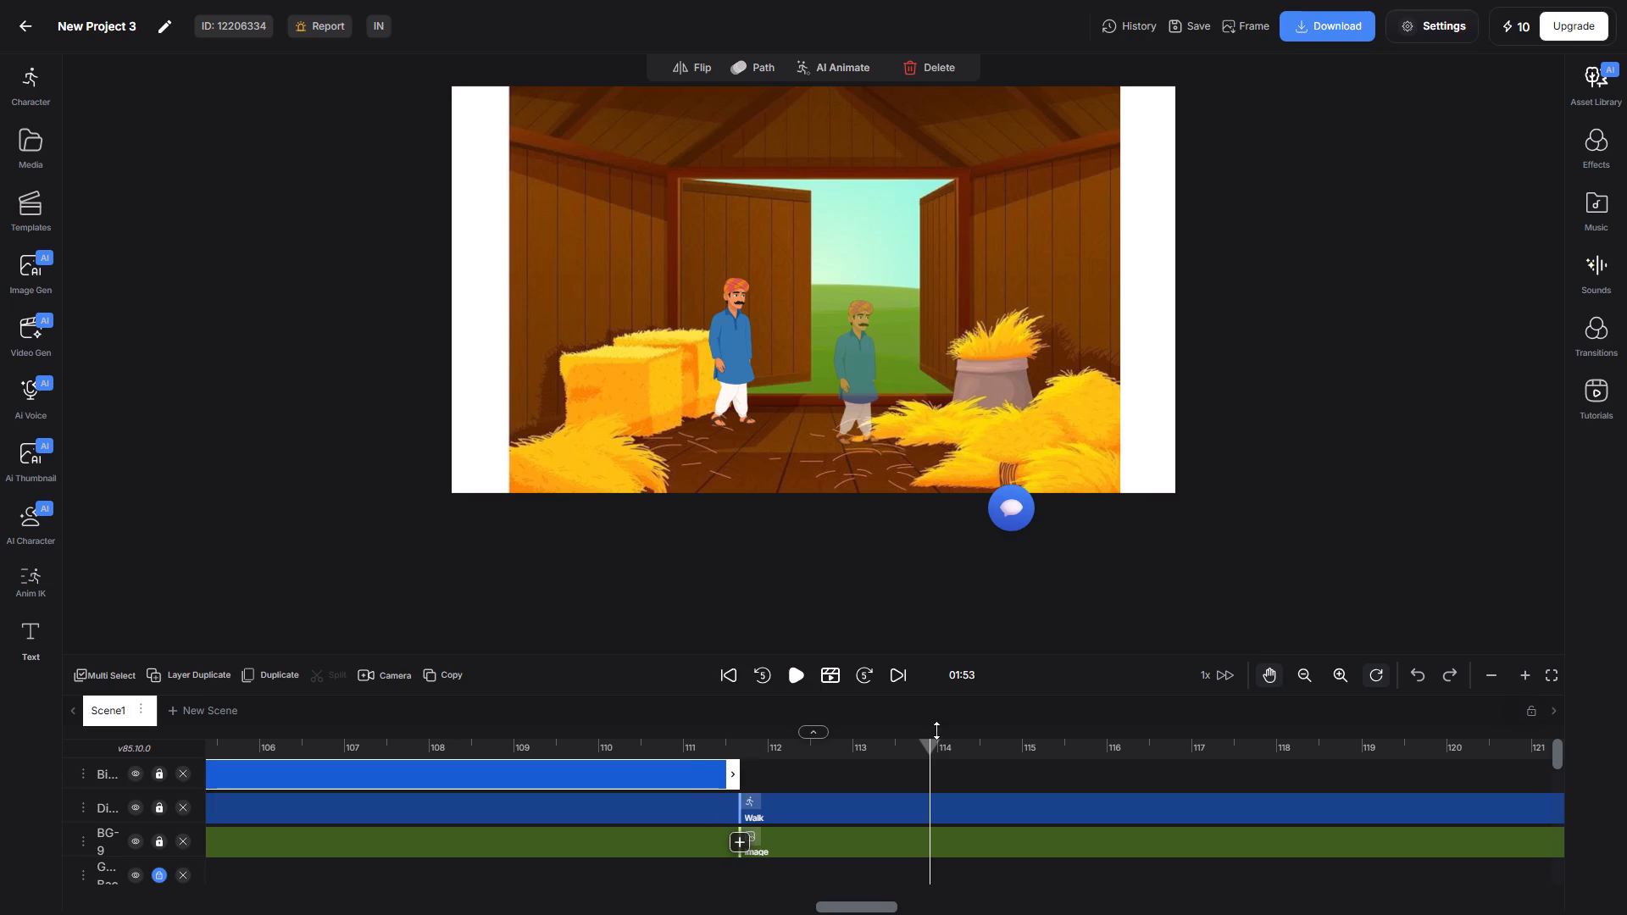
With the playhead at the start of the barn scene, choose Village Man 3 from the character library.
left_click(786, 770)
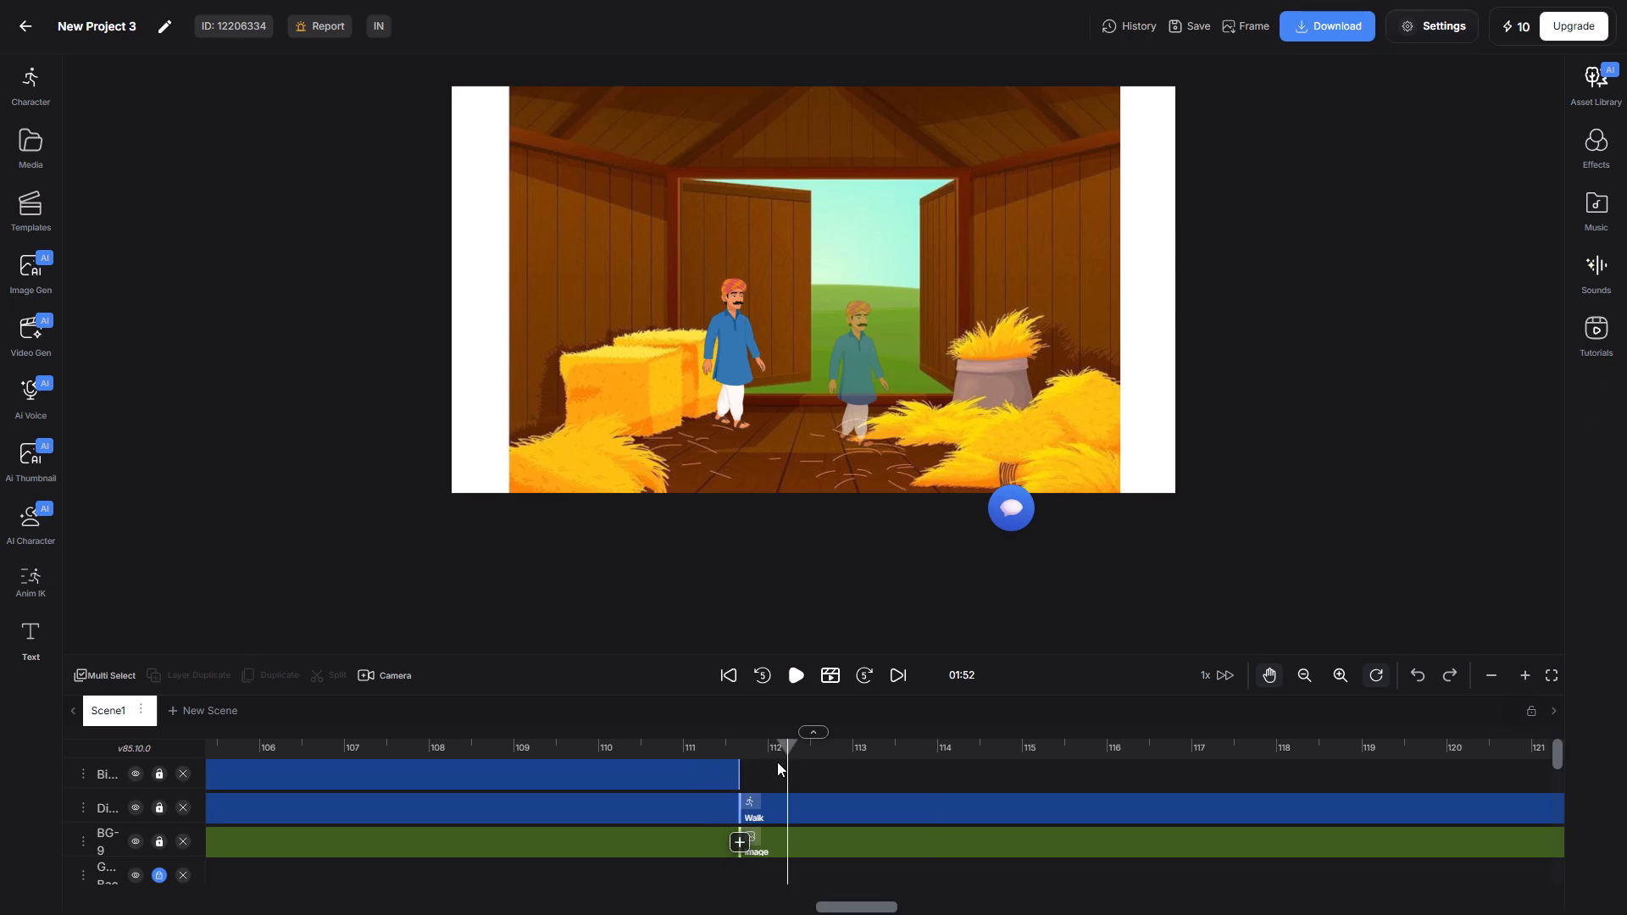
left_click(741, 767)
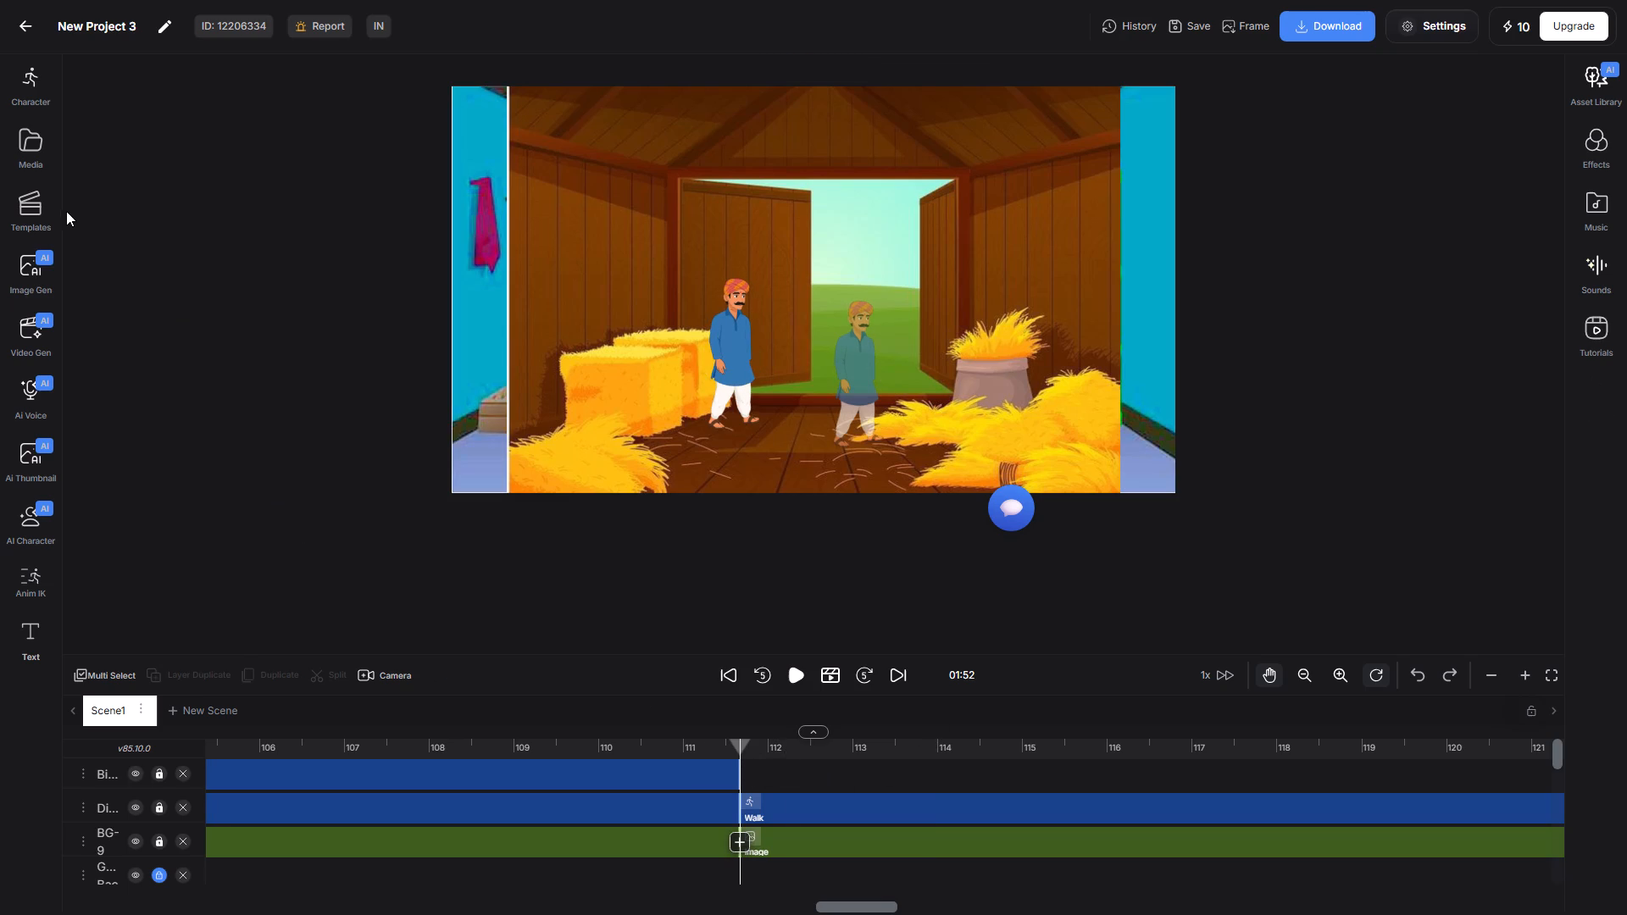
left_click(28, 86)
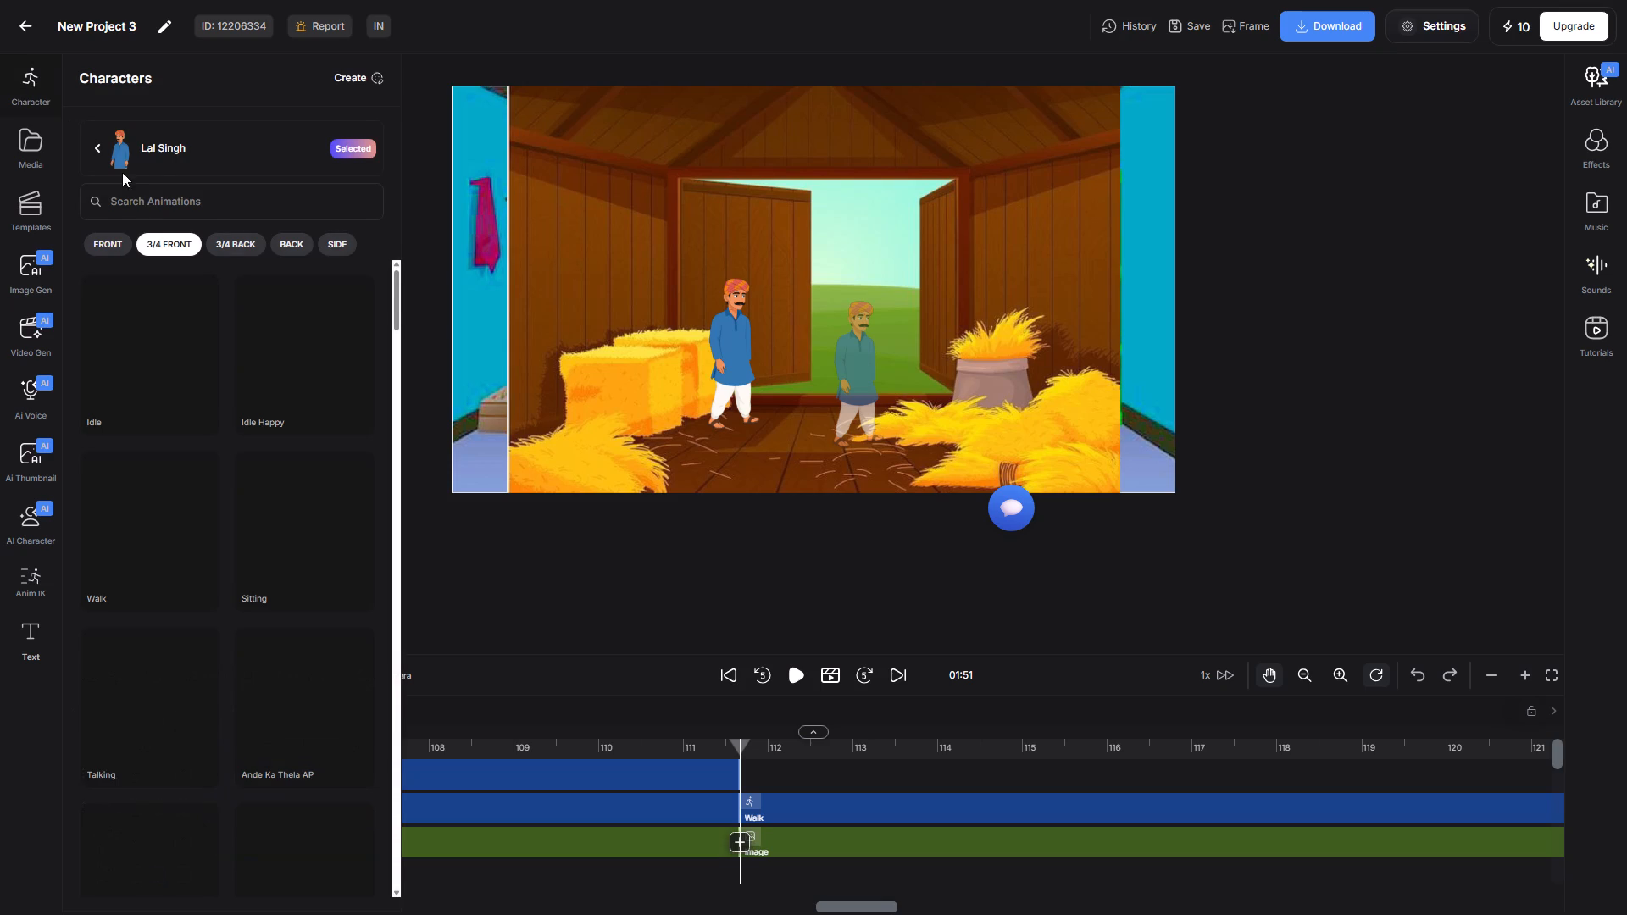
left_click(155, 148)
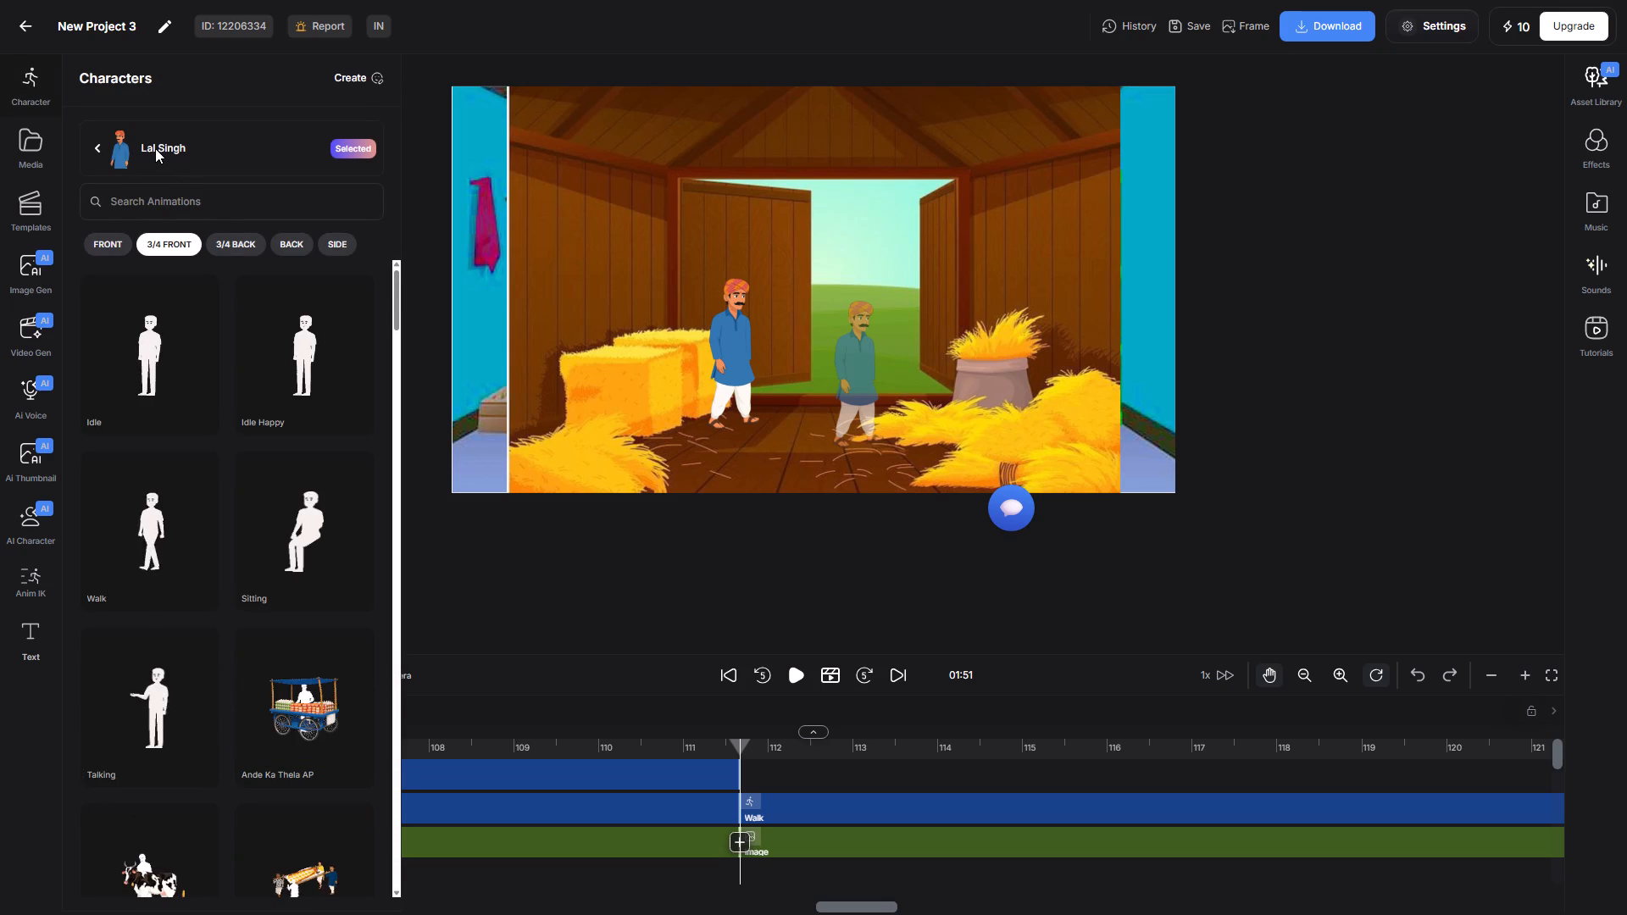
left_click(164, 140)
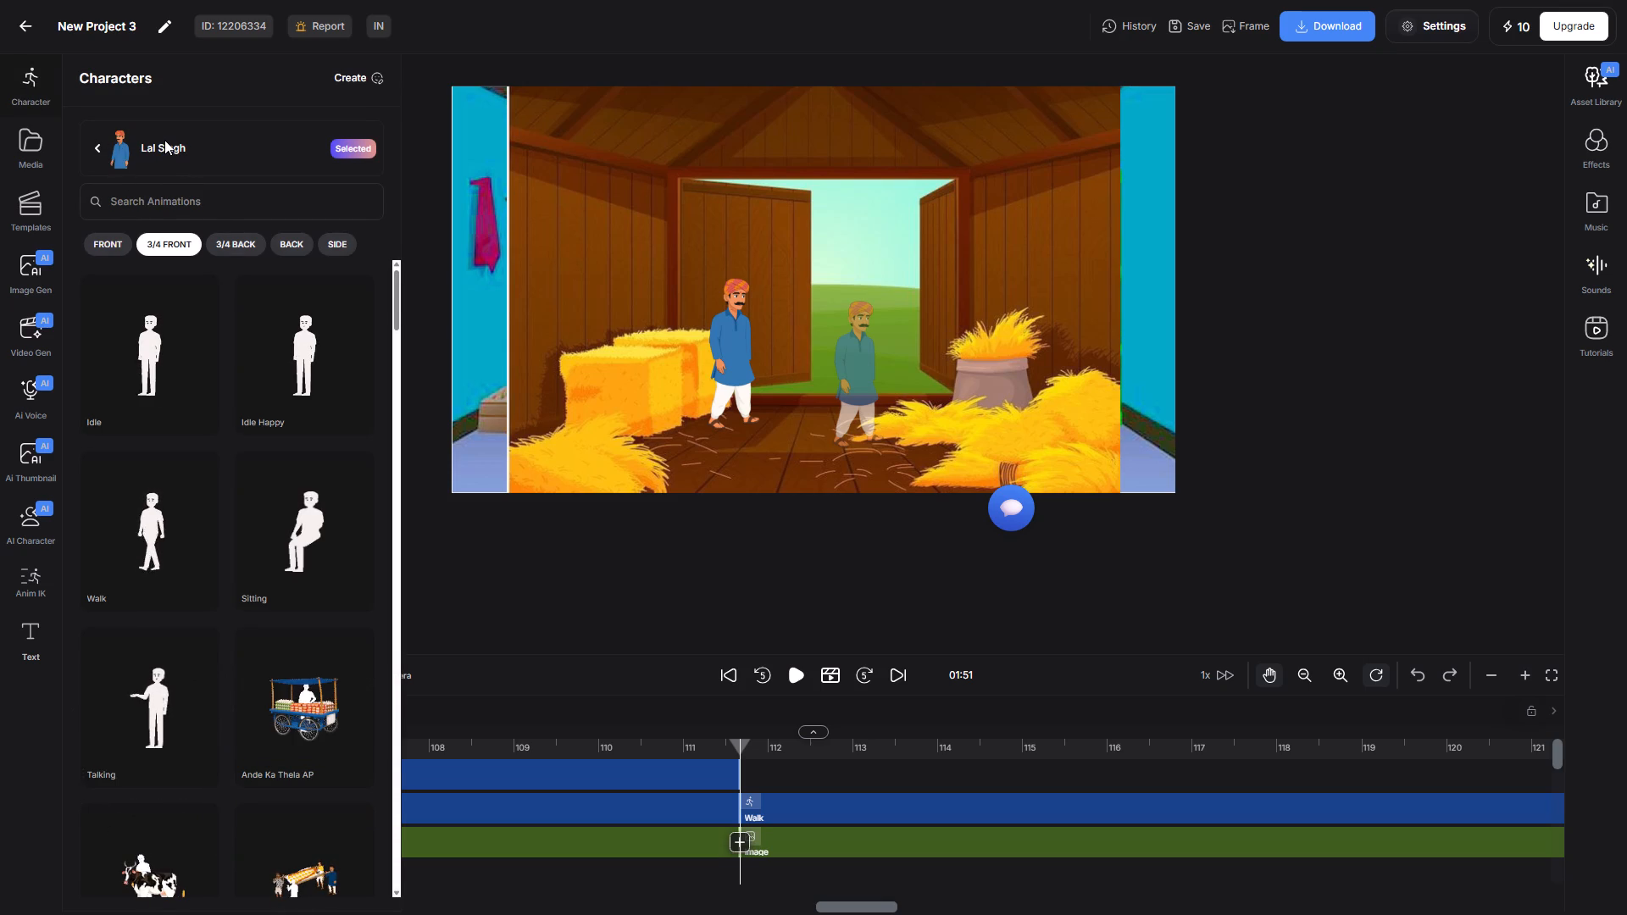
left_click(92, 141)
left_click(103, 148)
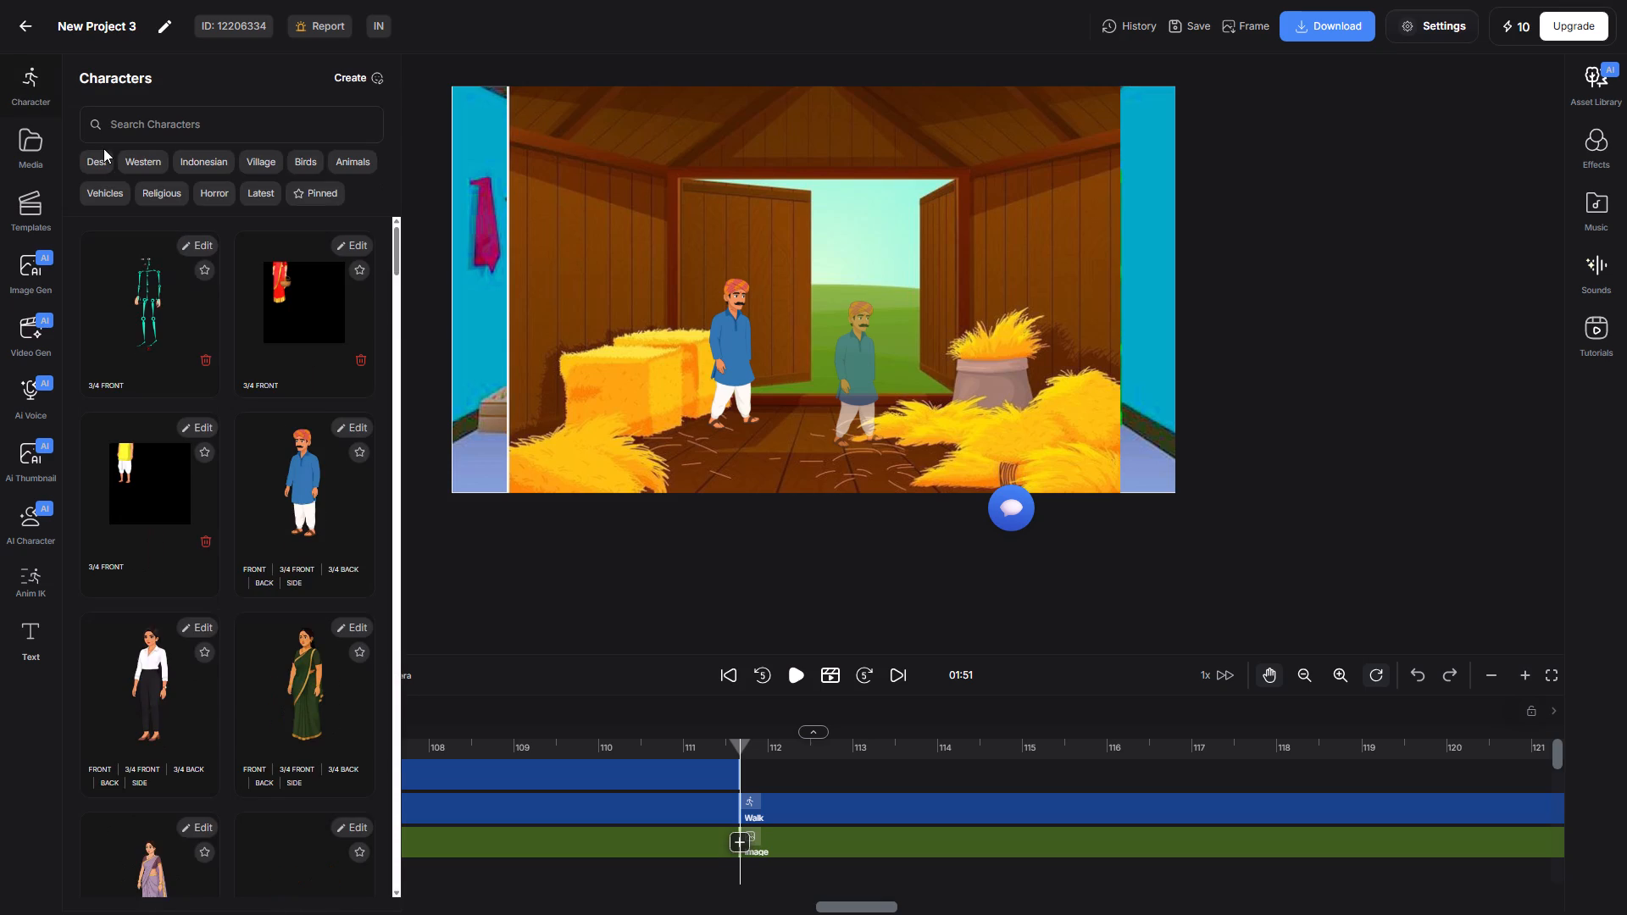
scroll(240, 385, "down", 7)
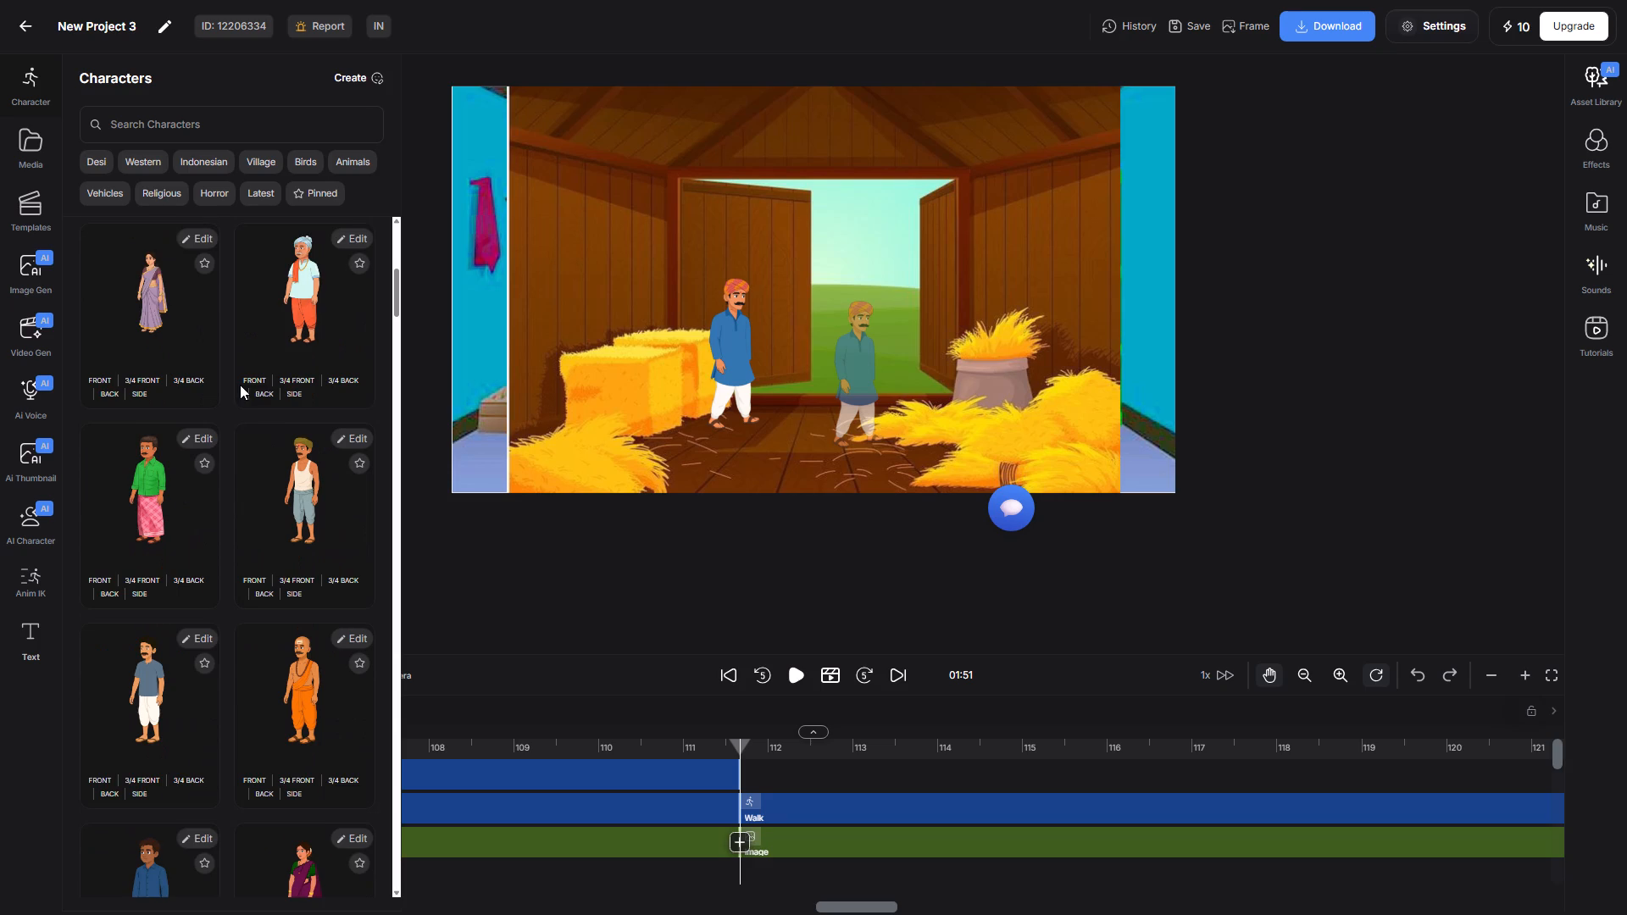
scroll(240, 385, "down", 5)
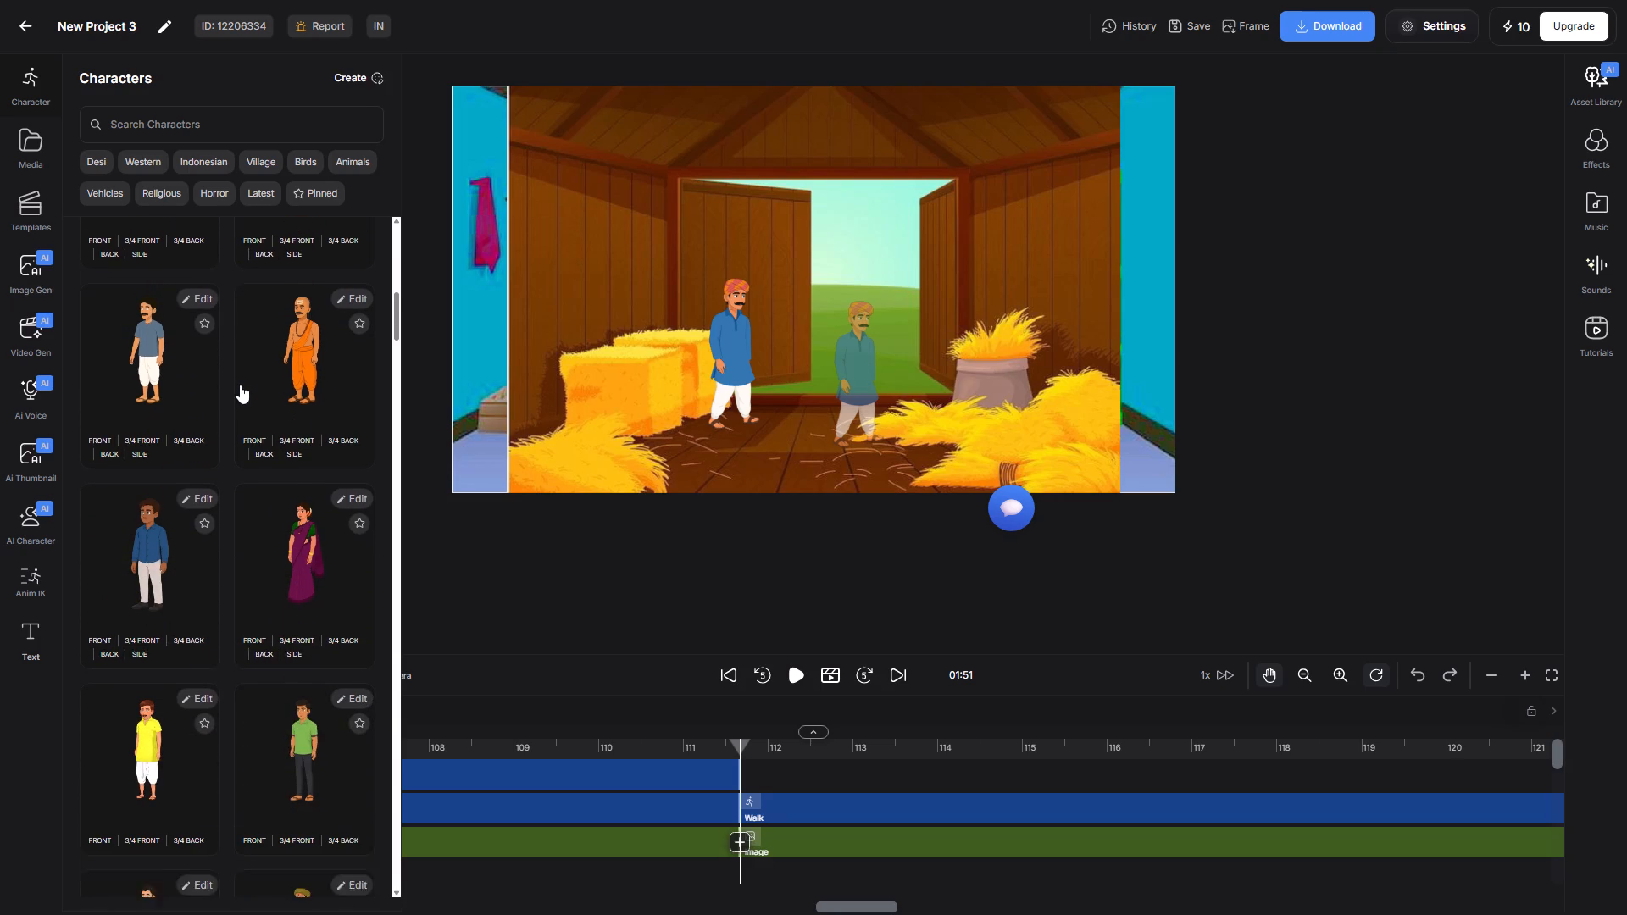
scroll(240, 385, "down", 3)
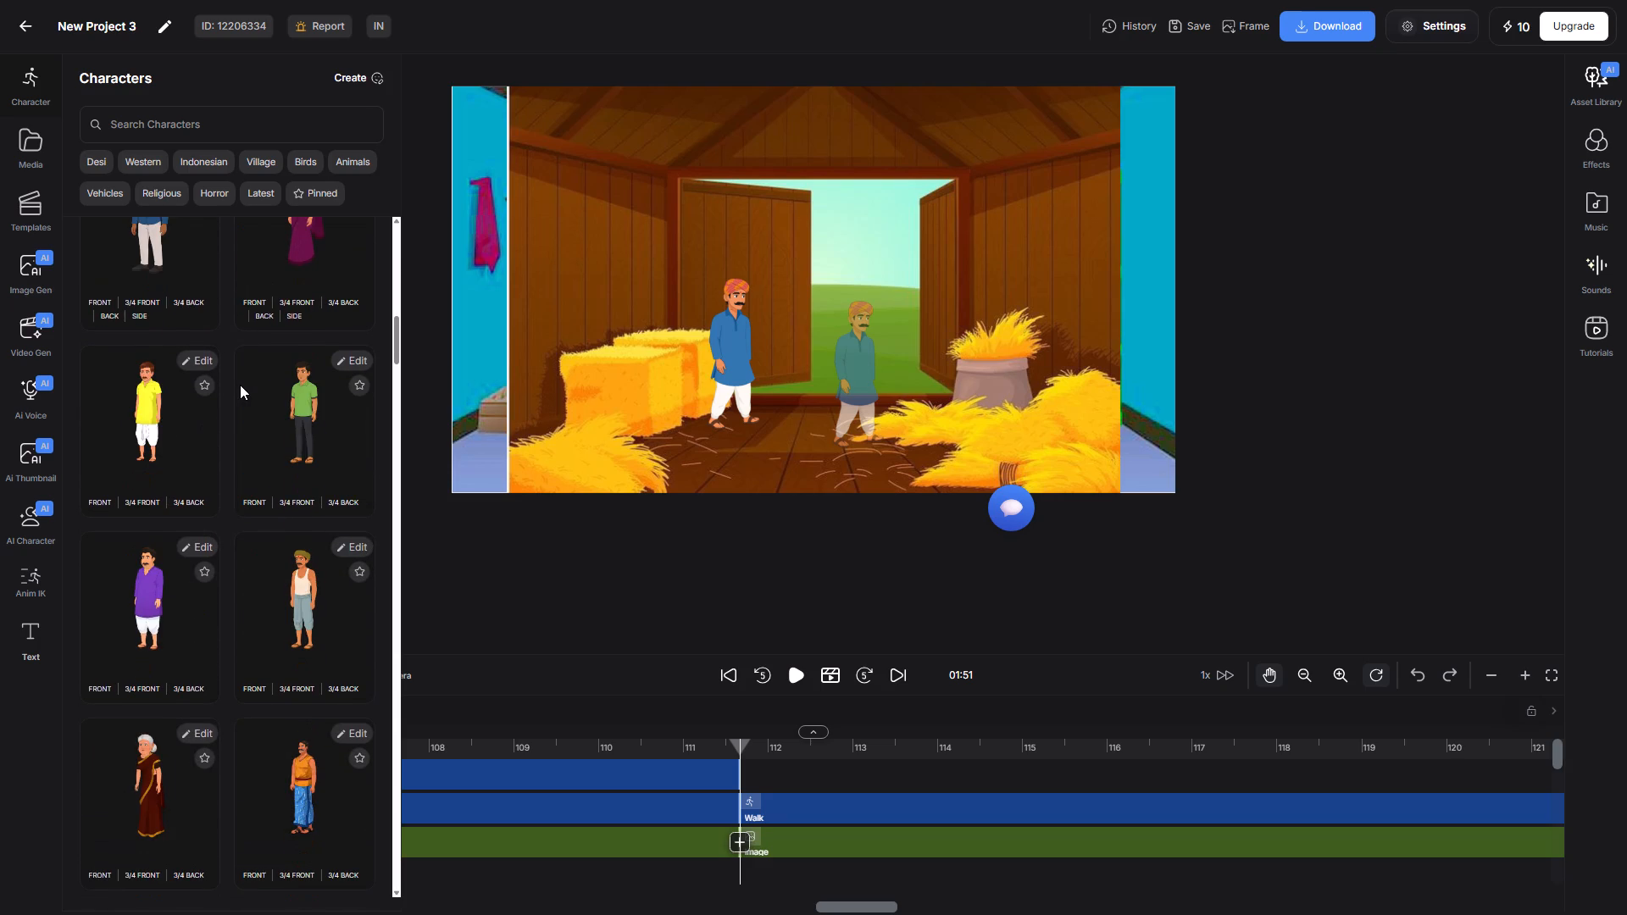
scroll(240, 385, "down", 5)
scroll(240, 385, "up", 3)
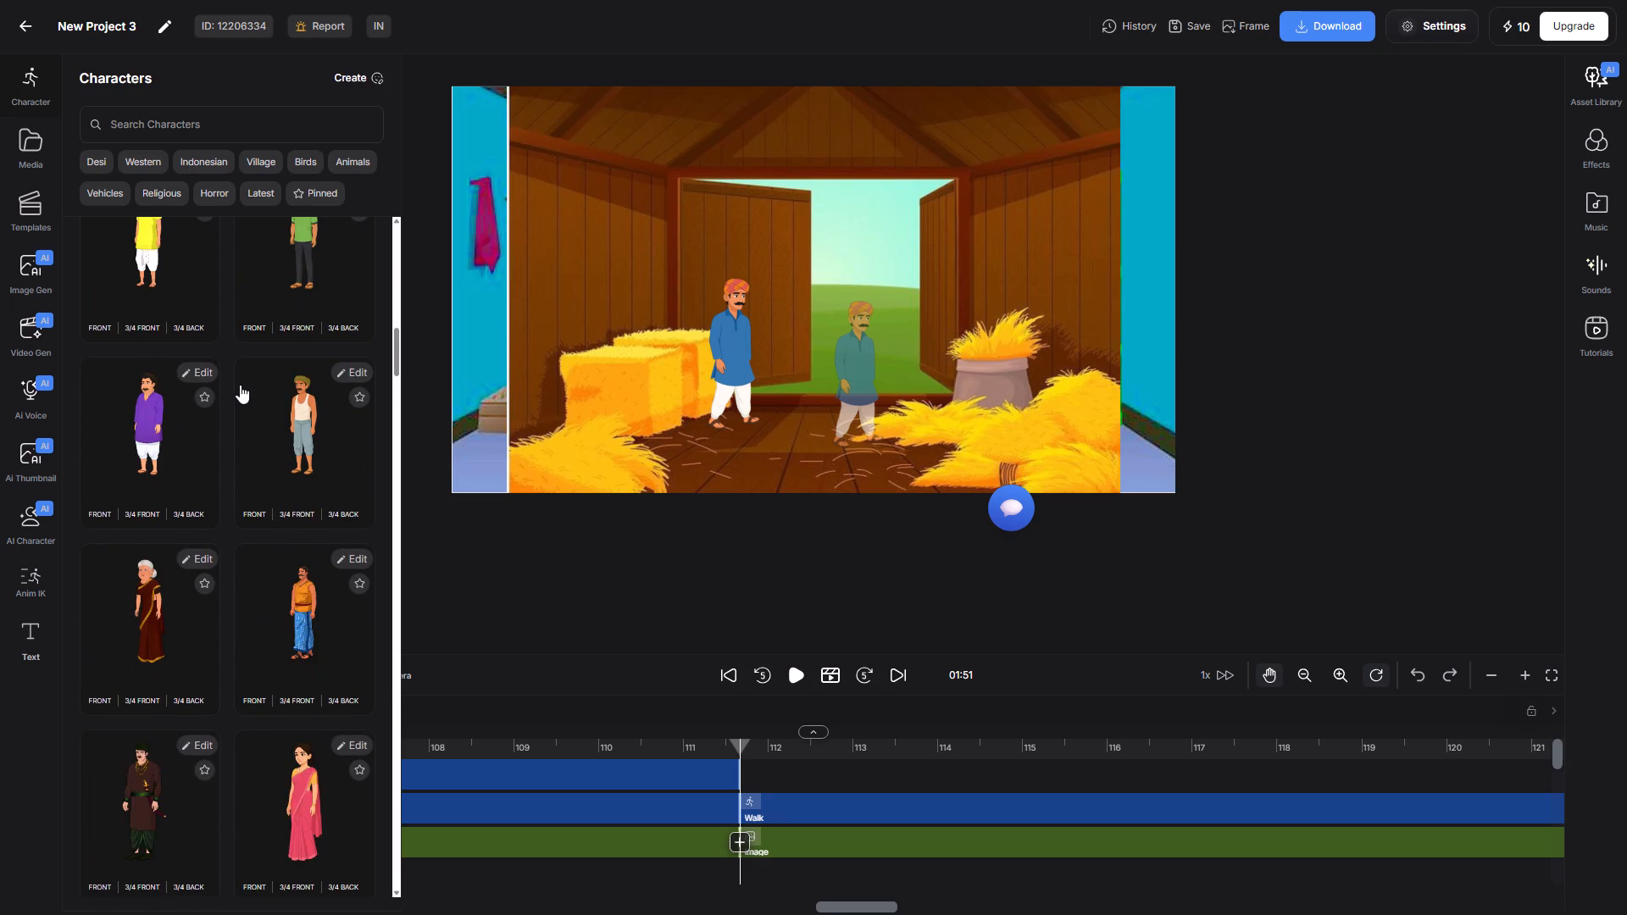
scroll(240, 385, "up", 1)
left_click(169, 493)
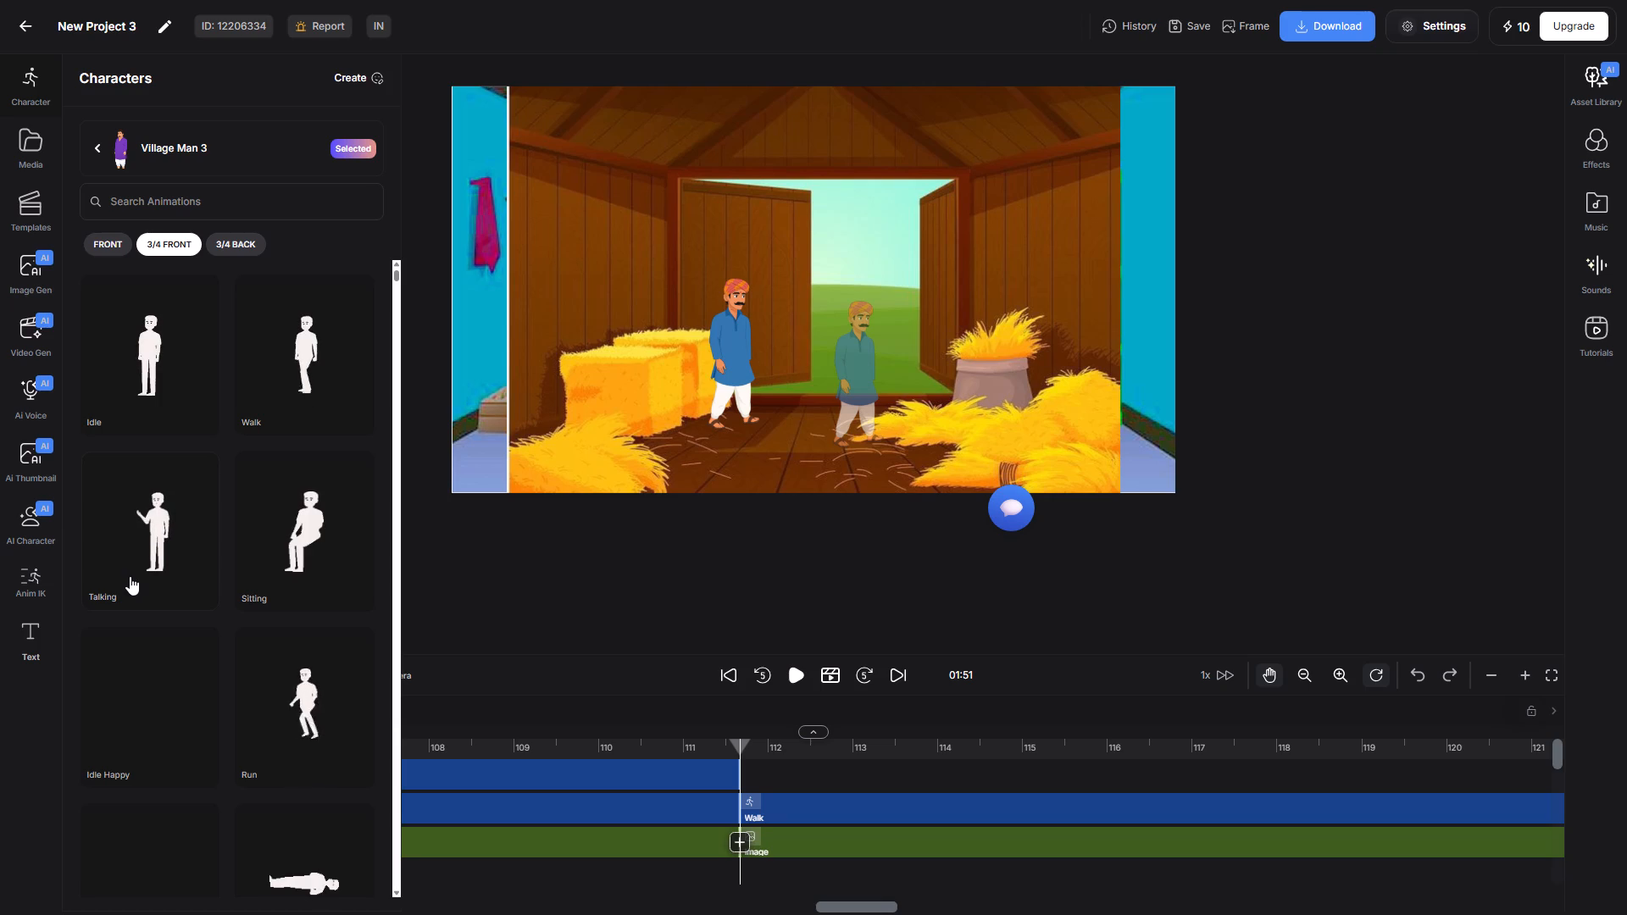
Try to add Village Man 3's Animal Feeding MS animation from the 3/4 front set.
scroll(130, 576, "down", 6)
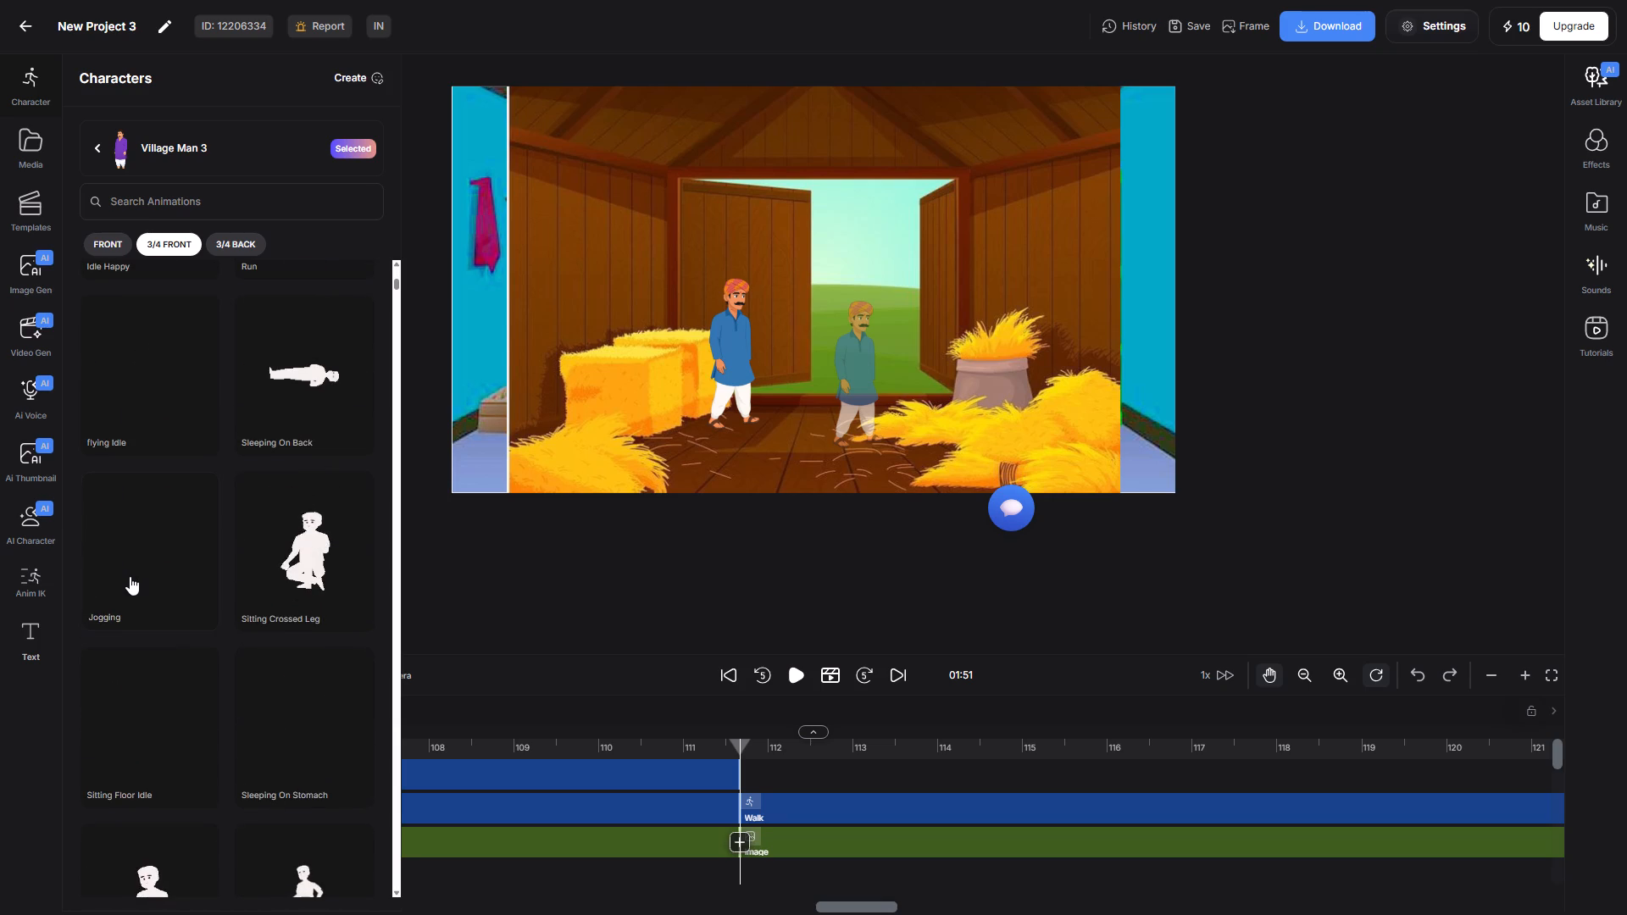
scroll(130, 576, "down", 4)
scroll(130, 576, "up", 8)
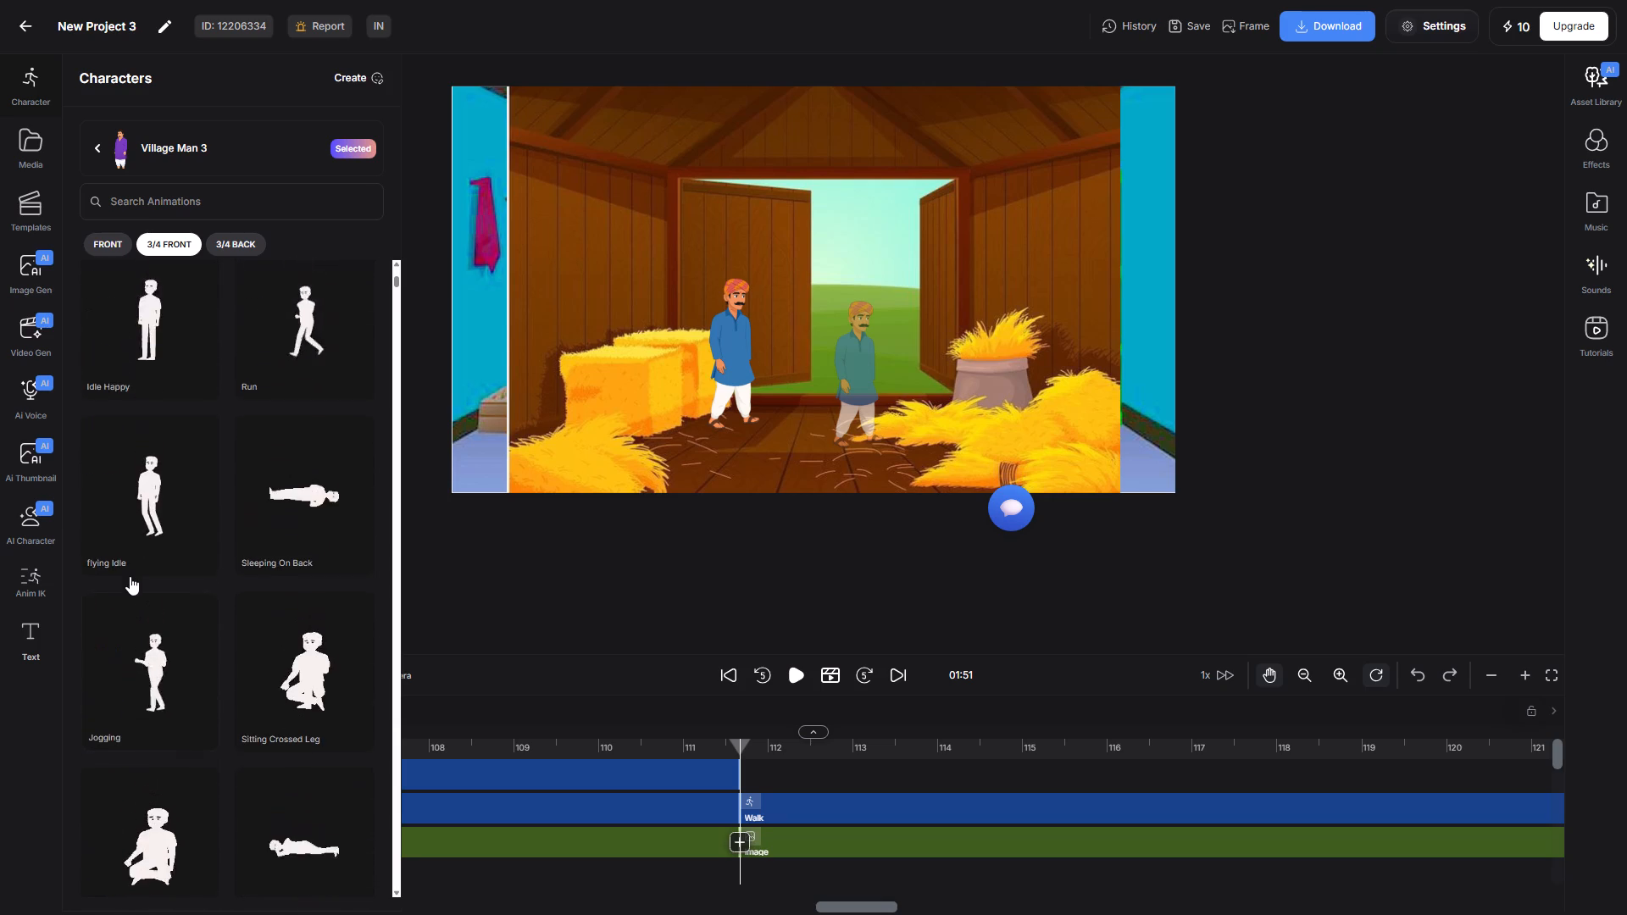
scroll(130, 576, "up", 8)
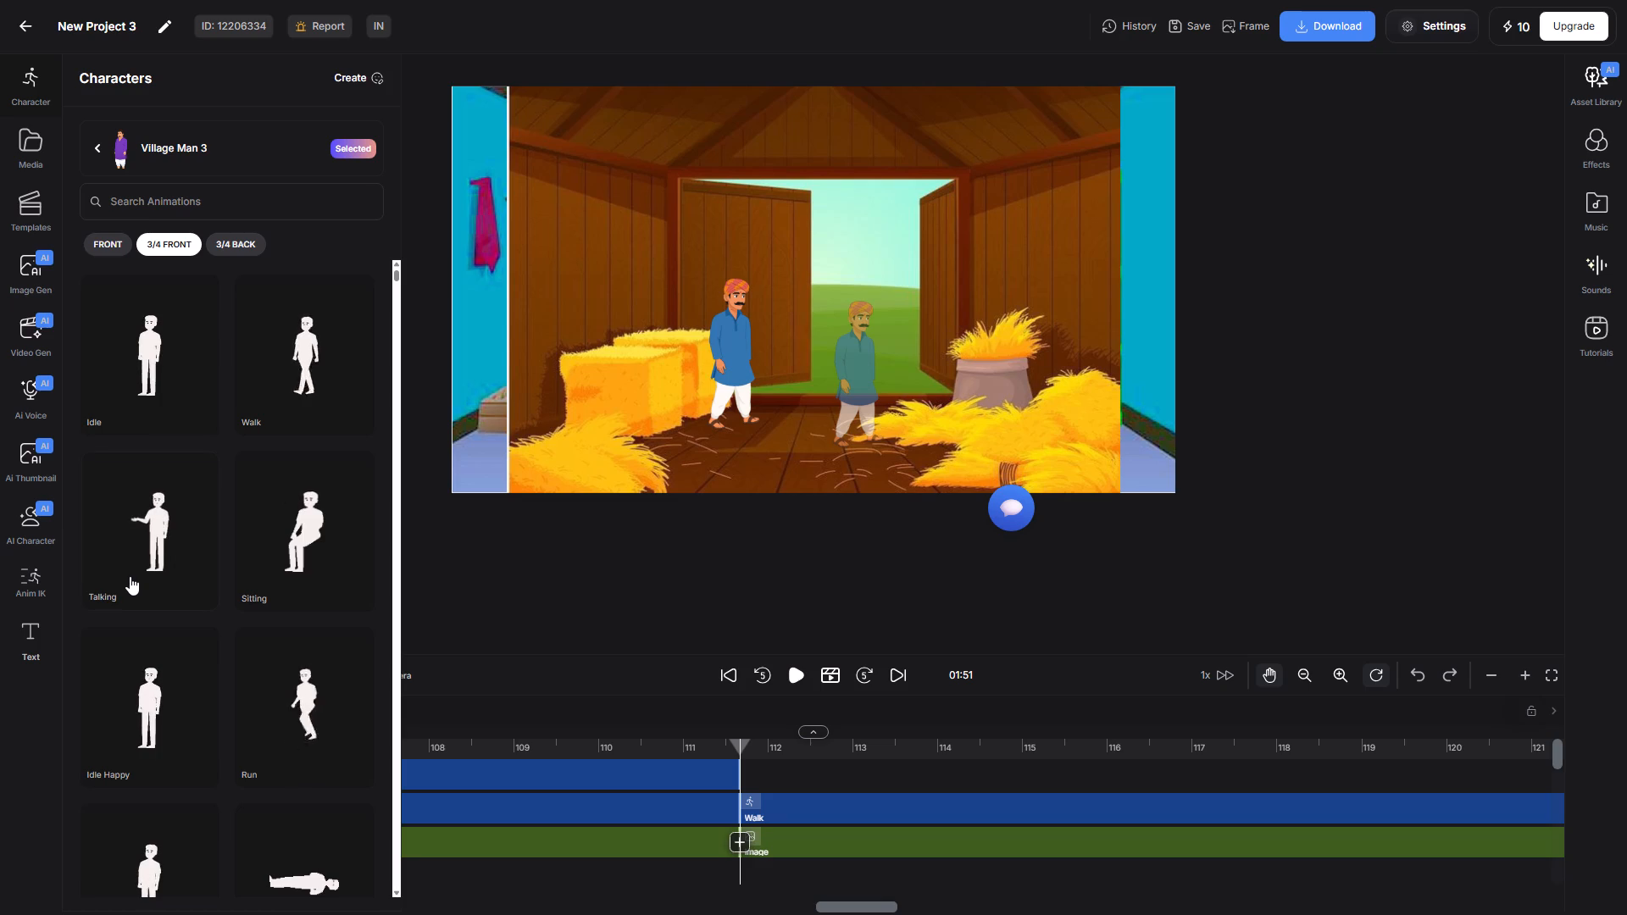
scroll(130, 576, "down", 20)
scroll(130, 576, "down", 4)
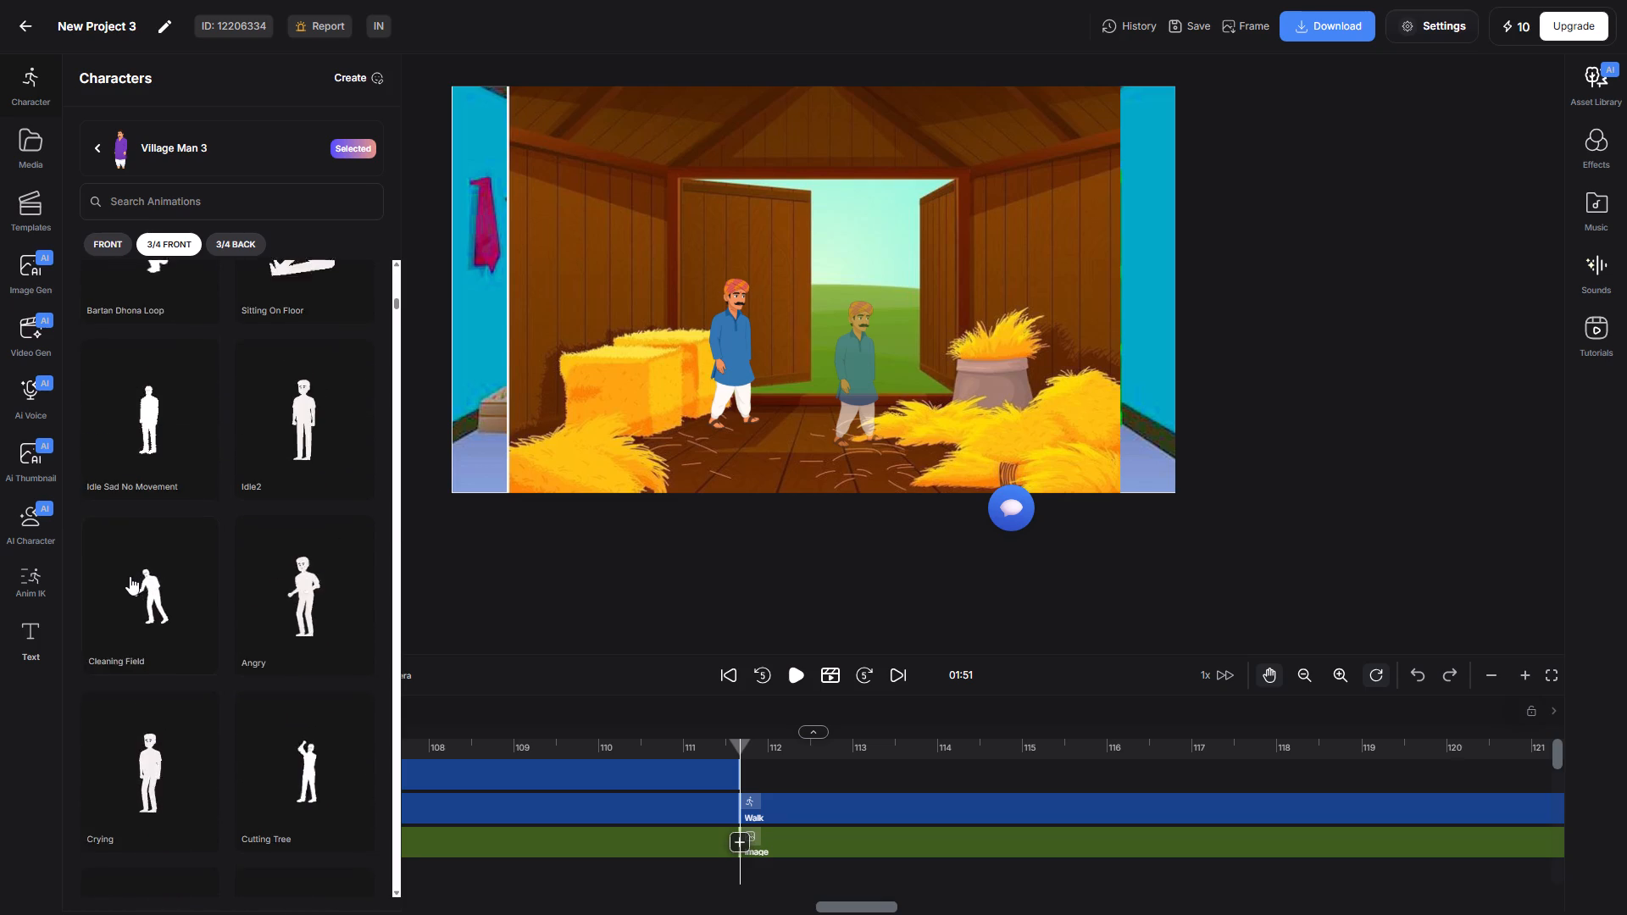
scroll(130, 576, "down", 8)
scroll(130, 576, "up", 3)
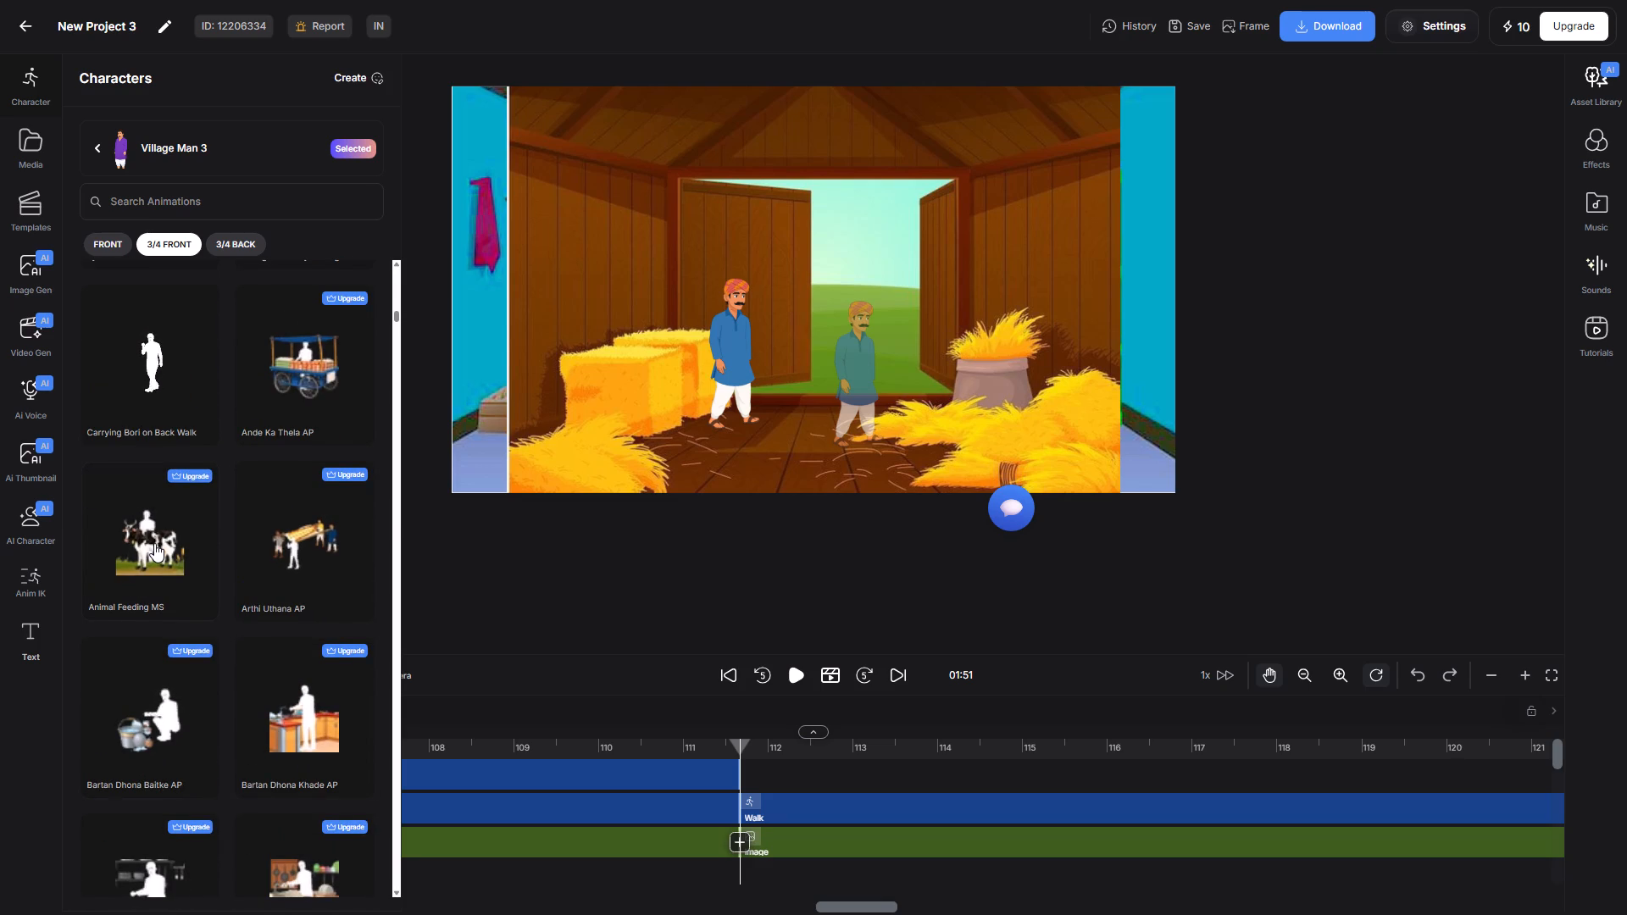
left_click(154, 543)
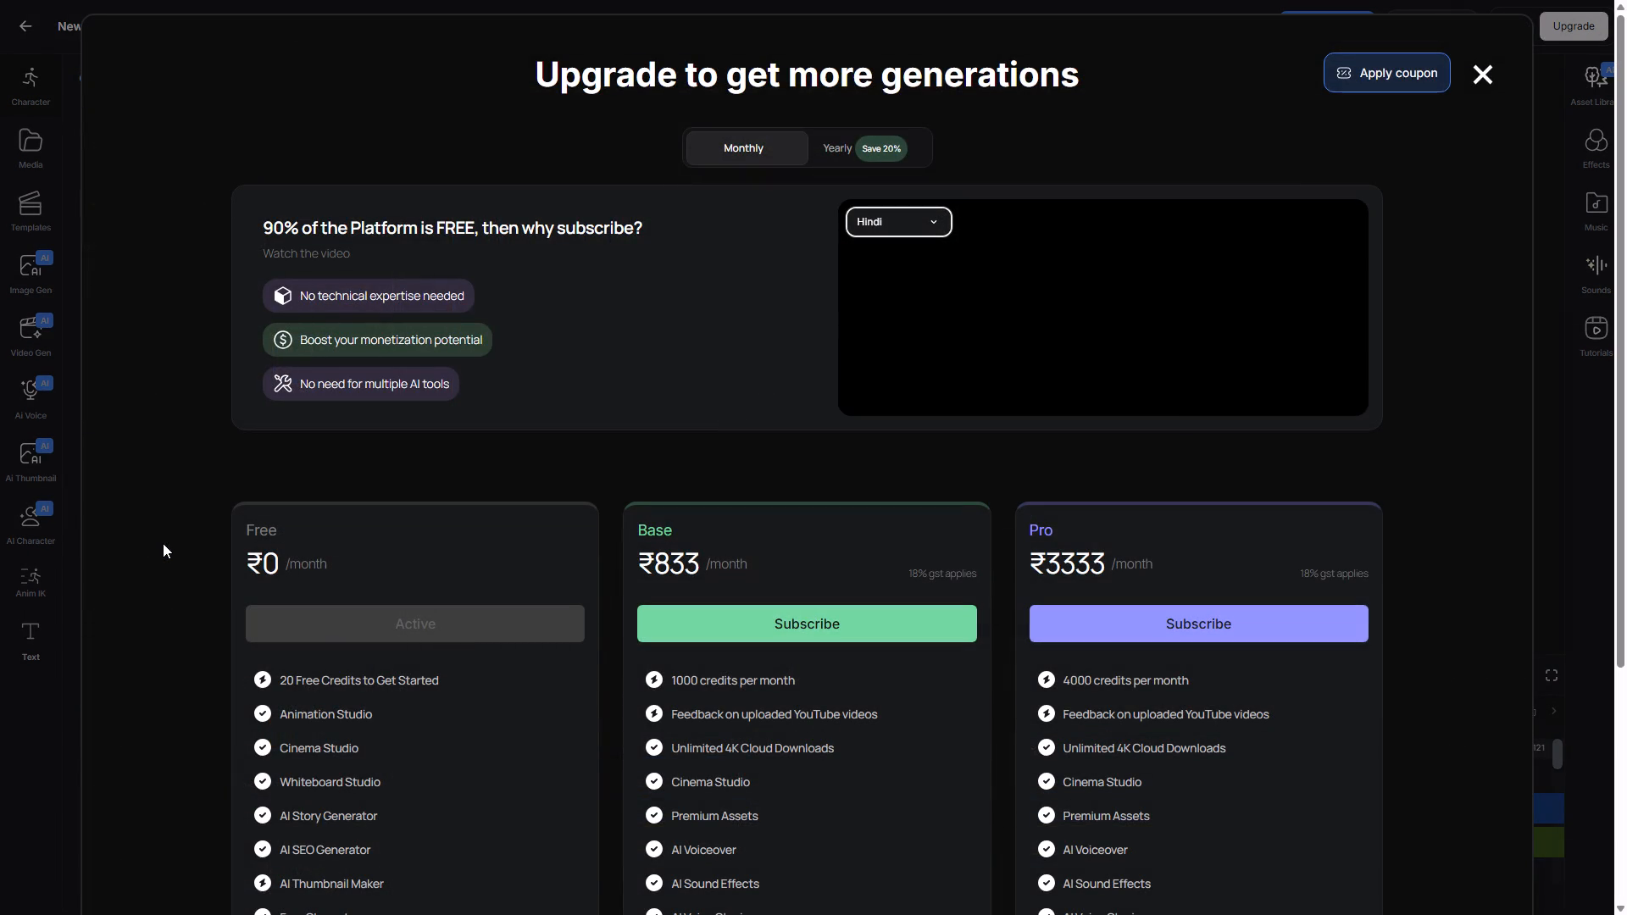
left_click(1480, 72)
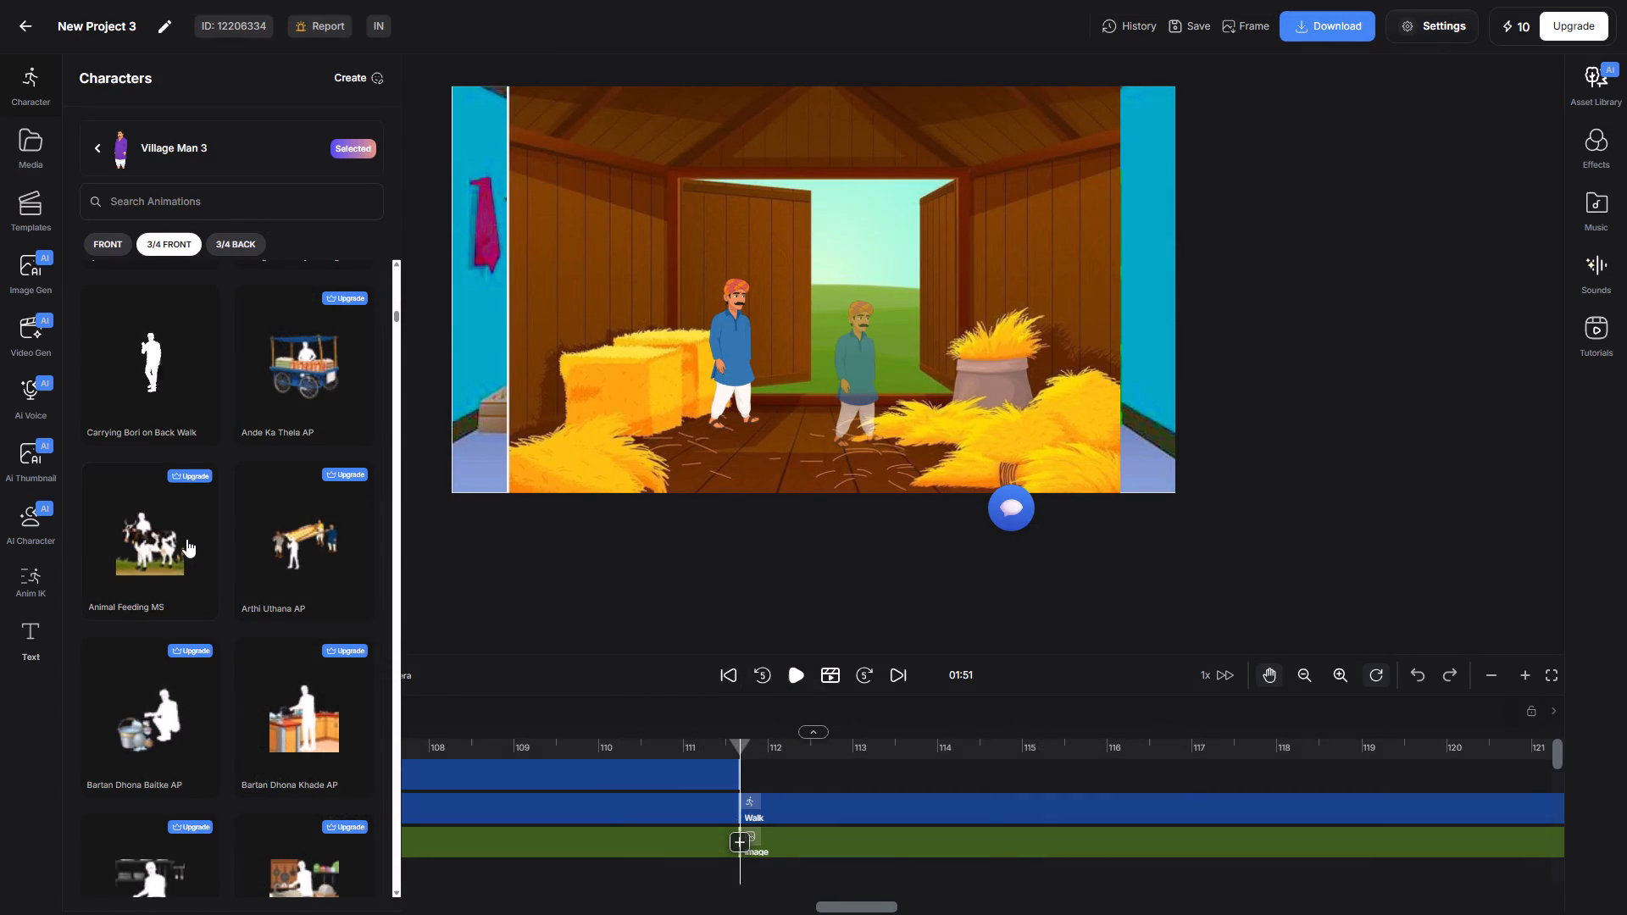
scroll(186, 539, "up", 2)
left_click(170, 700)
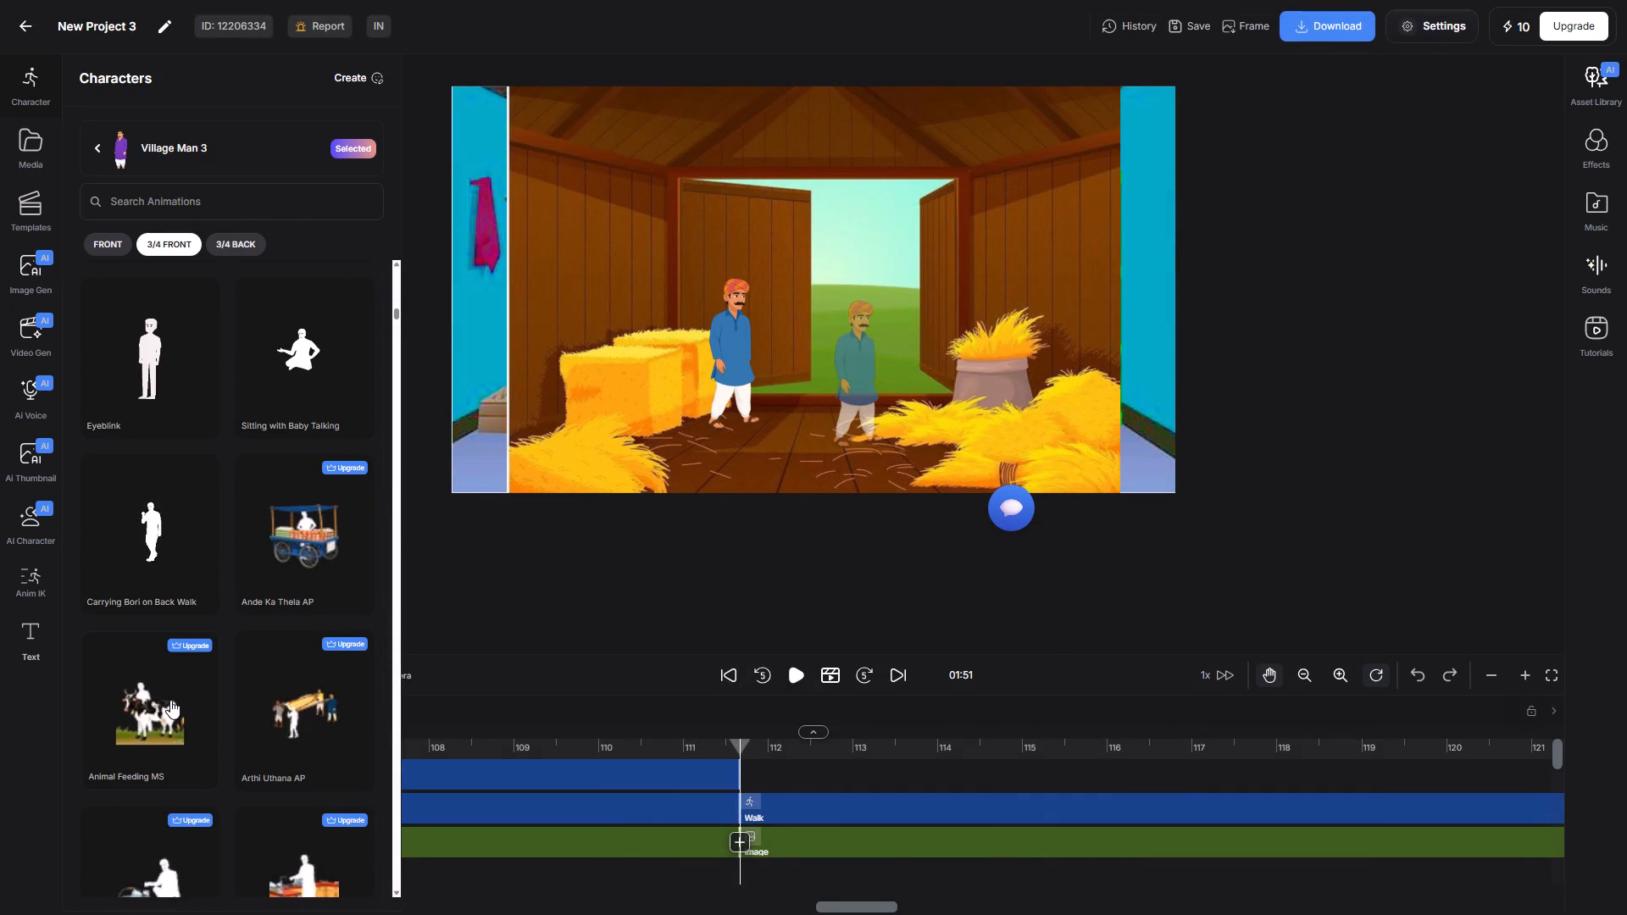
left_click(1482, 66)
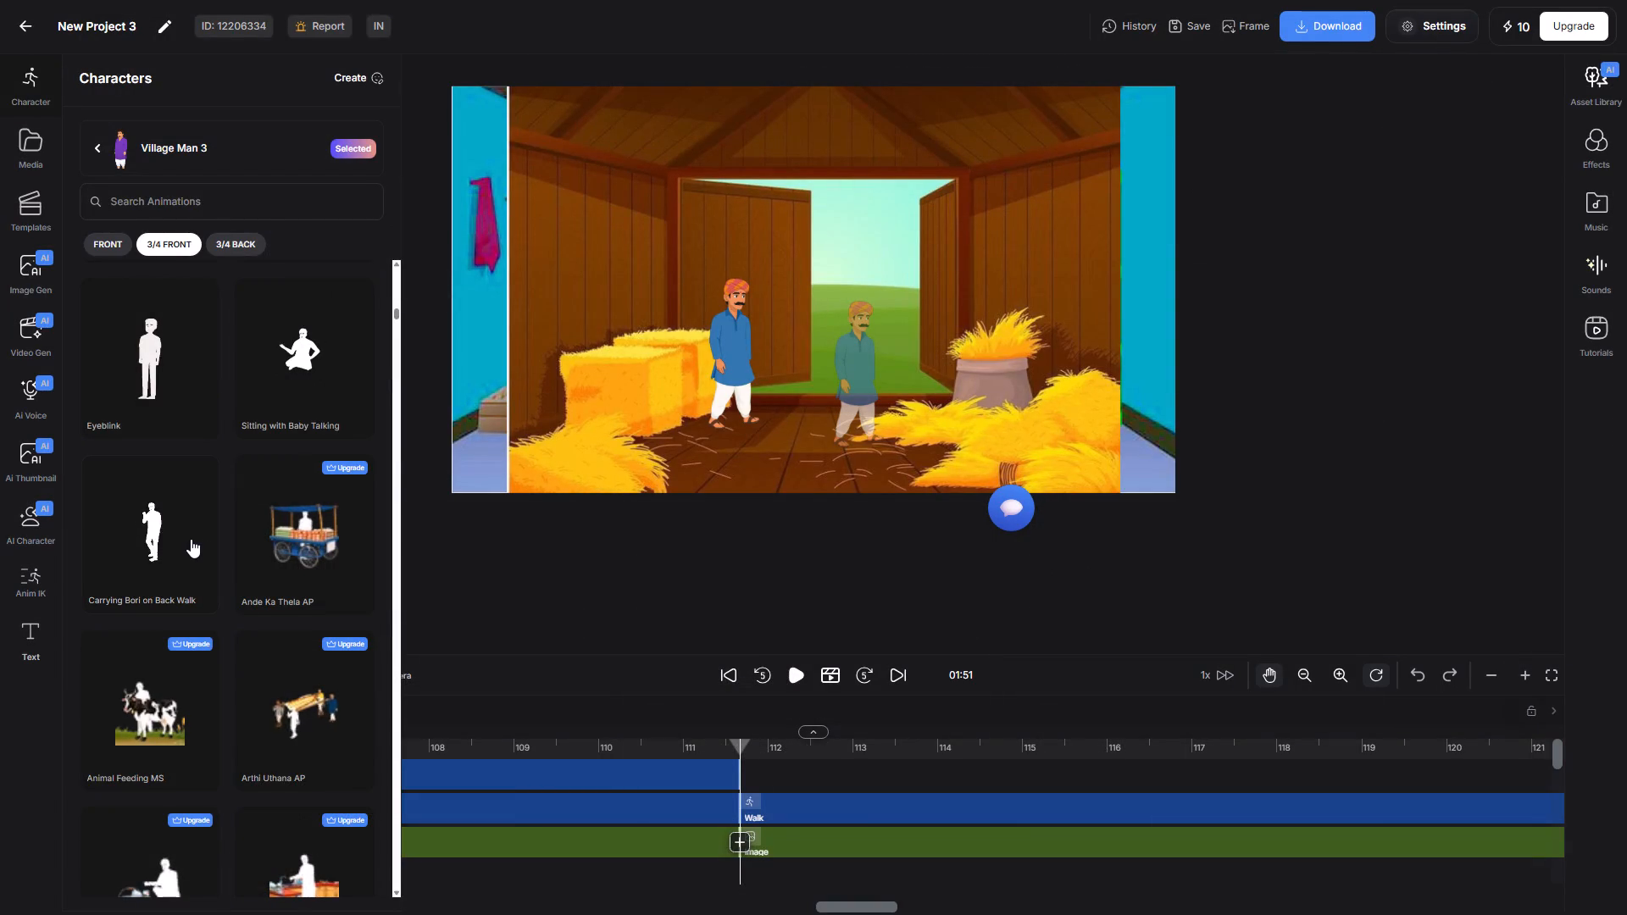
Add Village Man 3 to the start of the barn scene with the 3/4 front Cleaning Field animation.
scroll(191, 539, "up", 1)
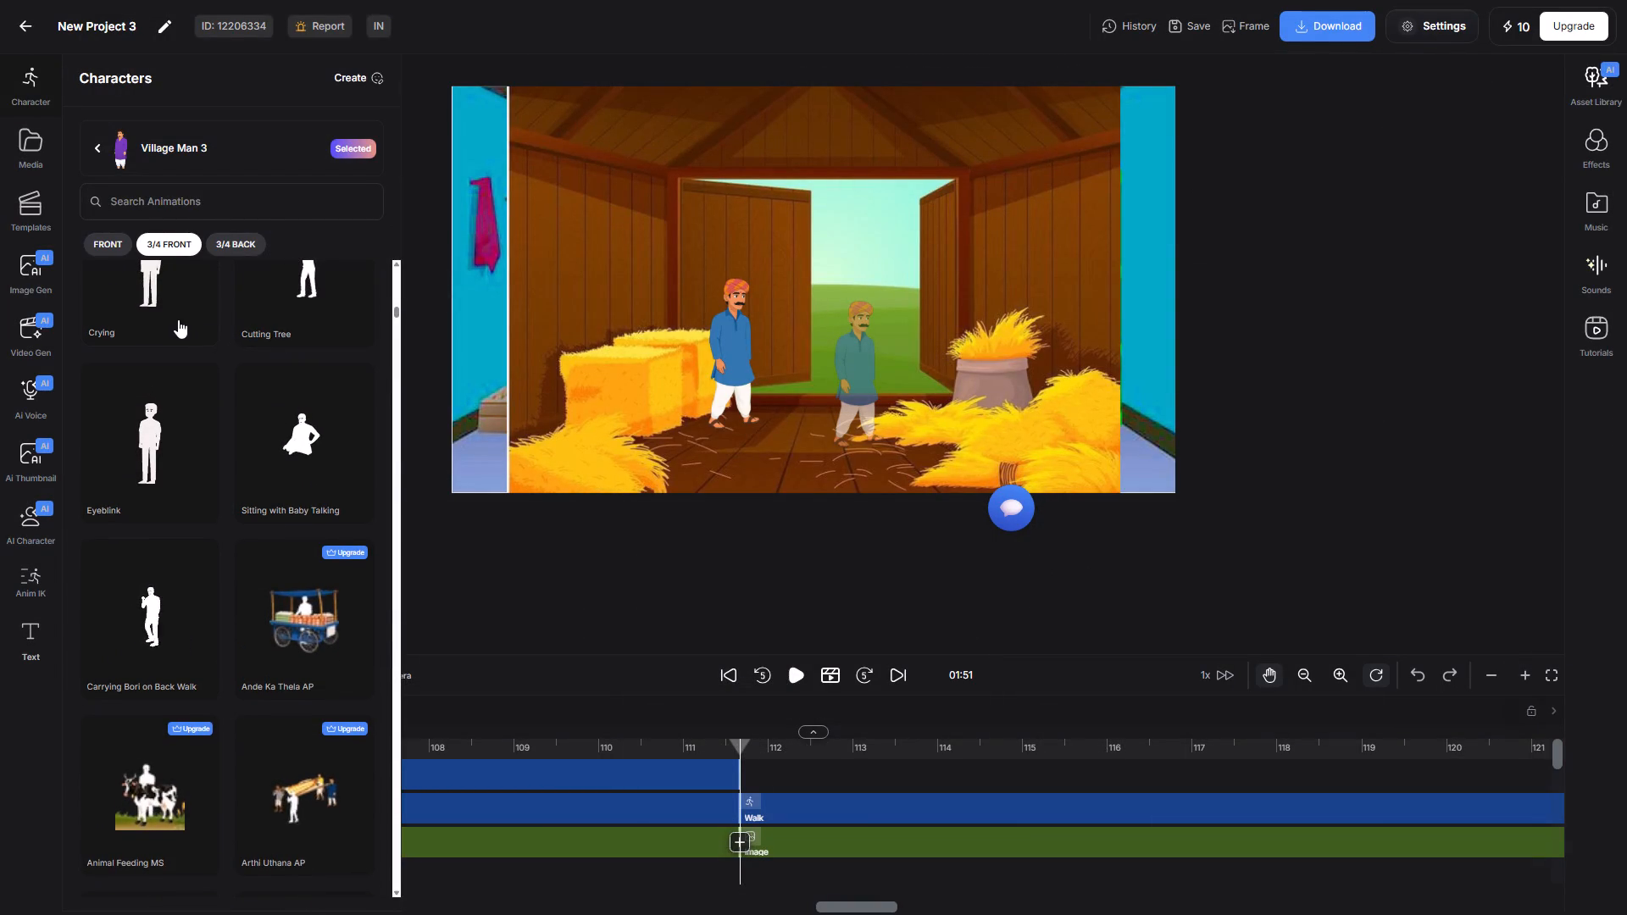
scroll(259, 811, "down", 5)
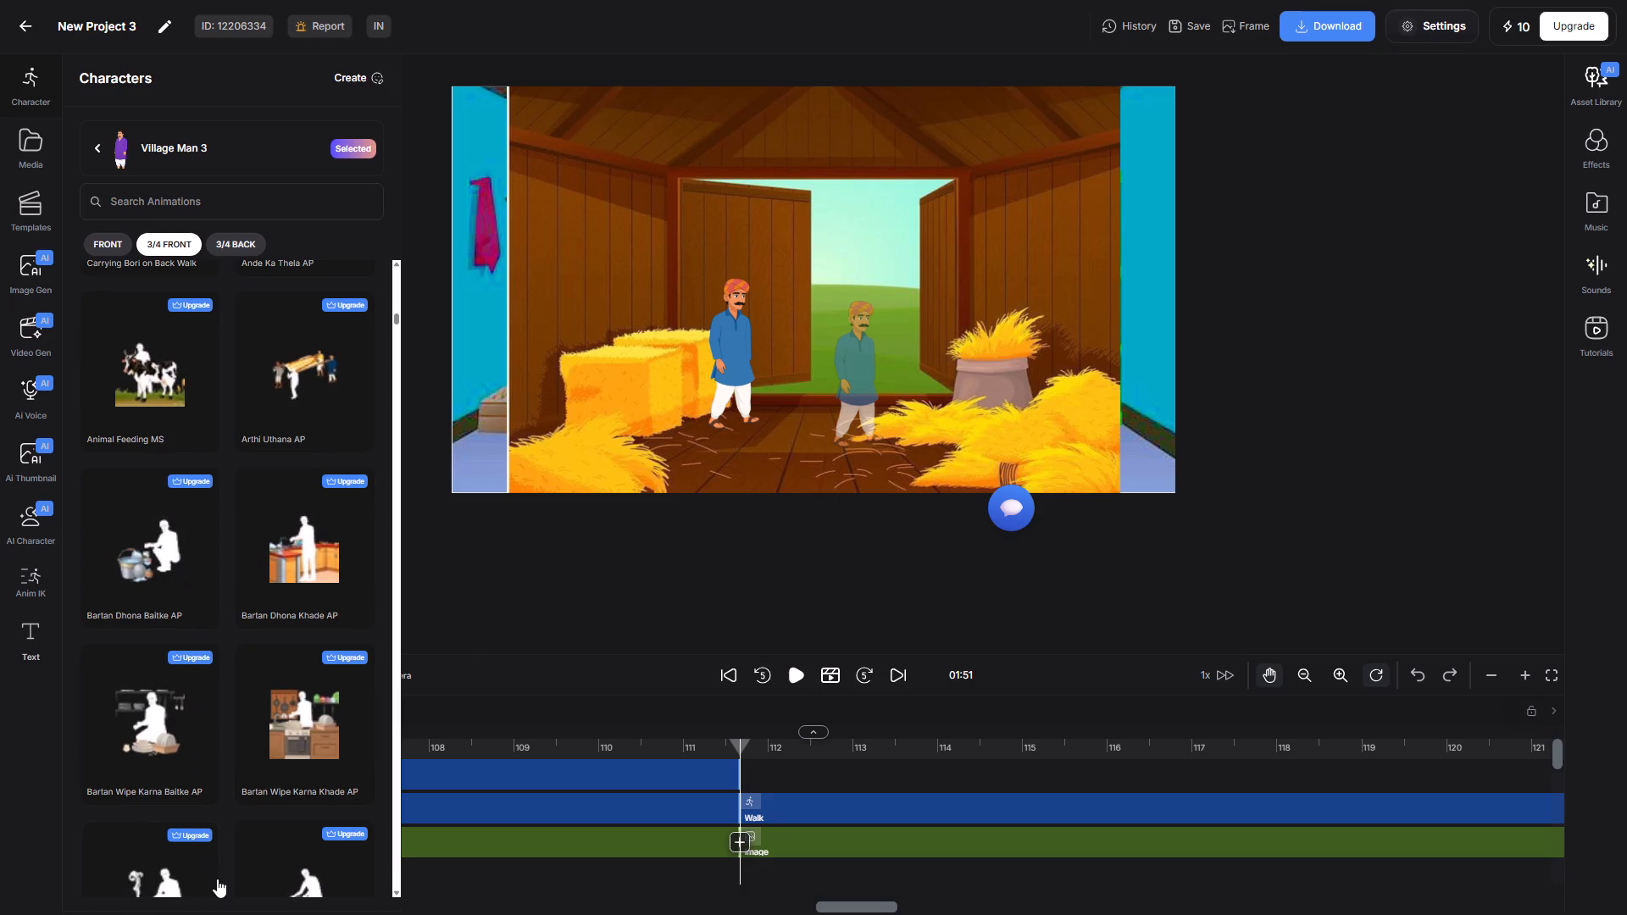
scroll(220, 874, "up", 7)
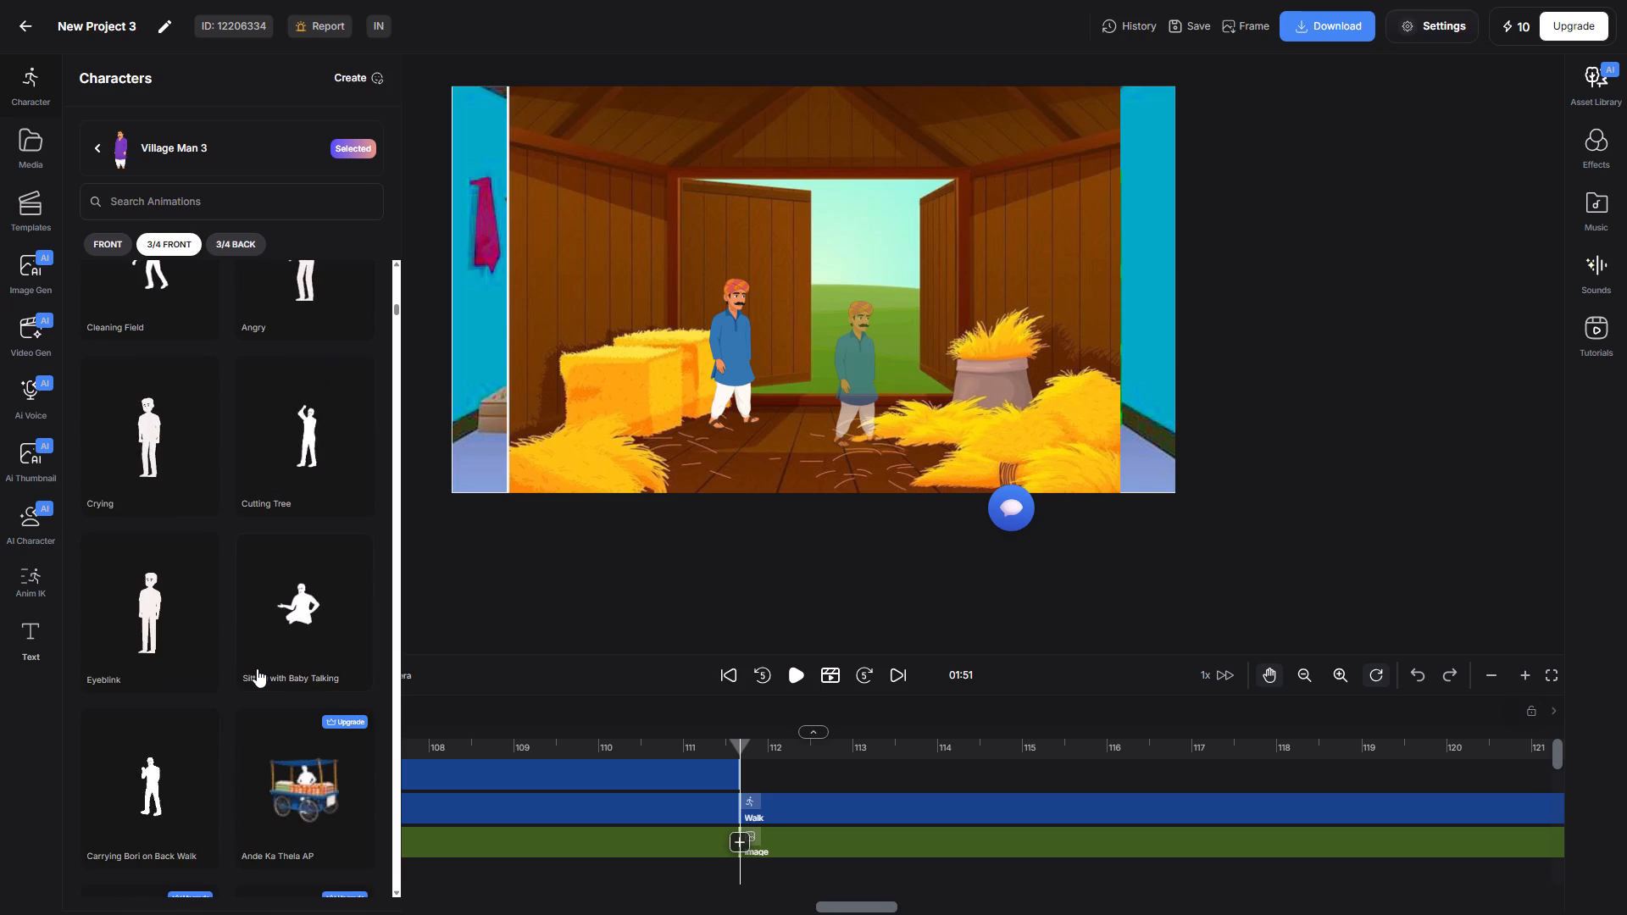
scroll(257, 668, "up", 2)
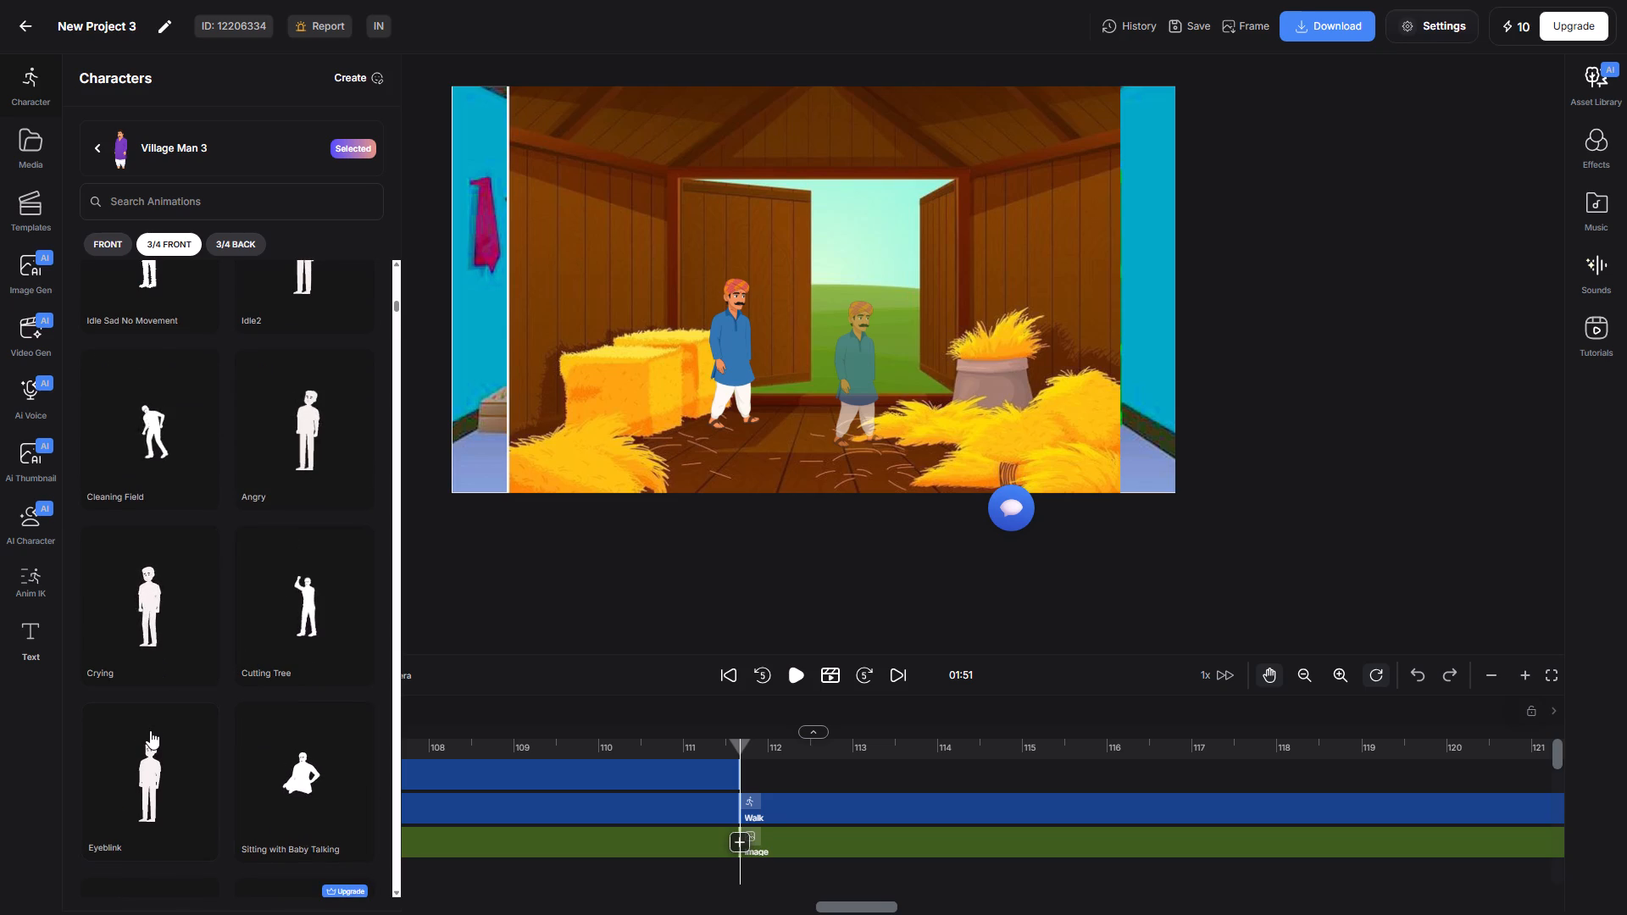
scroll(150, 730, "up", 3)
left_click(143, 679)
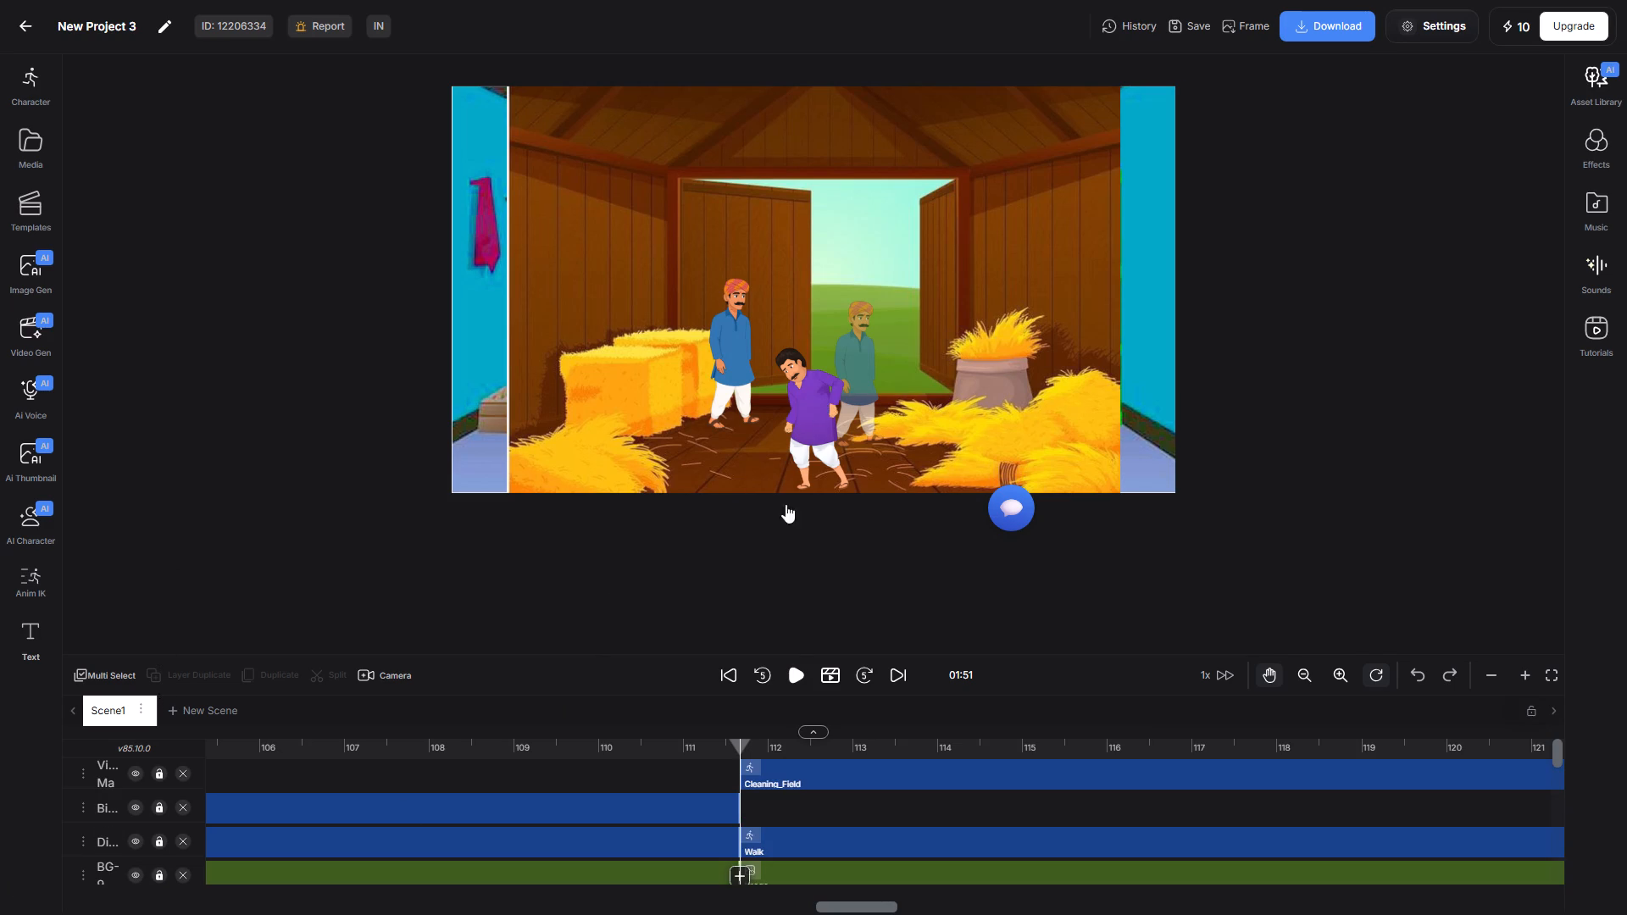
Preview the opening of the barn scene with both characters.
left_click(796, 674)
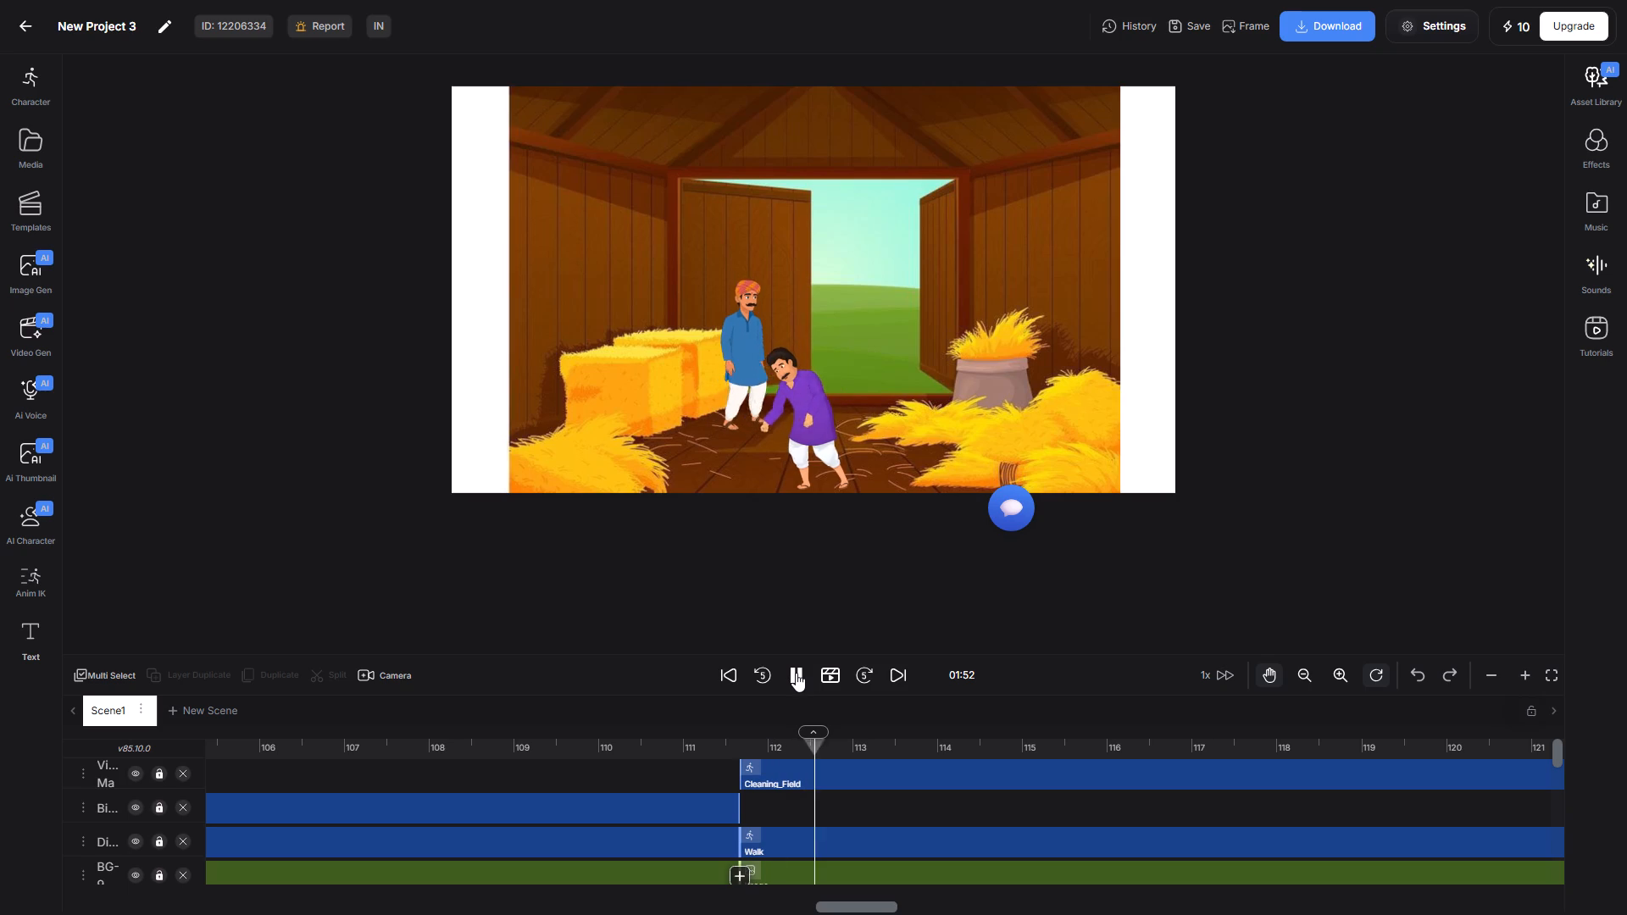
left_click(796, 673)
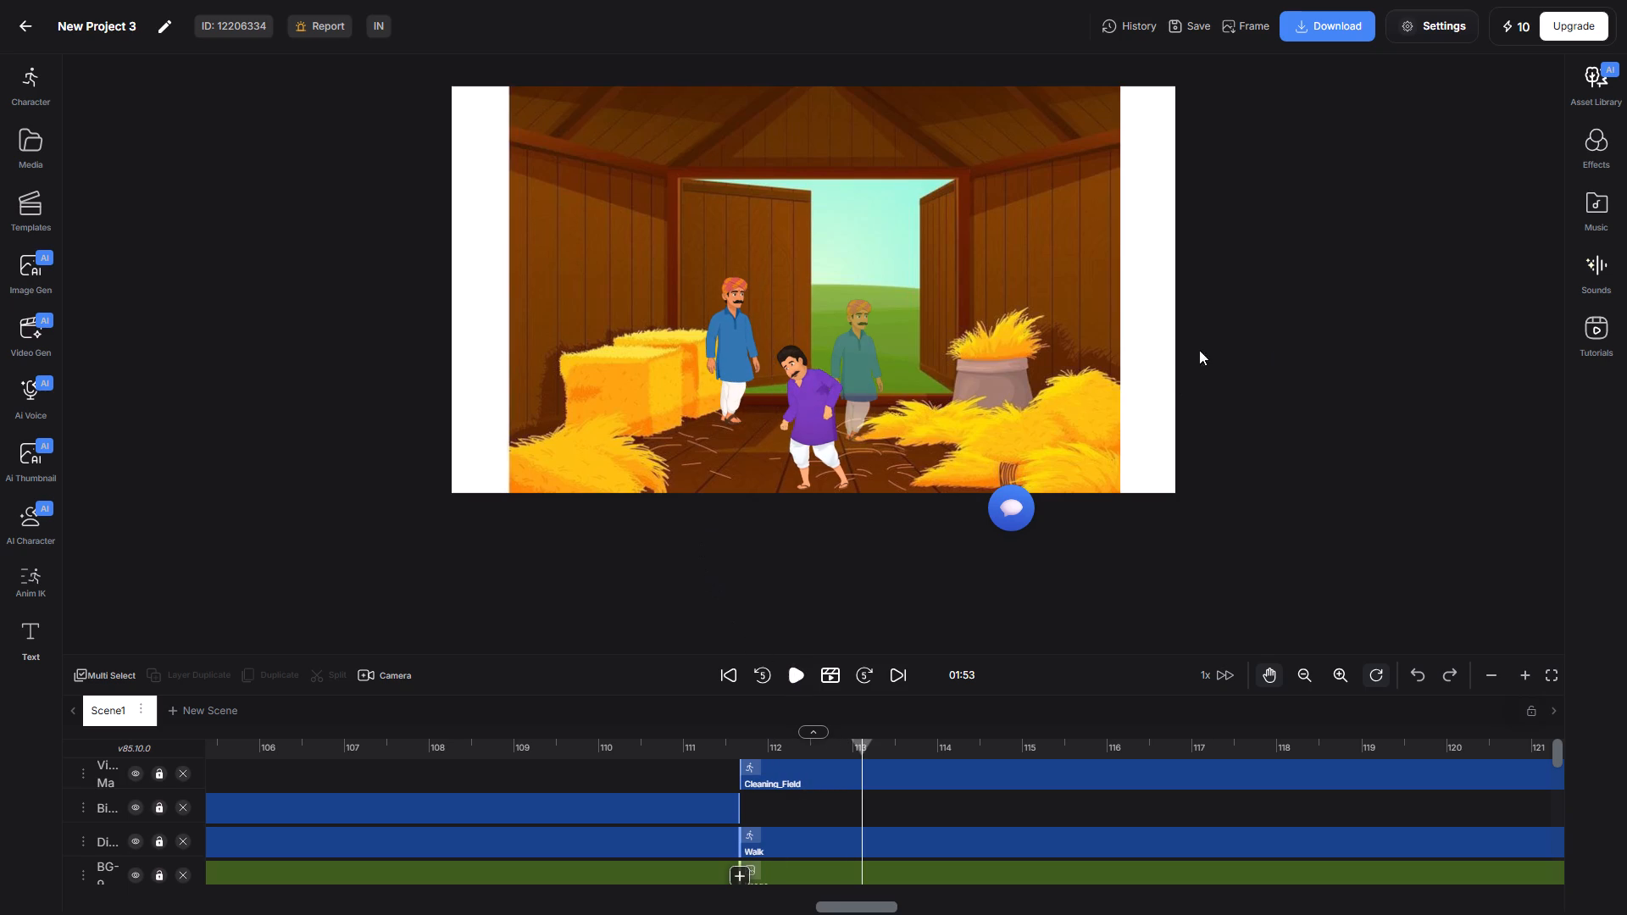
left_click(1104, 342)
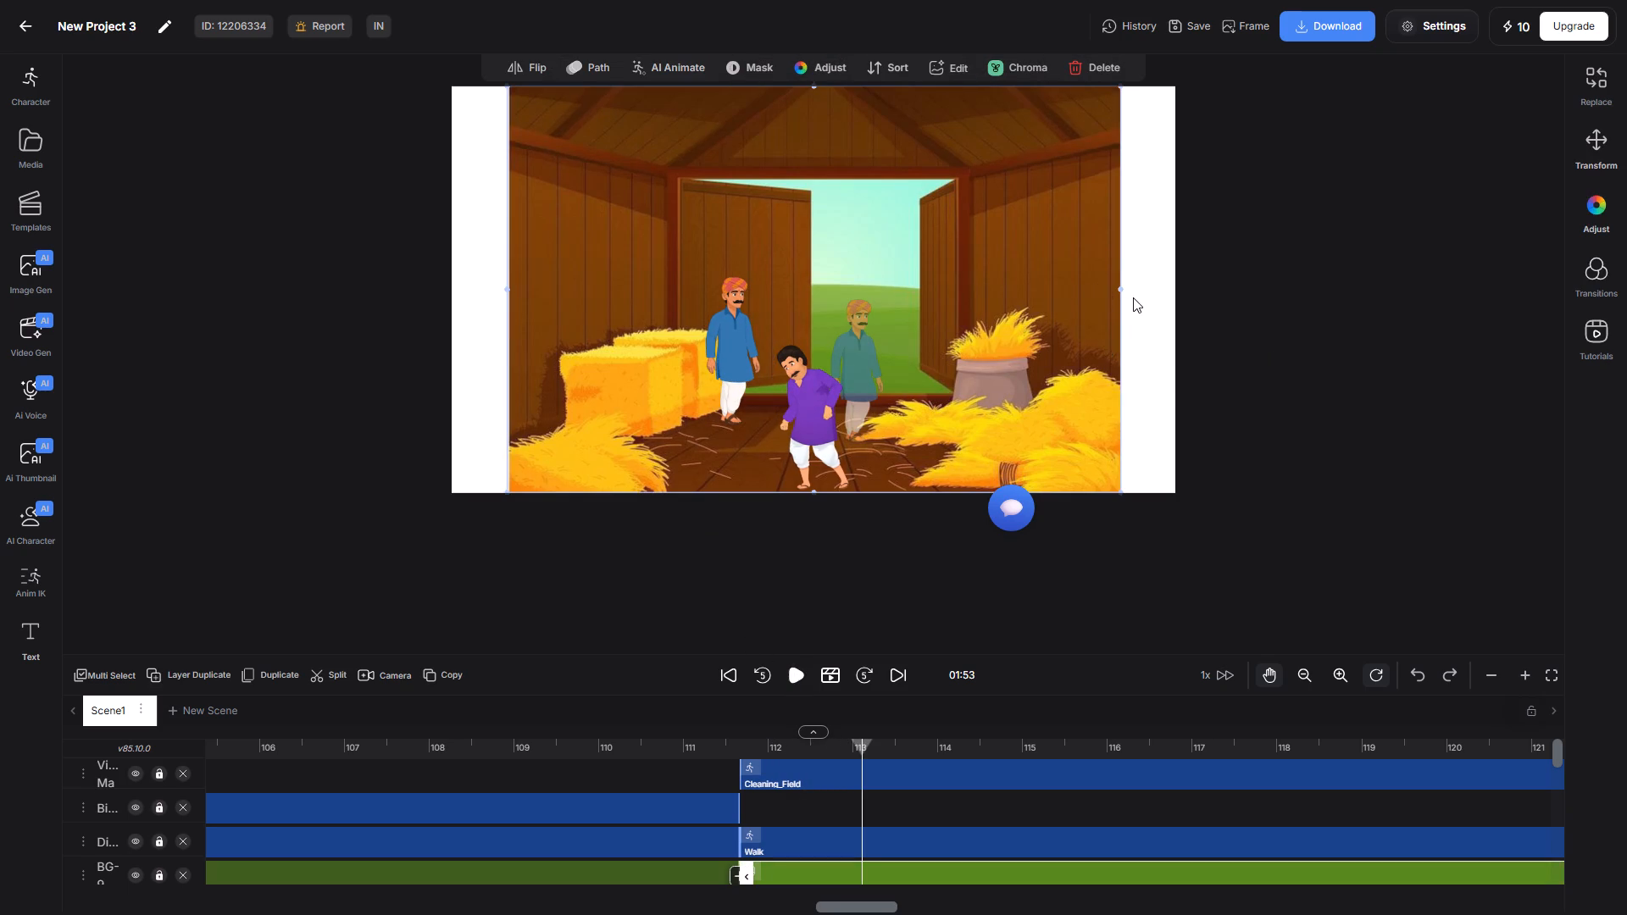
left_click_drag(1124, 291, 1155, 291)
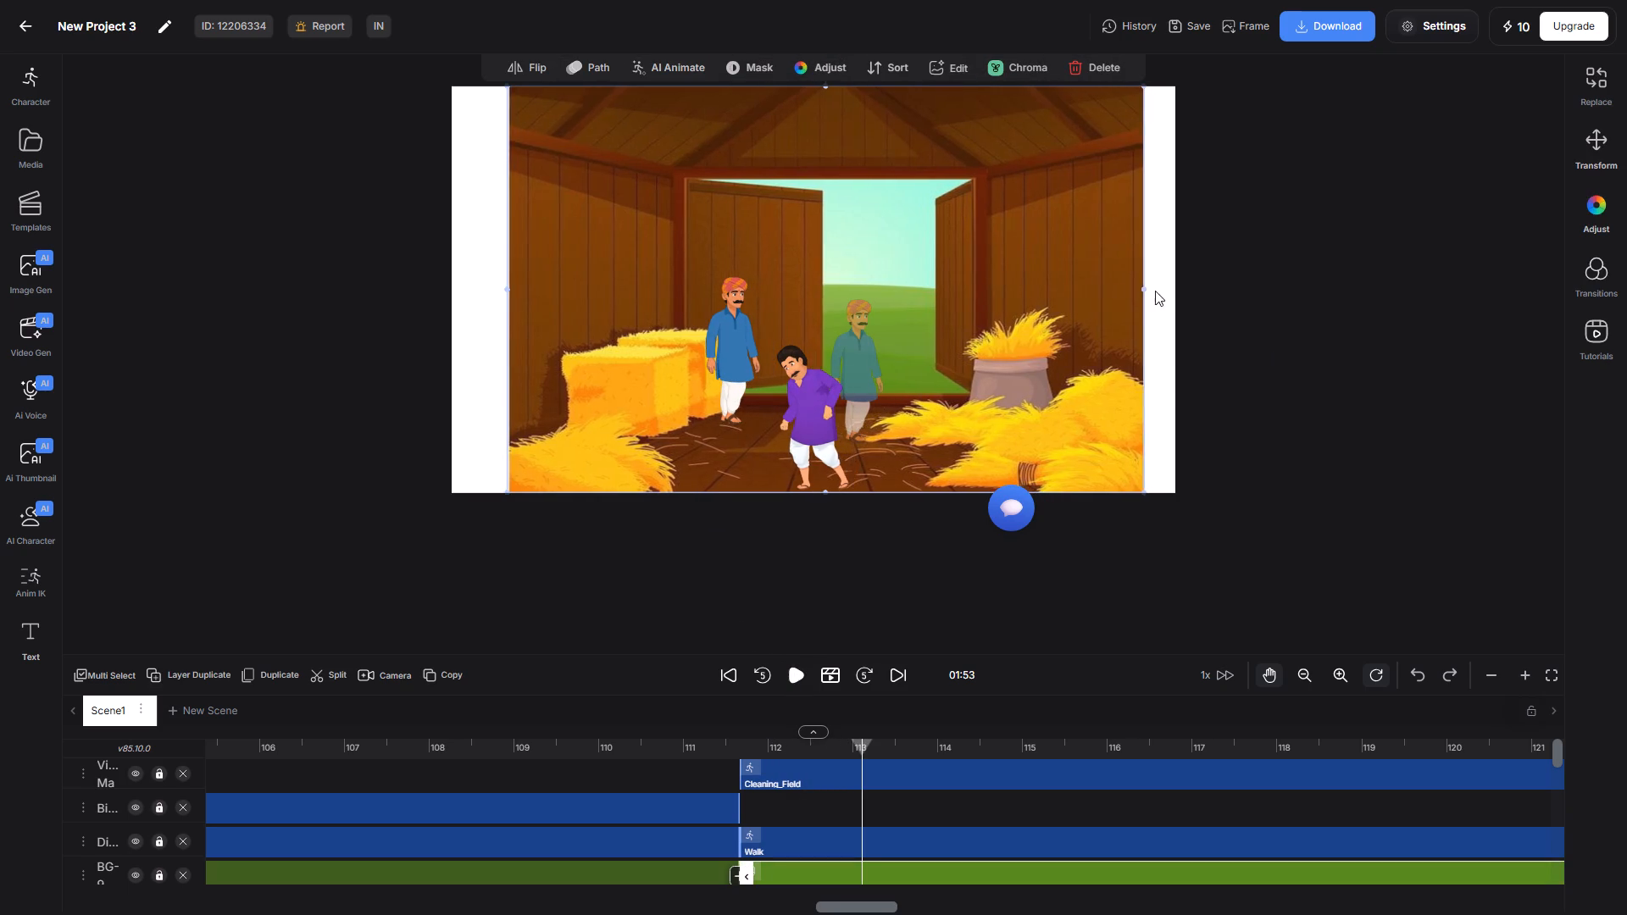
left_click_drag(1155, 291, 1174, 297)
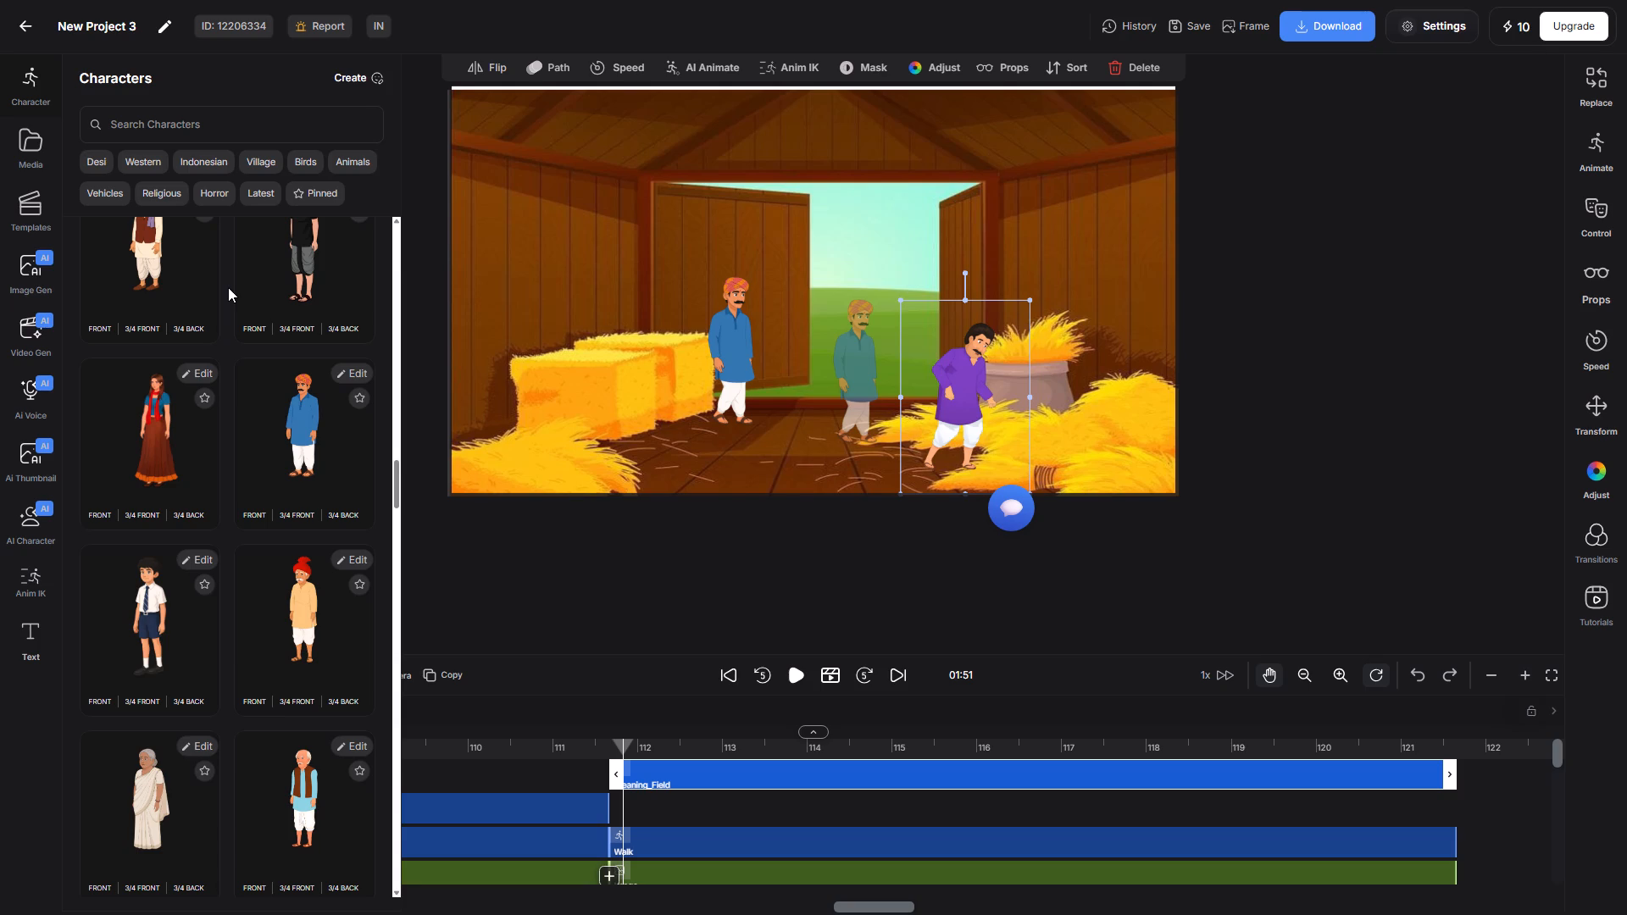
scroll(228, 287, "down", 4)
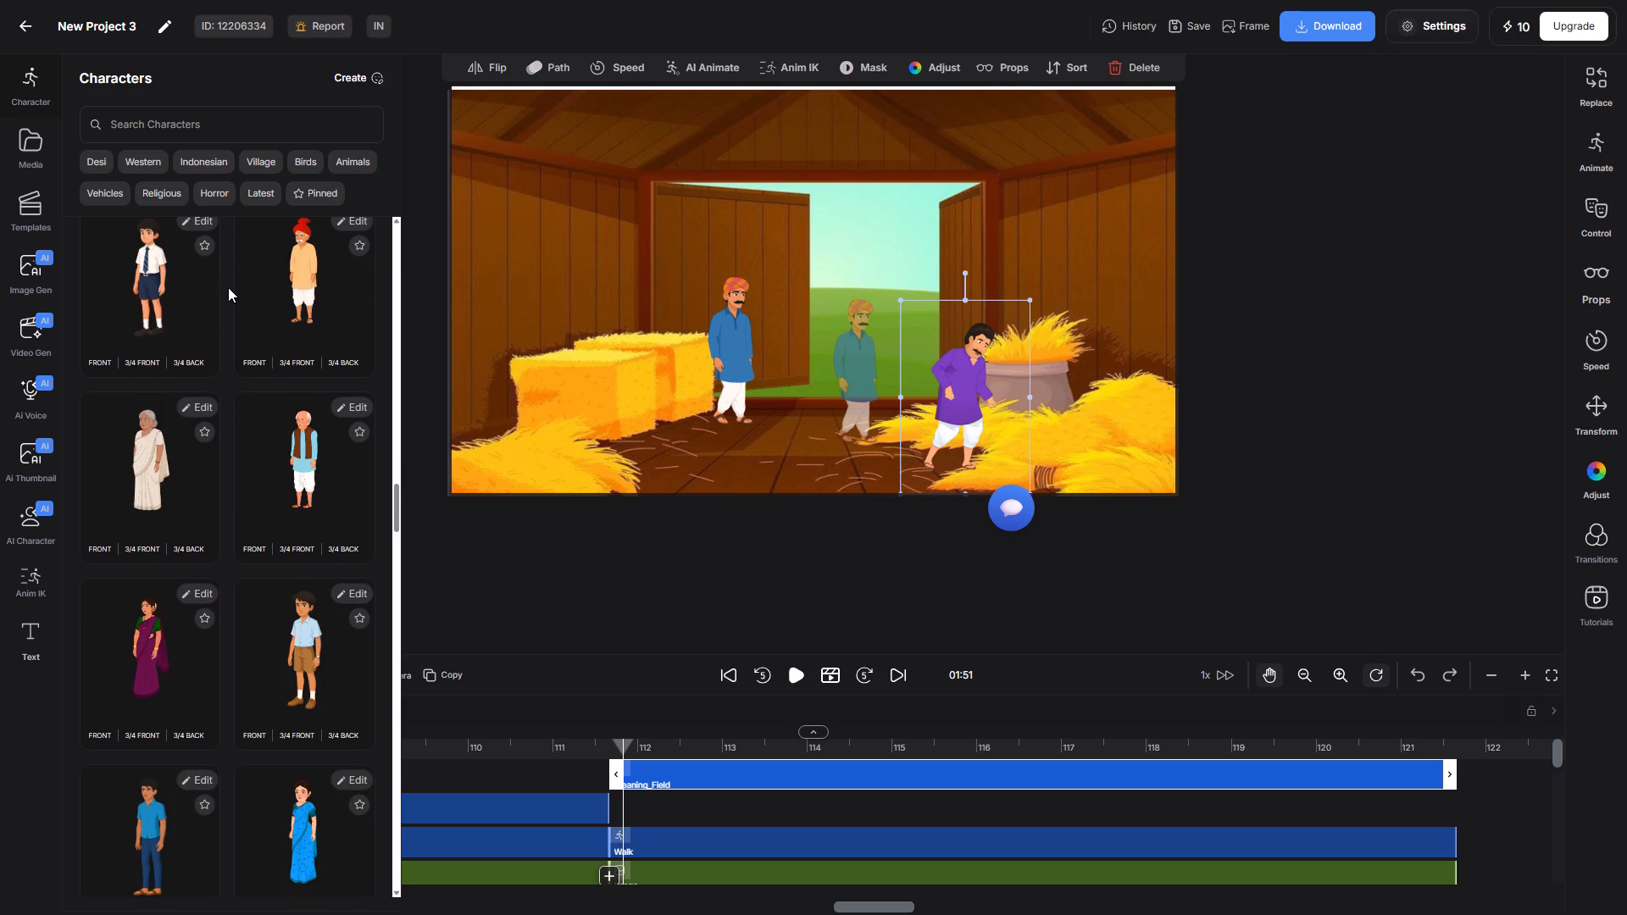
scroll(228, 287, "down", 2)
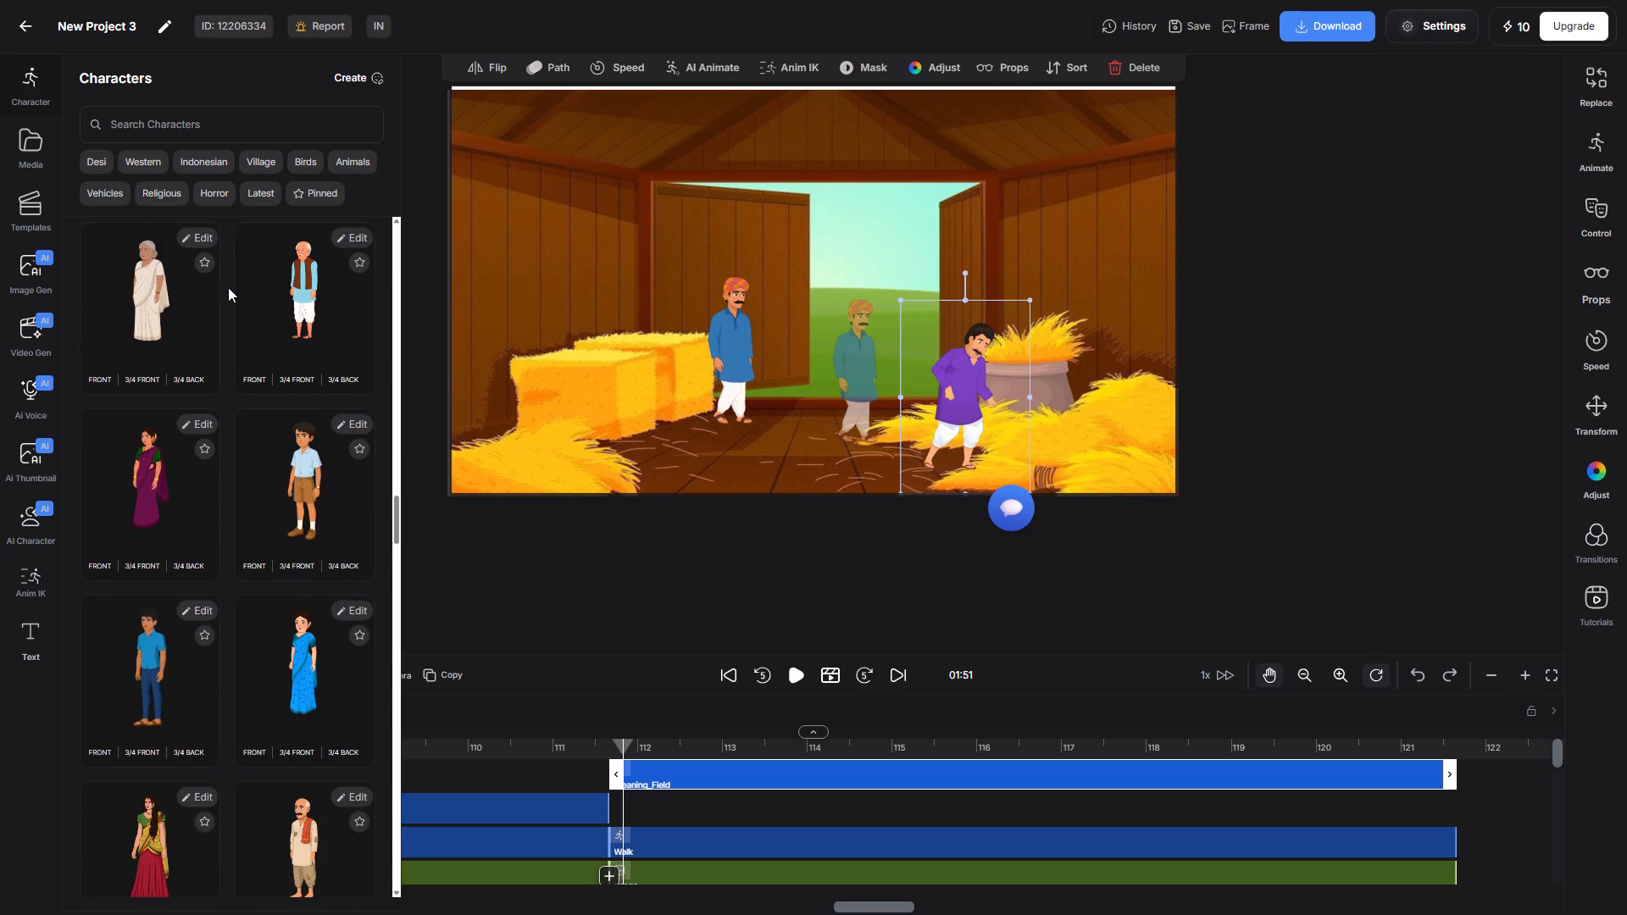
scroll(227, 288, "up", 6)
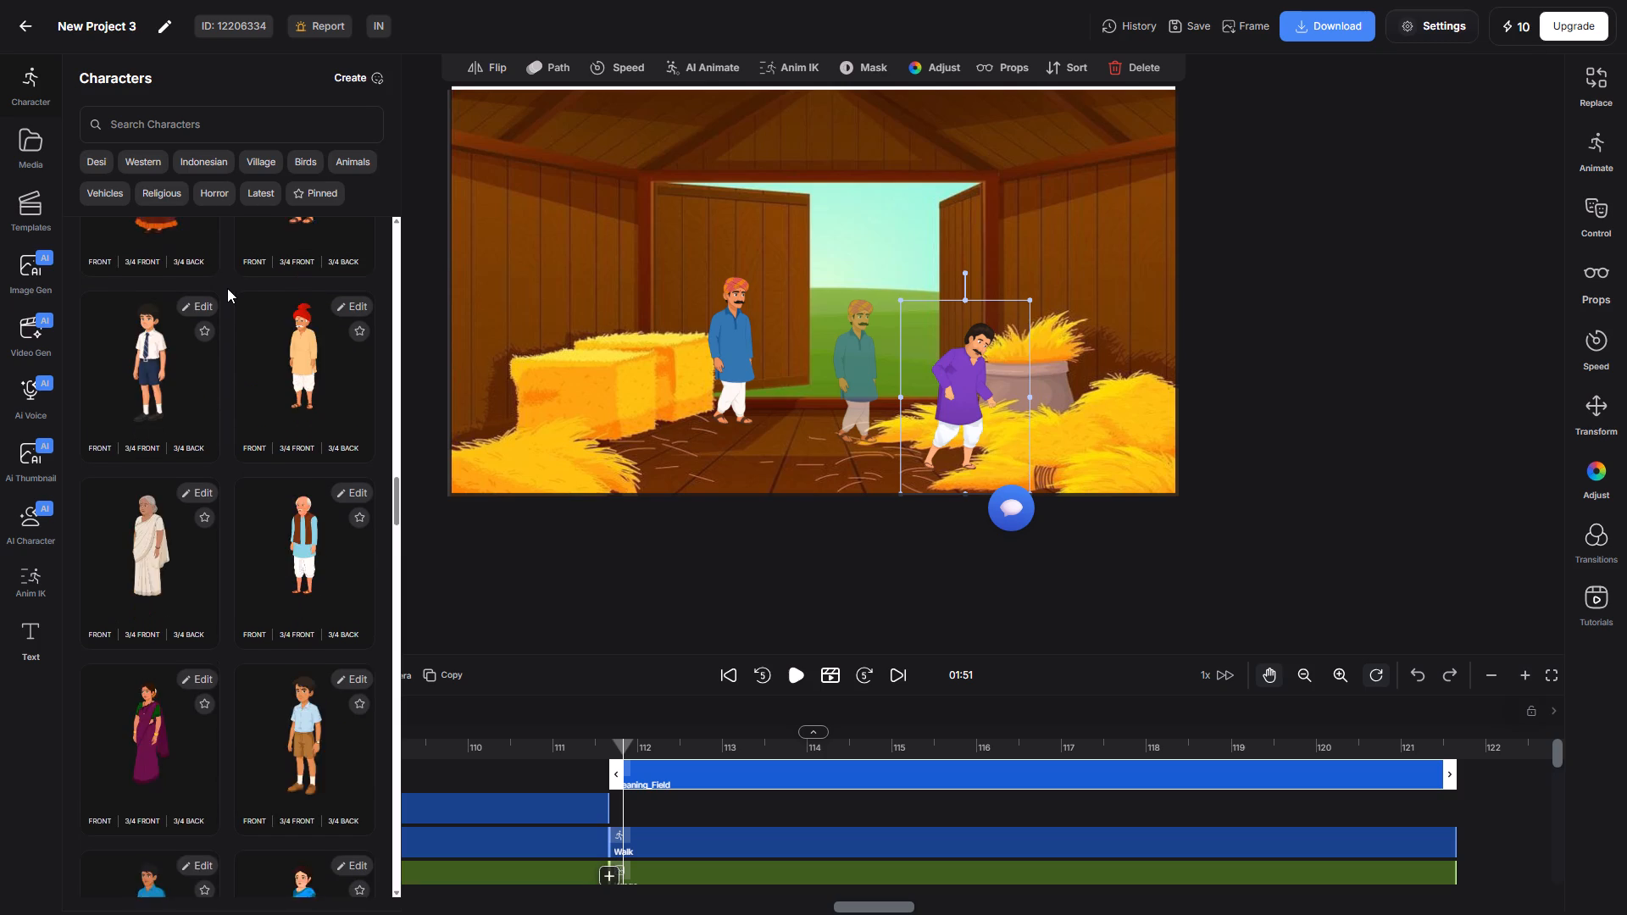
left_click(166, 602)
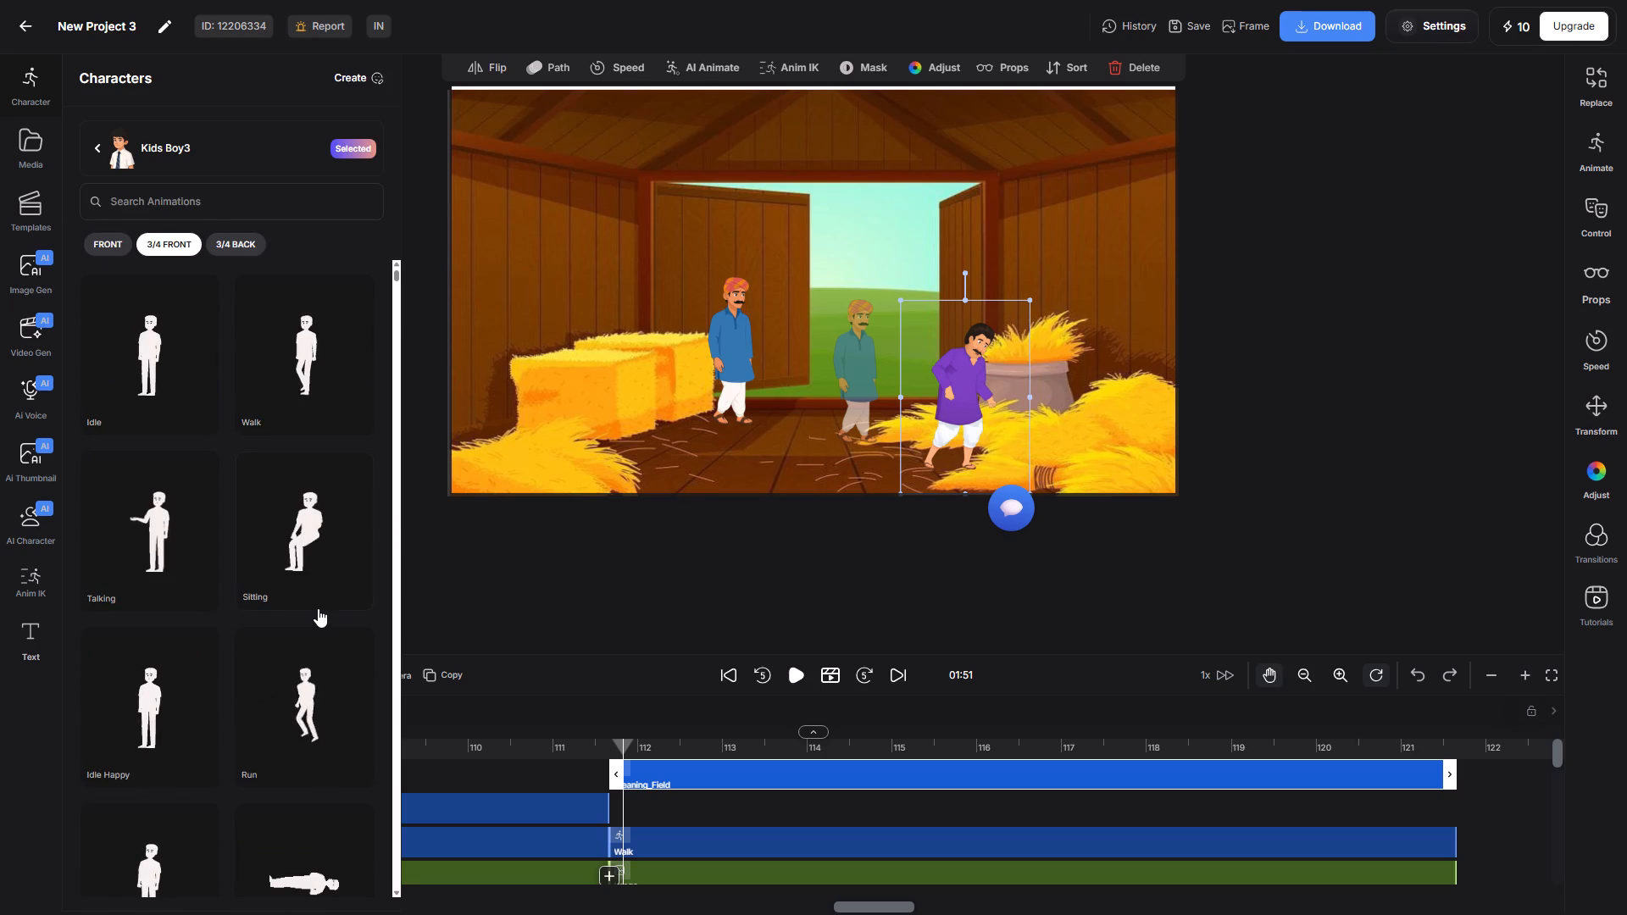
left_click(297, 552)
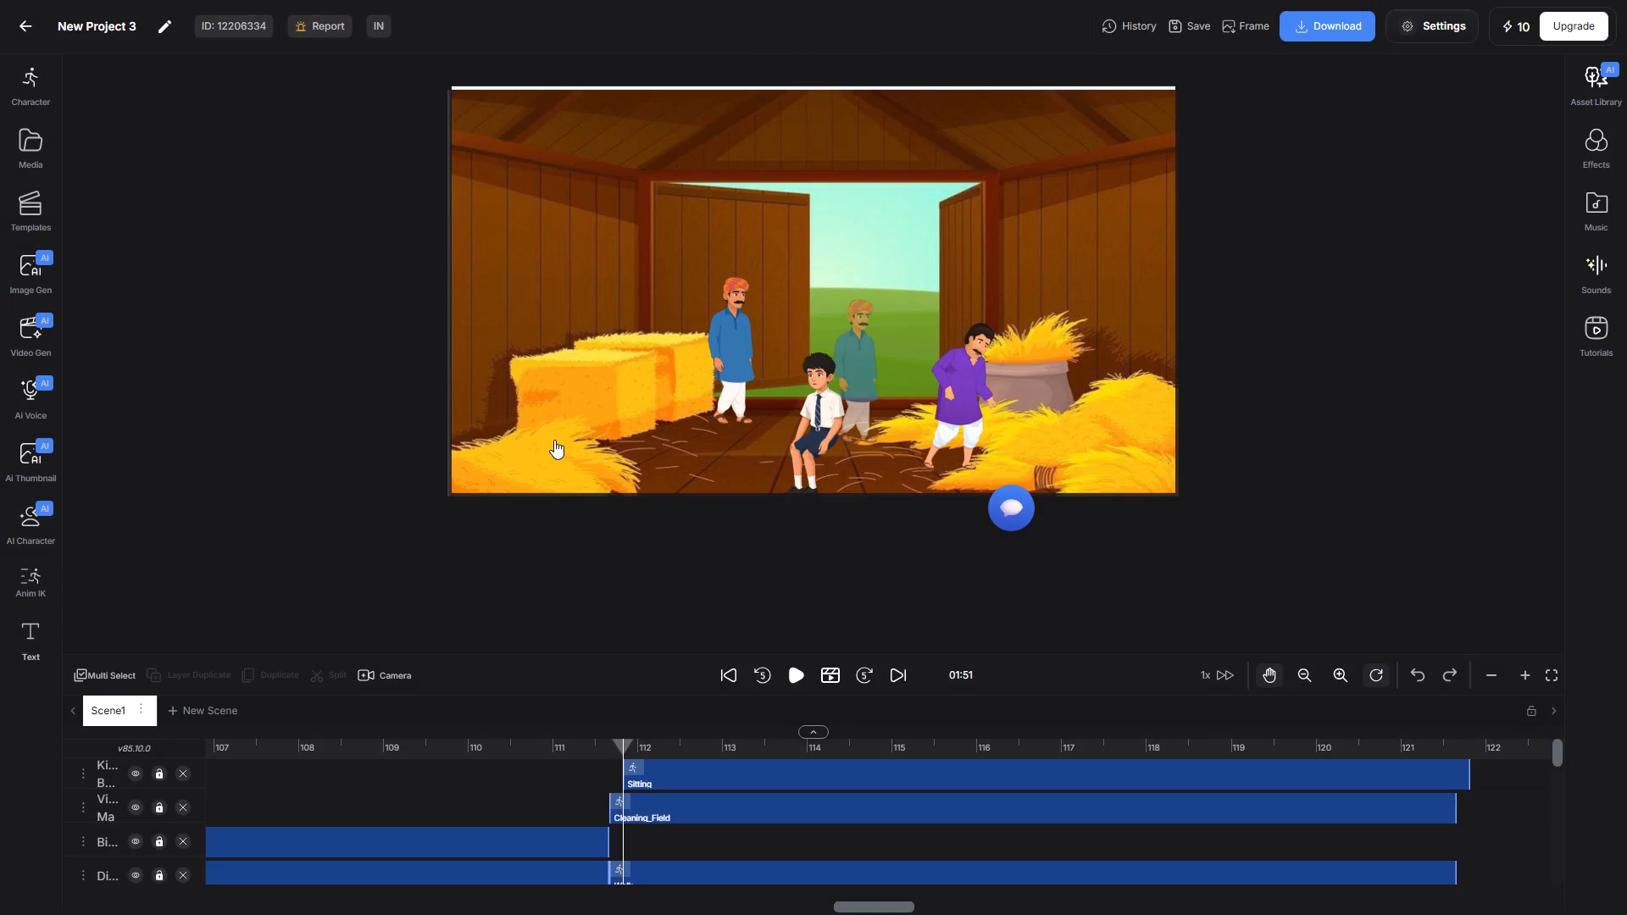
Seat Kids Boy3 on the hay bales behind the walking man and flip him to face the barn doorway.
left_click_drag(815, 435, 695, 391)
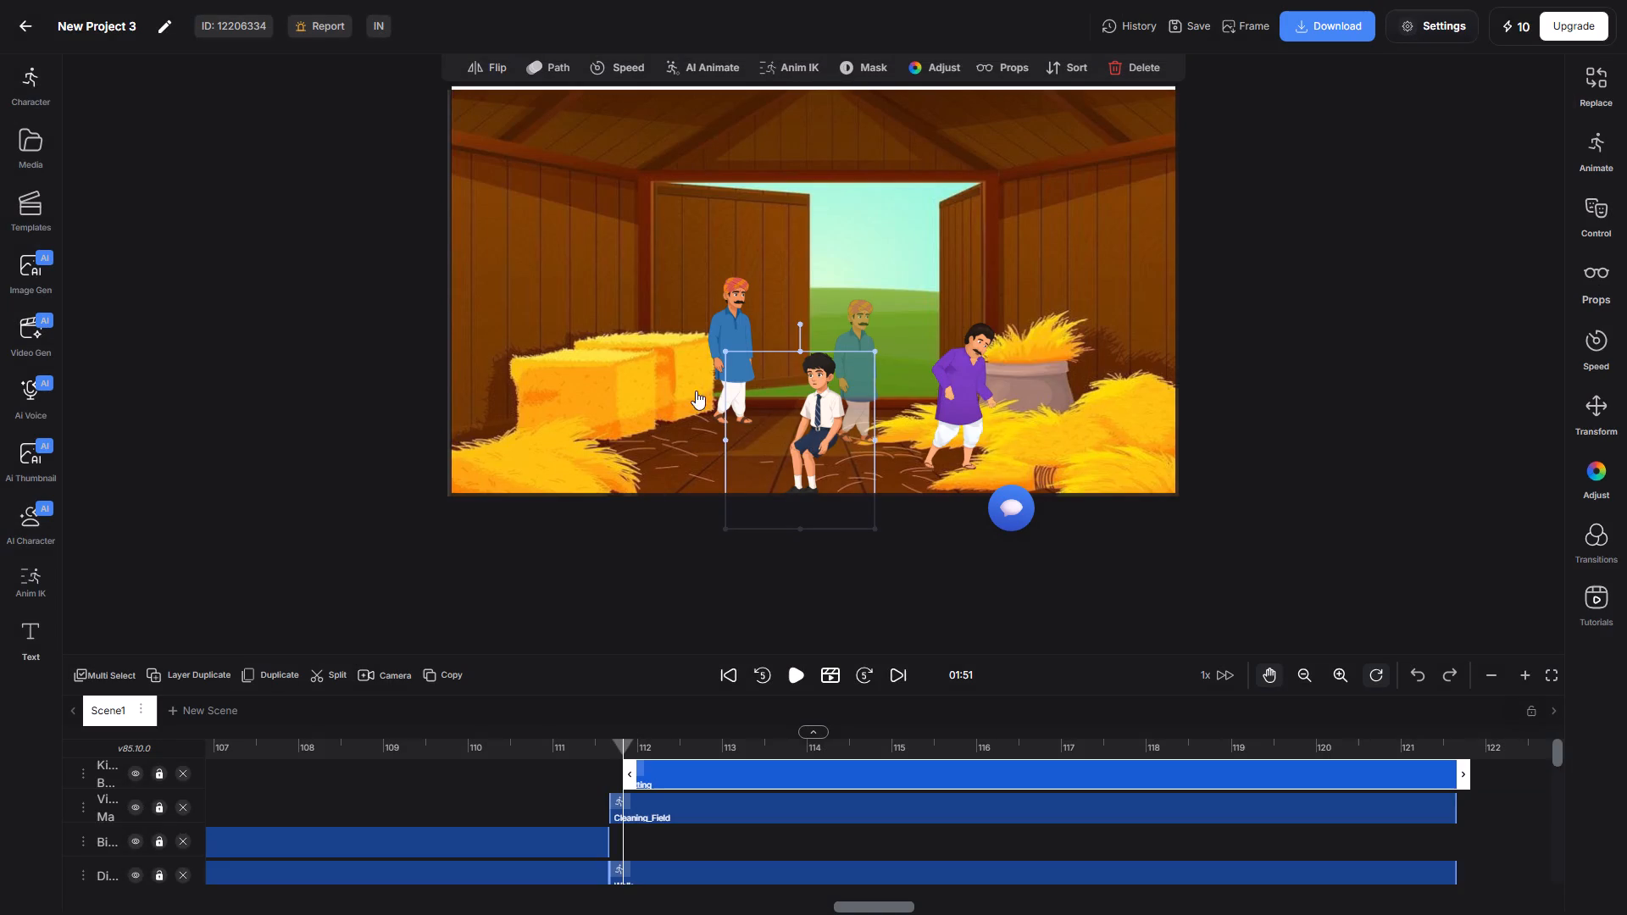
left_click_drag(795, 377, 584, 292)
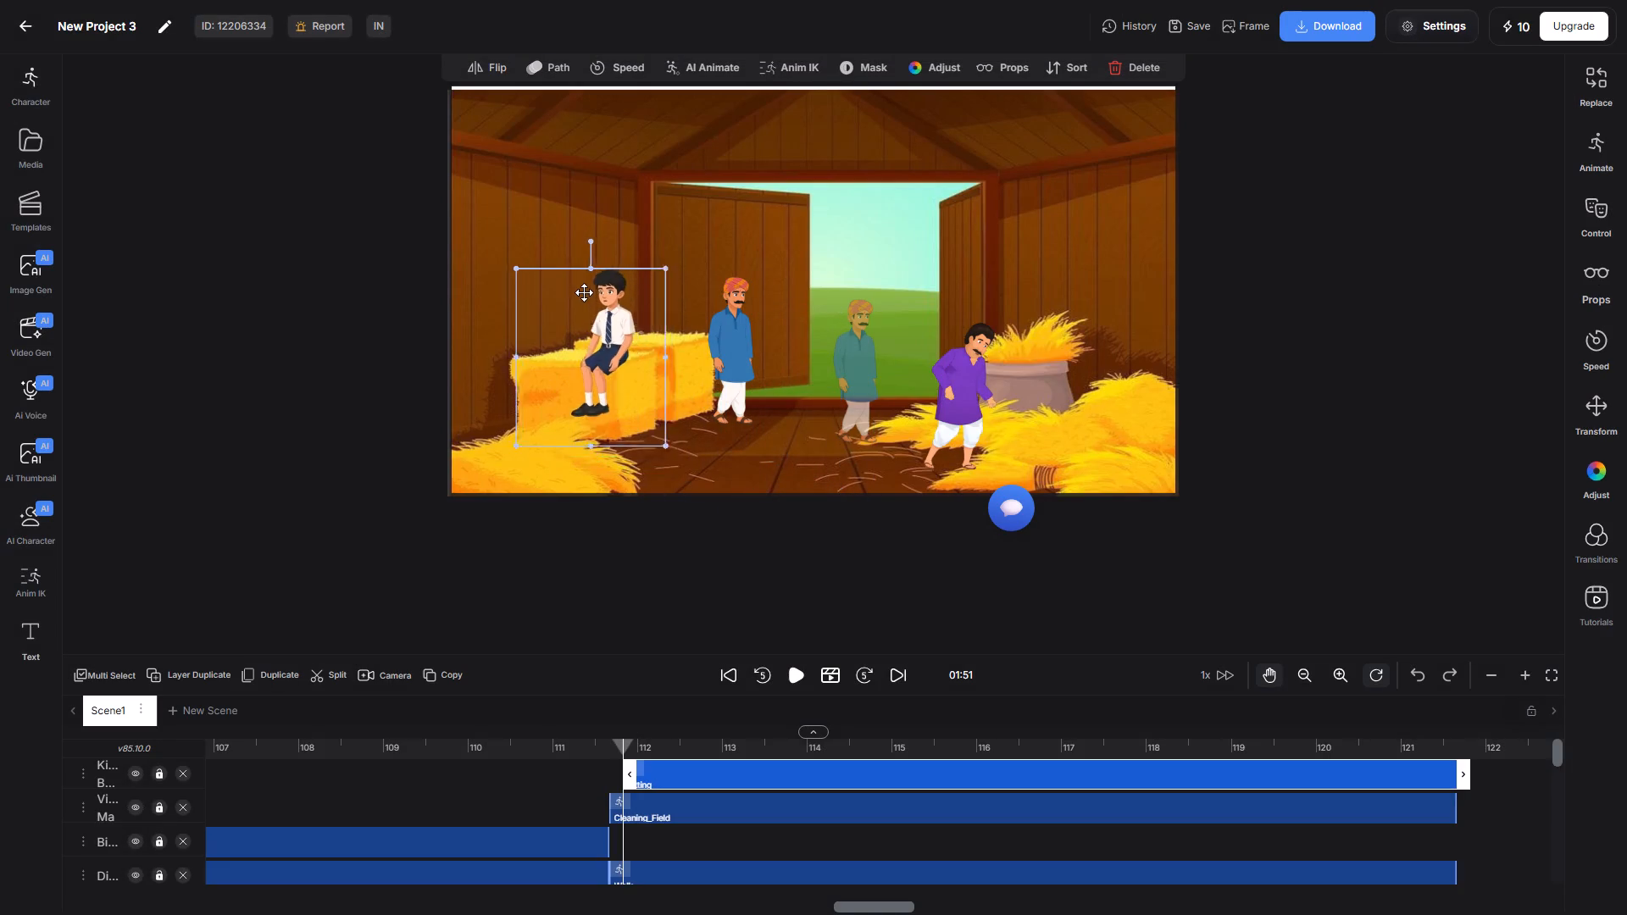
left_click_drag(584, 292, 573, 287)
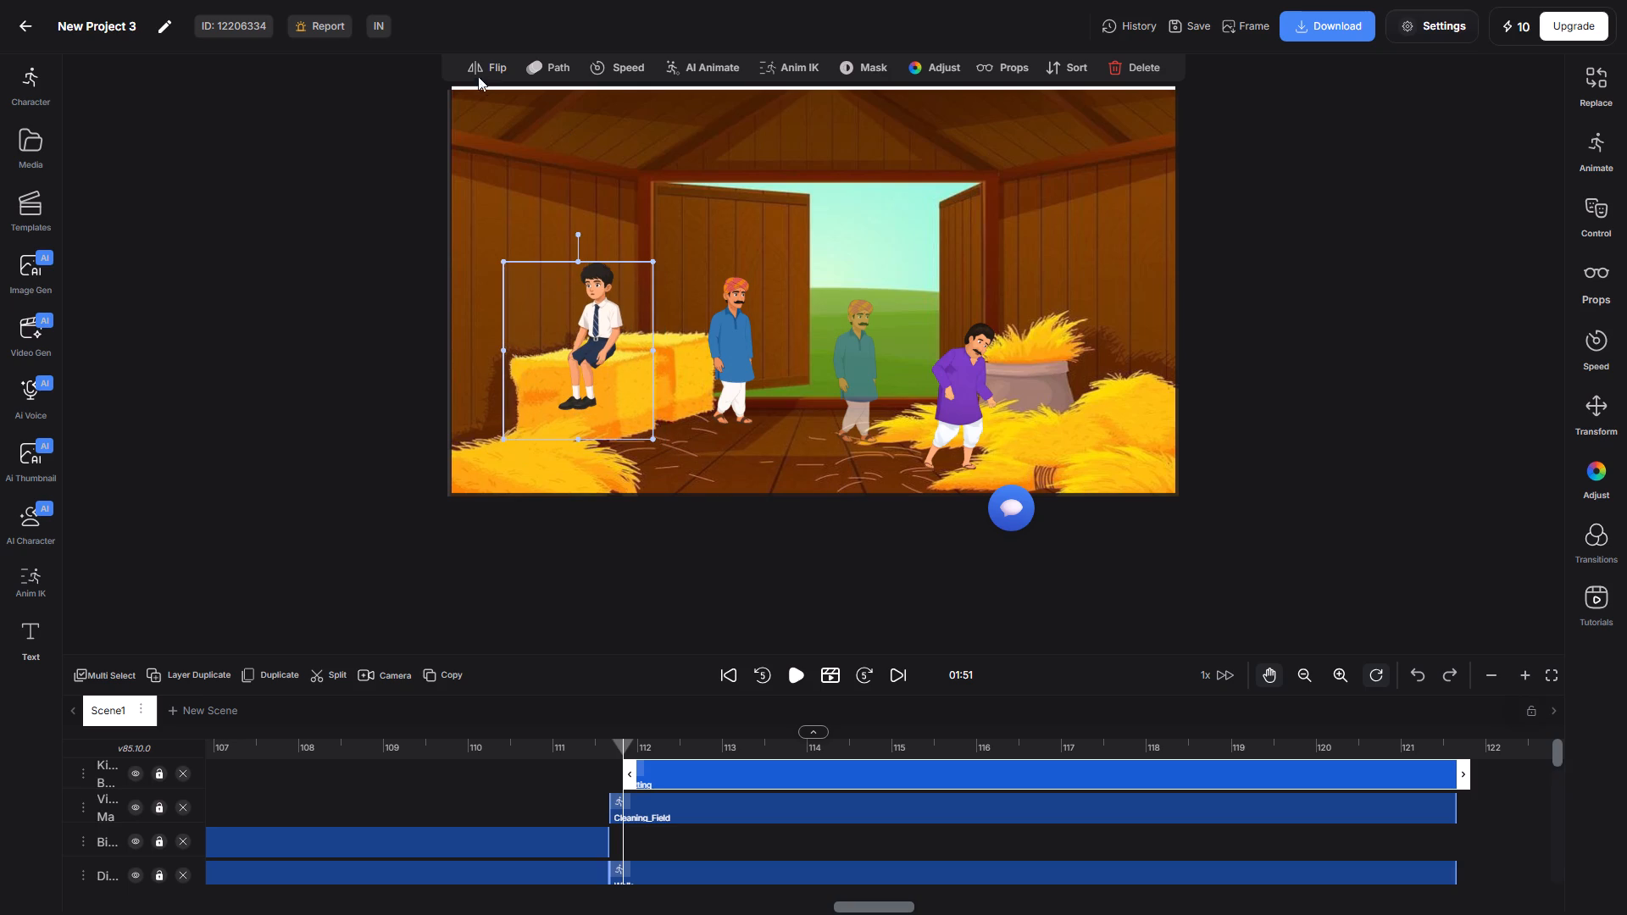
left_click(473, 56)
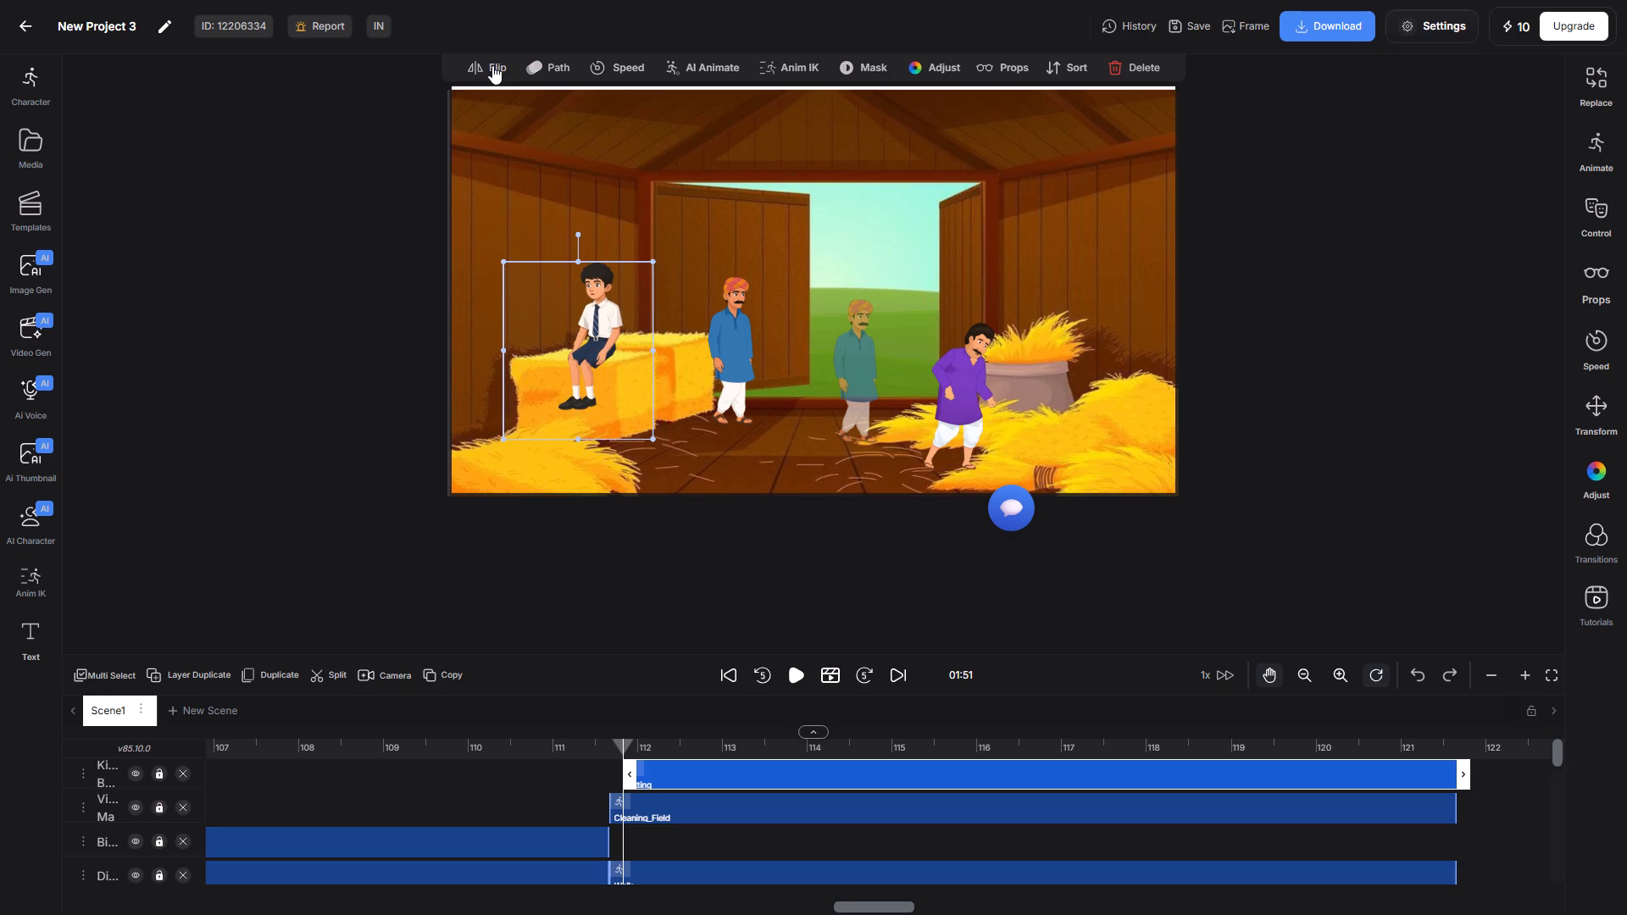
left_click(493, 65)
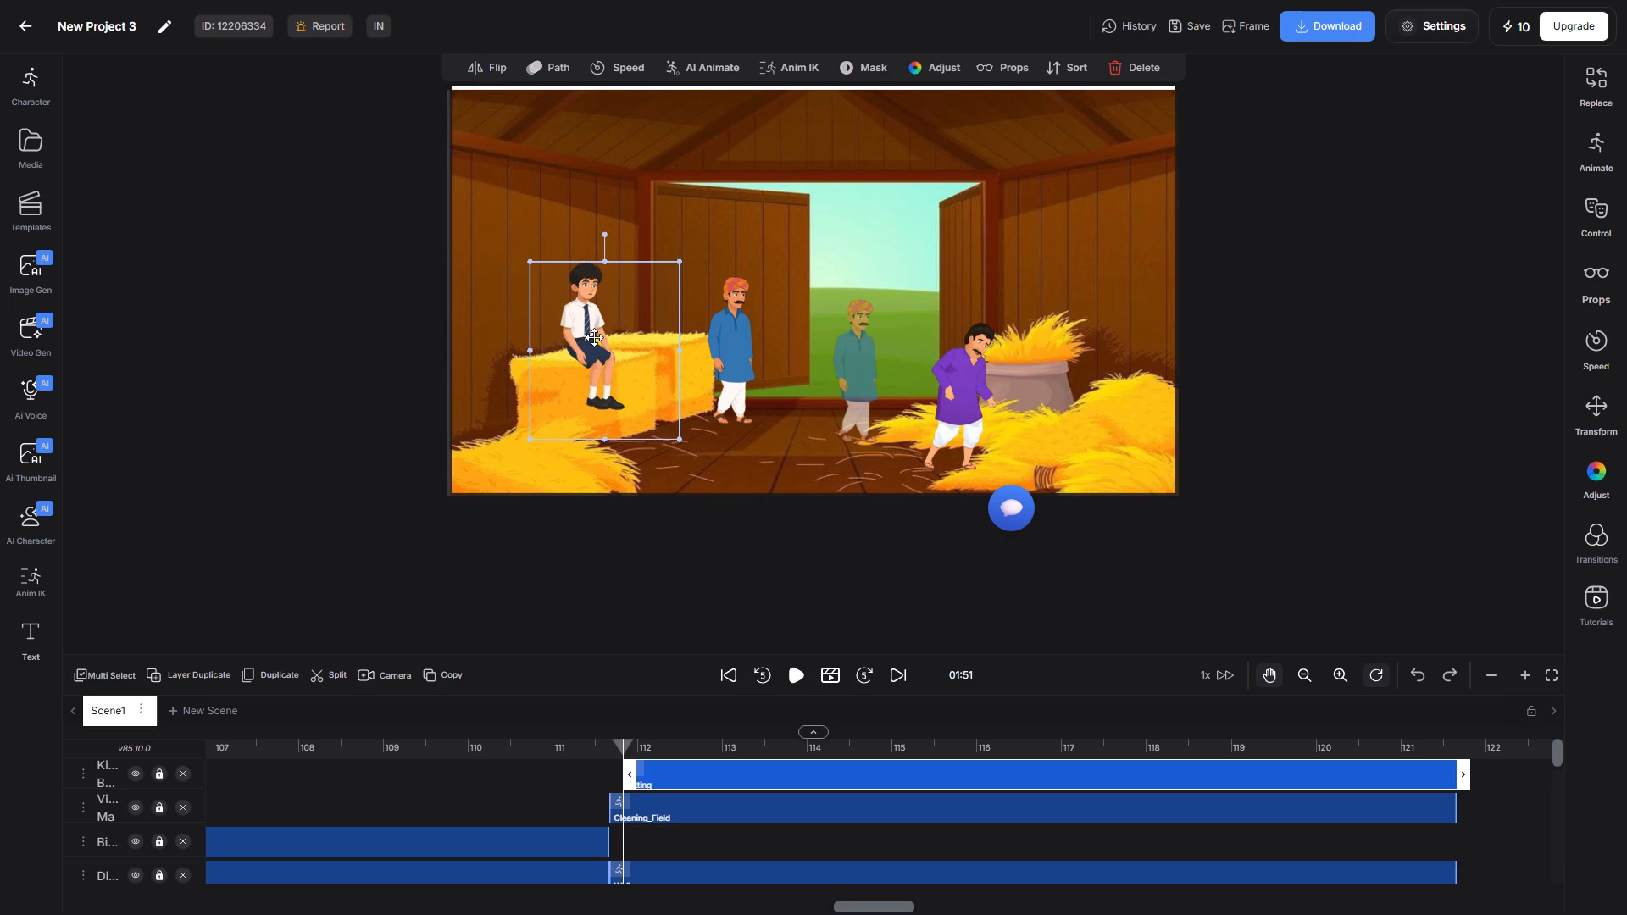
left_click_drag(594, 337, 628, 330)
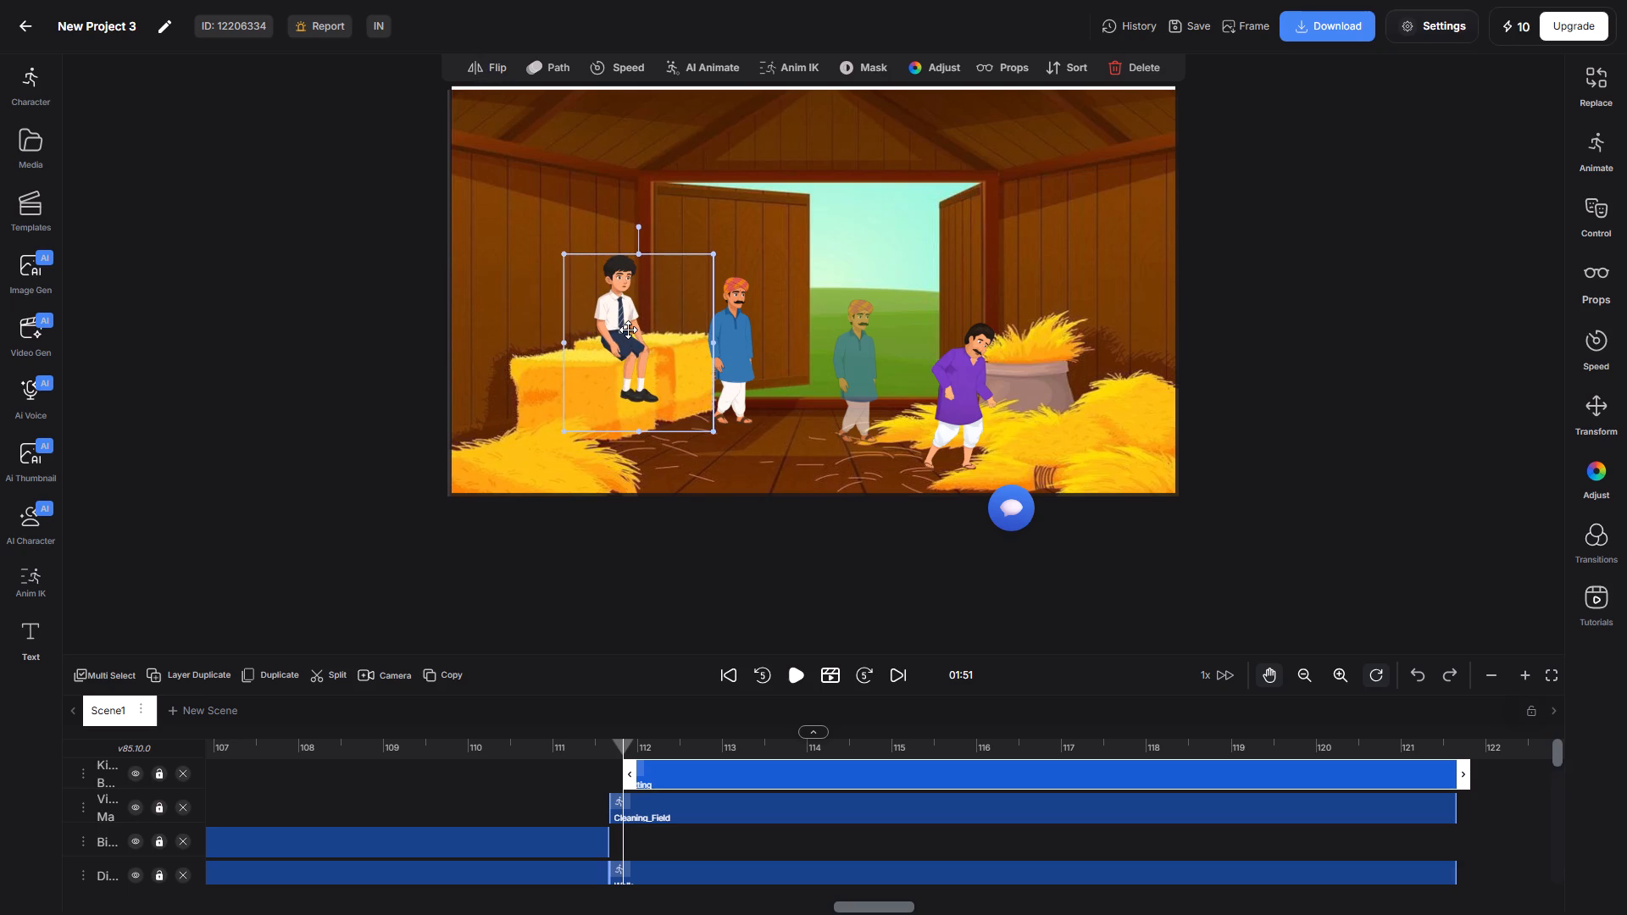
Shrink Kids Boy3 and reposition him so he sits on top of the hay bales beside the walking man.
left_click_drag(628, 330, 622, 329)
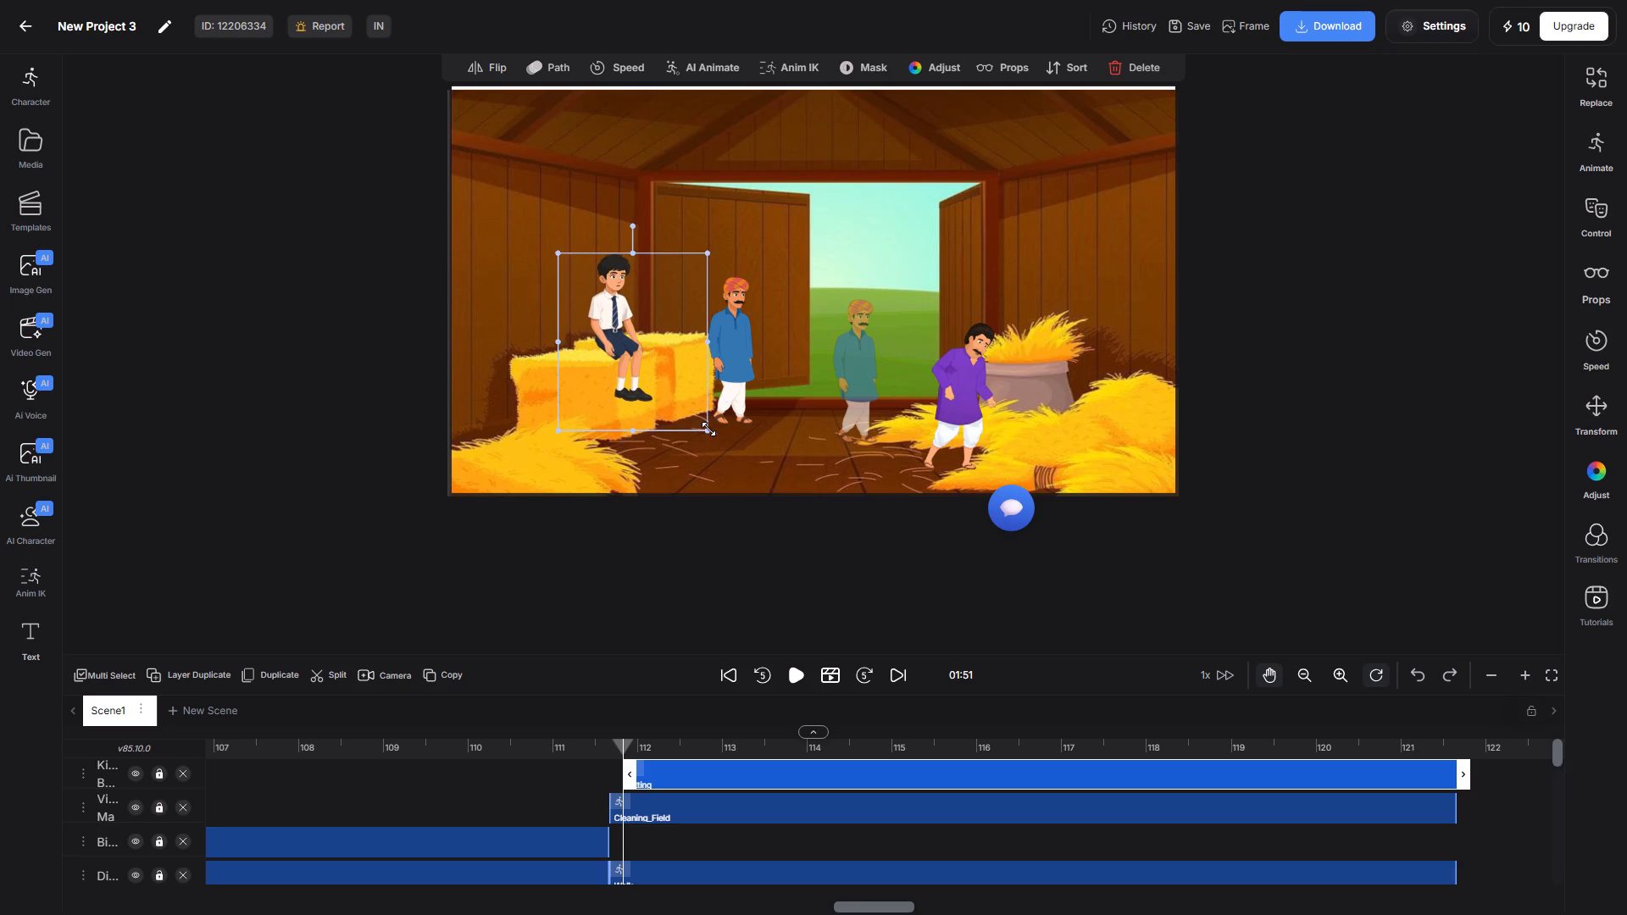
left_click_drag(708, 429, 670, 384)
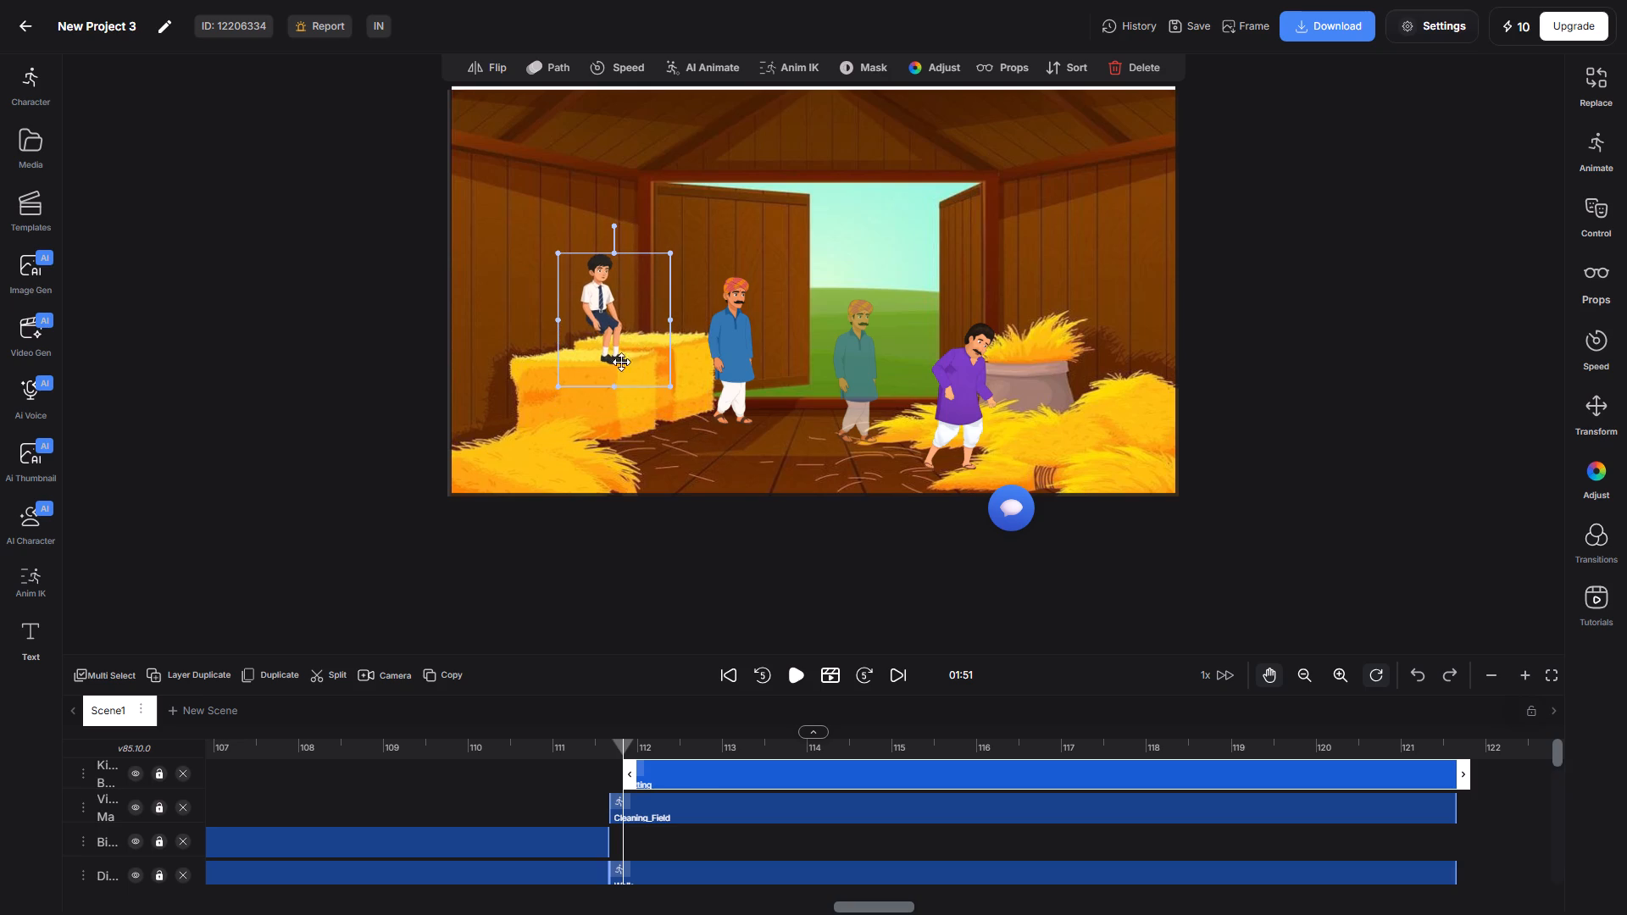
left_click_drag(594, 318, 612, 347)
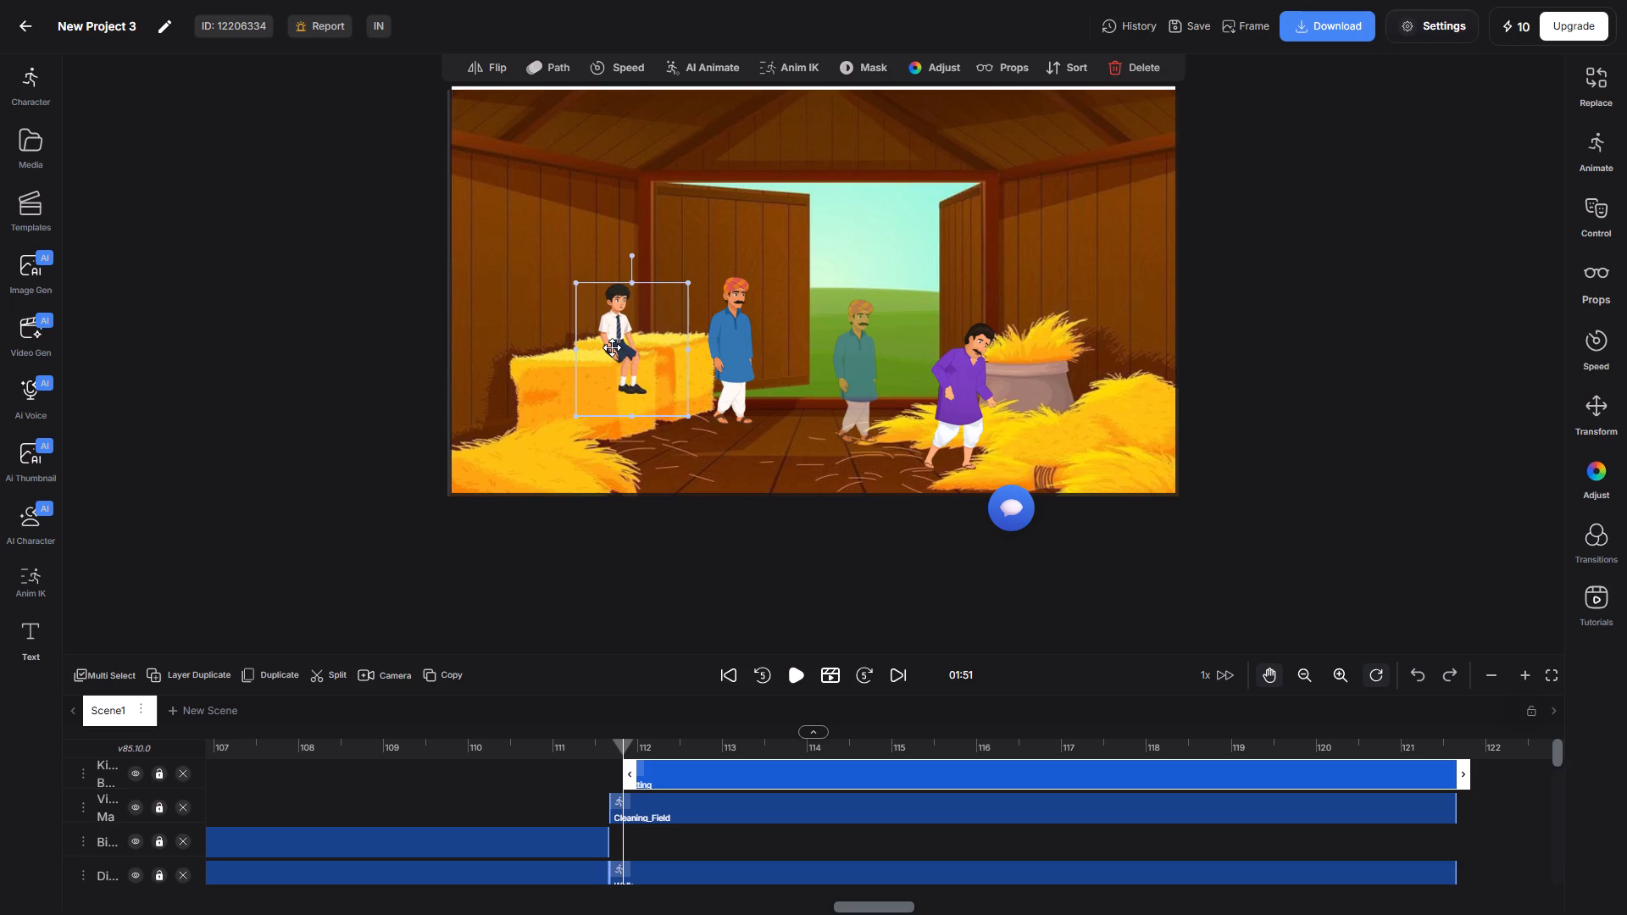
left_click_drag(612, 347, 609, 345)
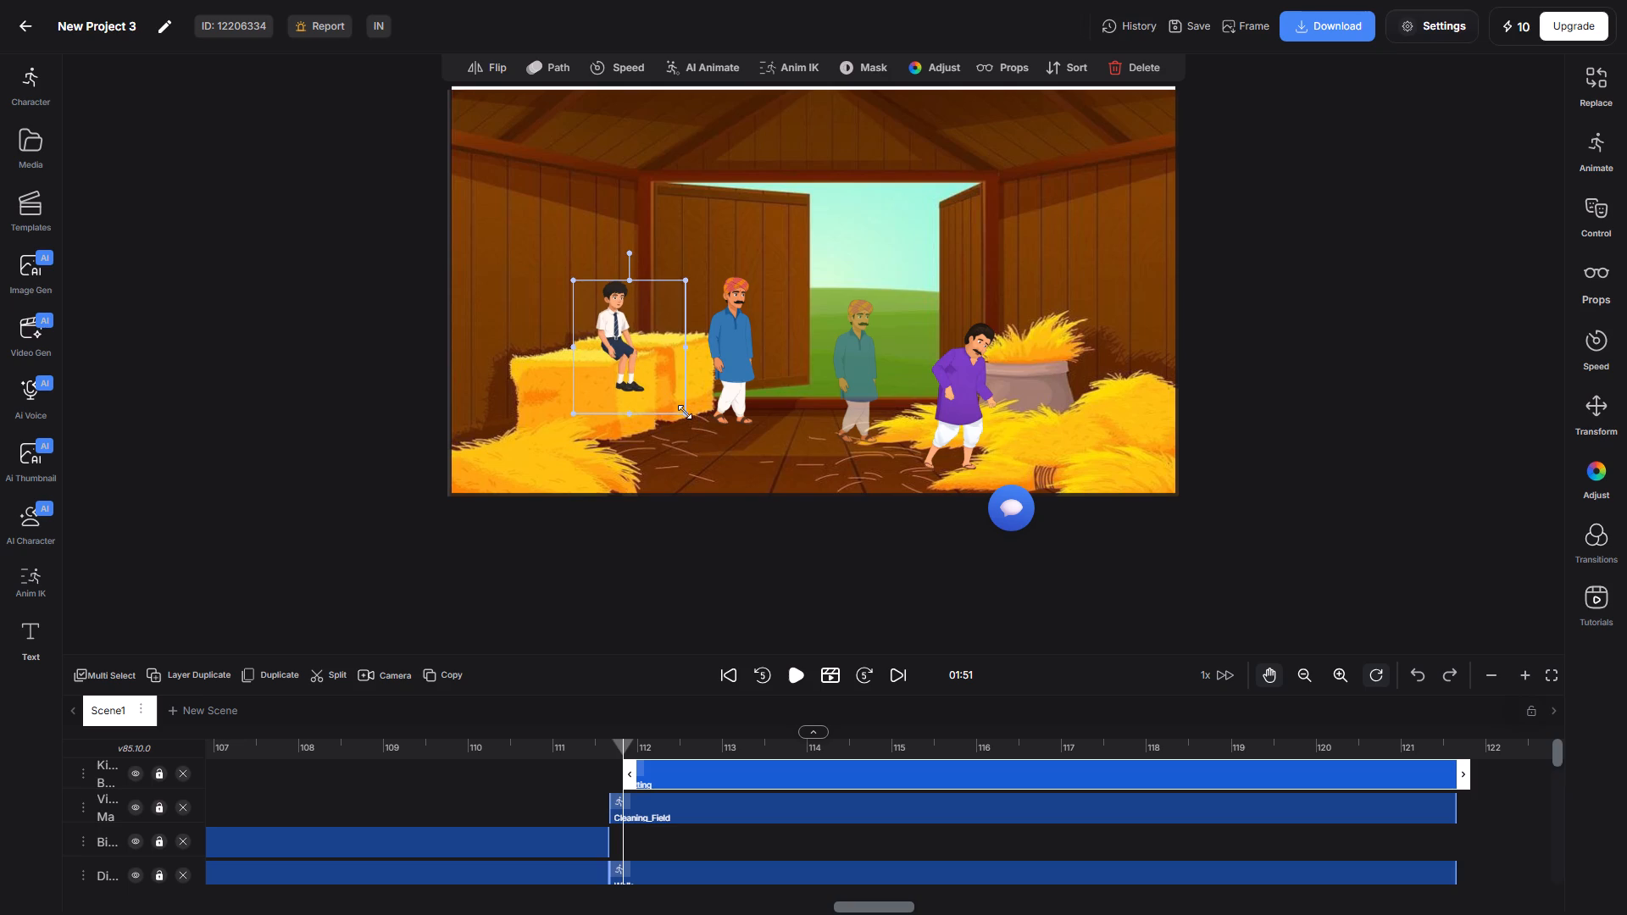
left_click_drag(685, 412, 676, 402)
left_click(599, 323)
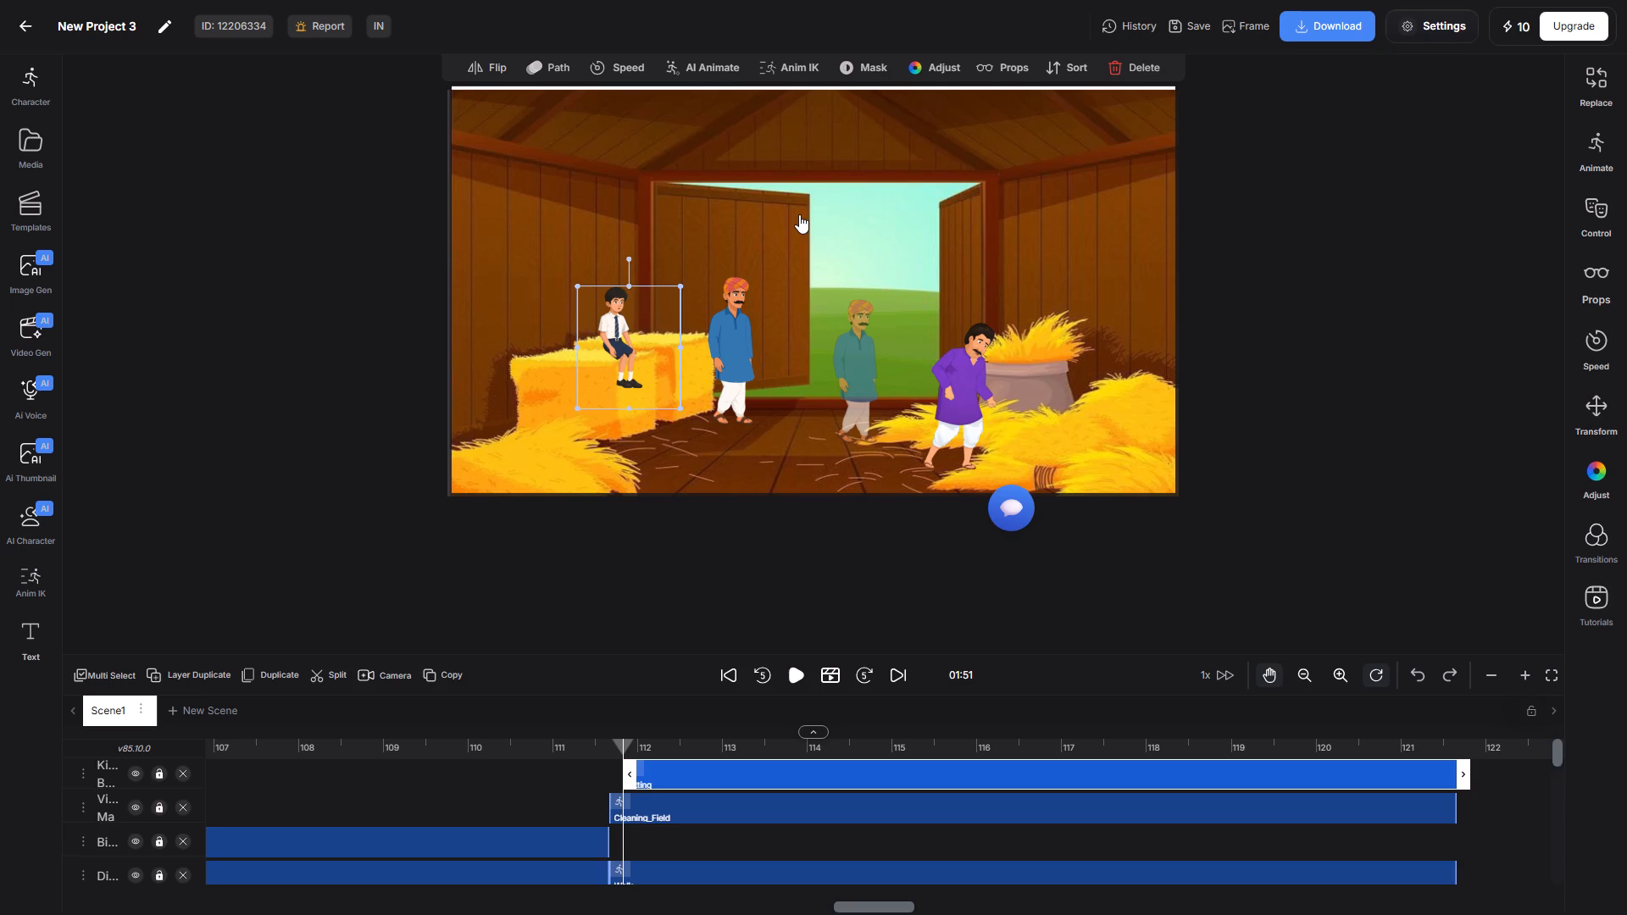
Preview the barn scene from 01:51 to about 01:55 with the resized boy on the hay.
left_click(792, 672)
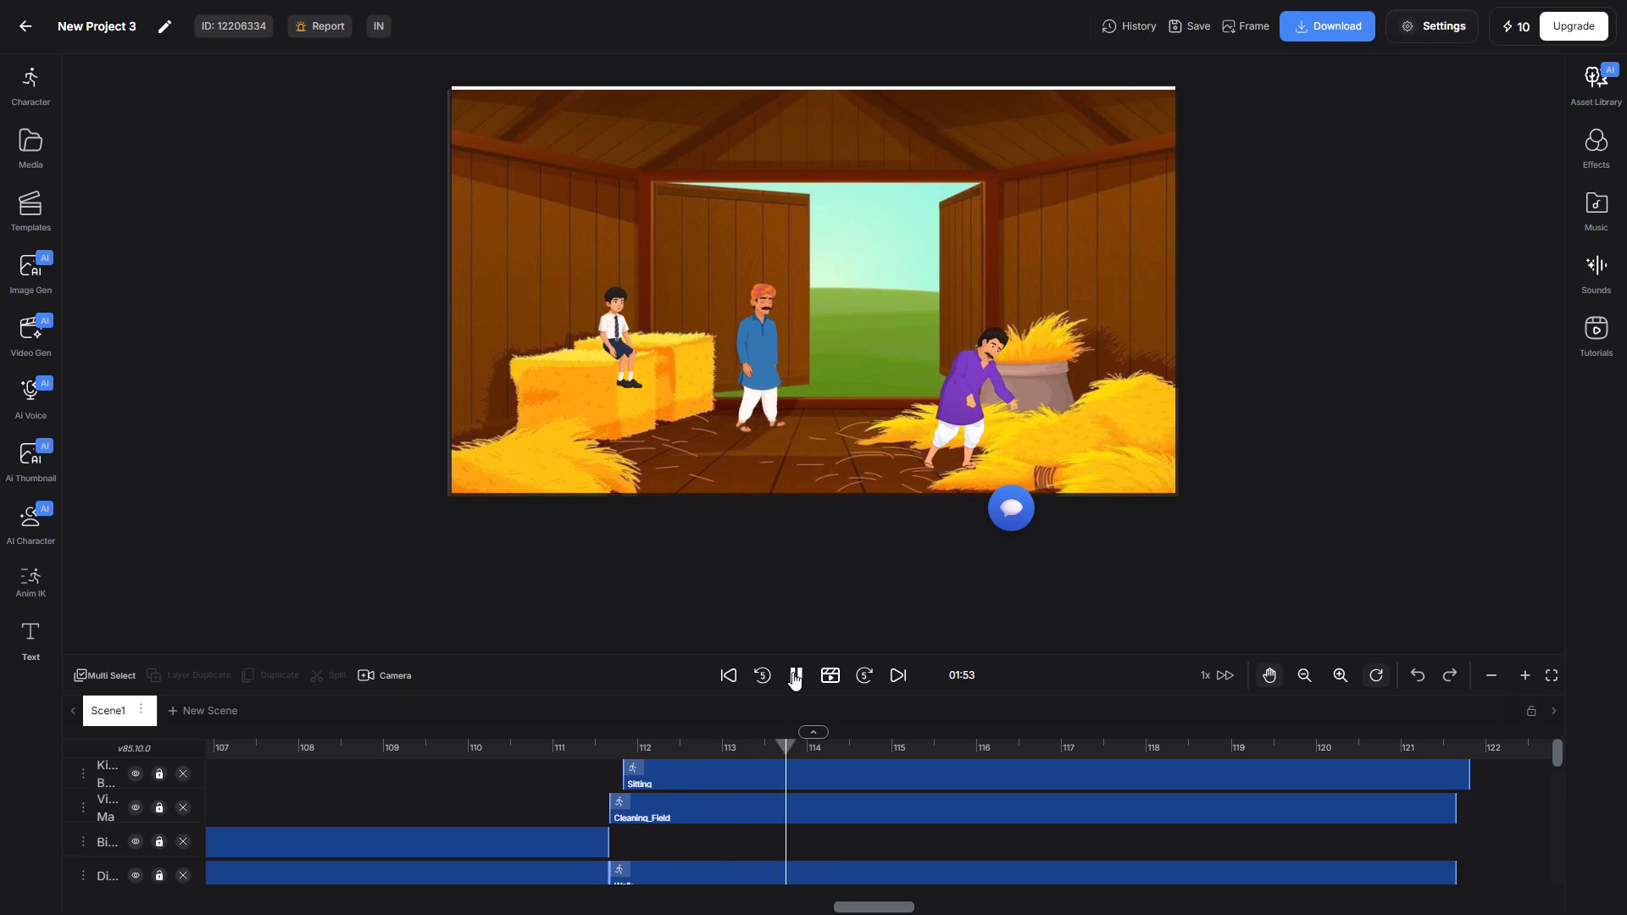
left_click(792, 672)
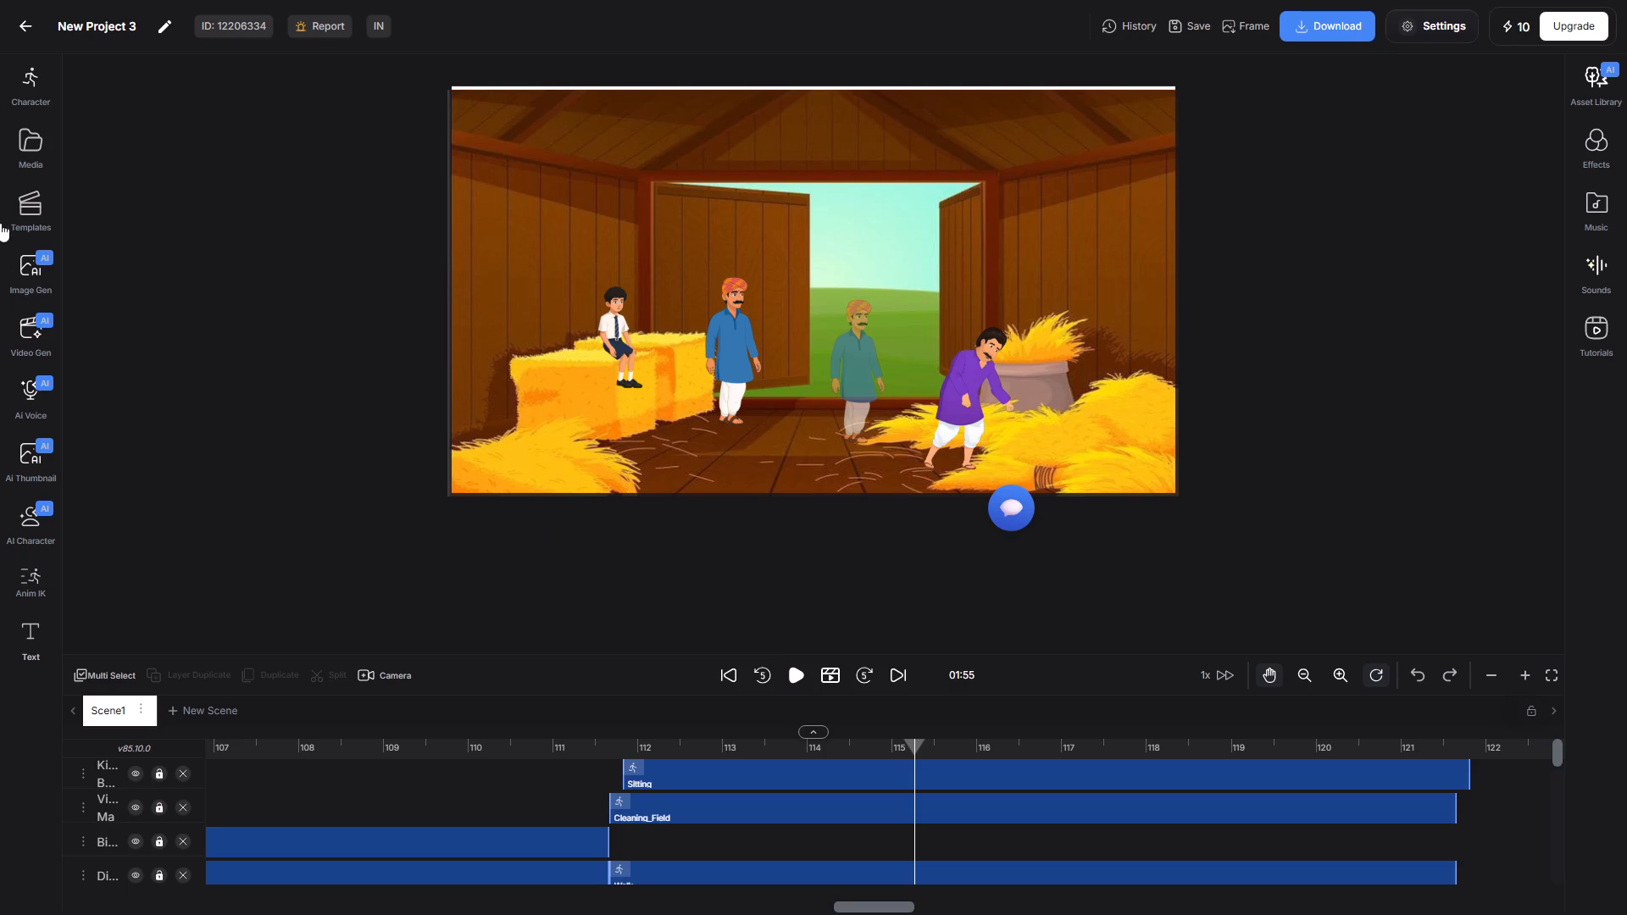
Browse the character library and choose Sipahi, the man in a black T-shirt and grey shorts.
left_click(25, 81)
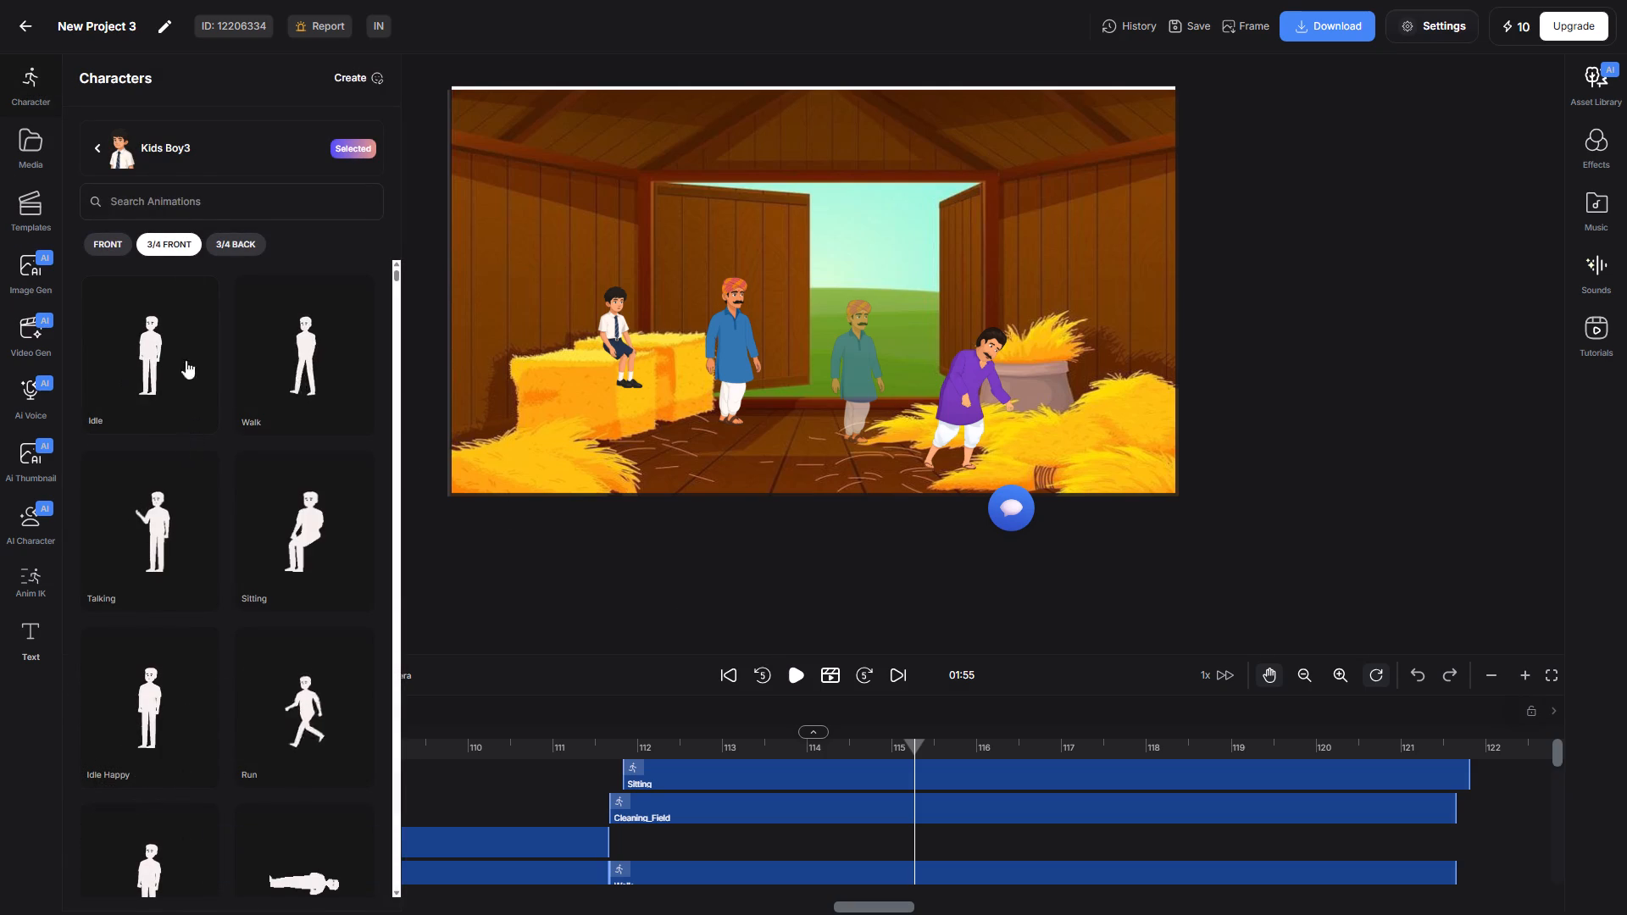
left_click(185, 152)
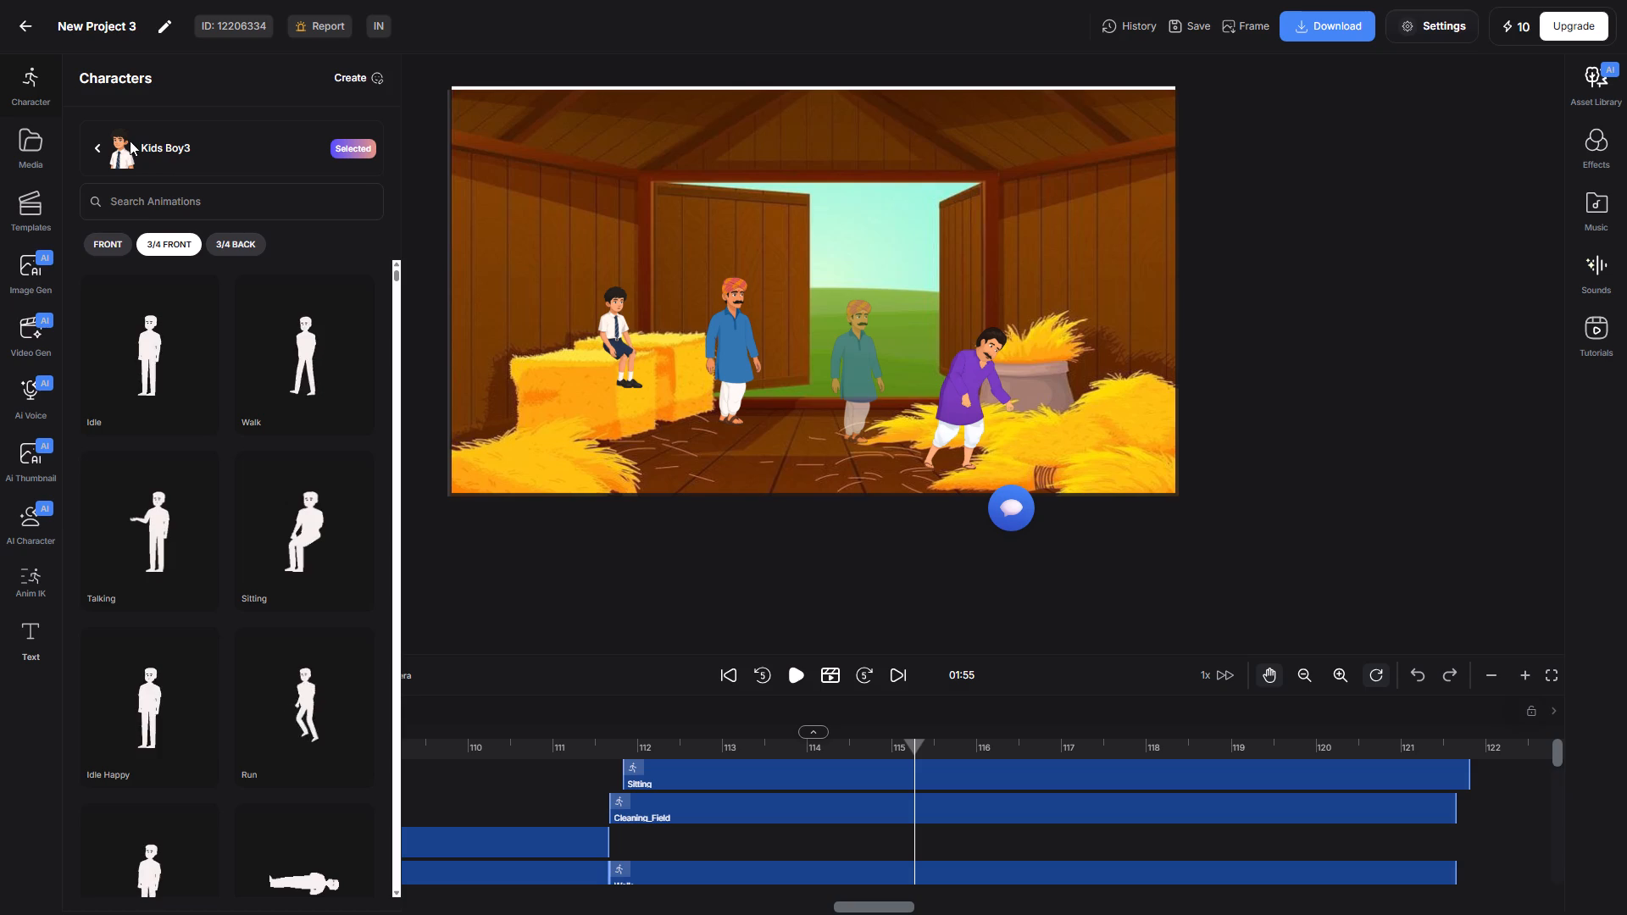
left_click(102, 148)
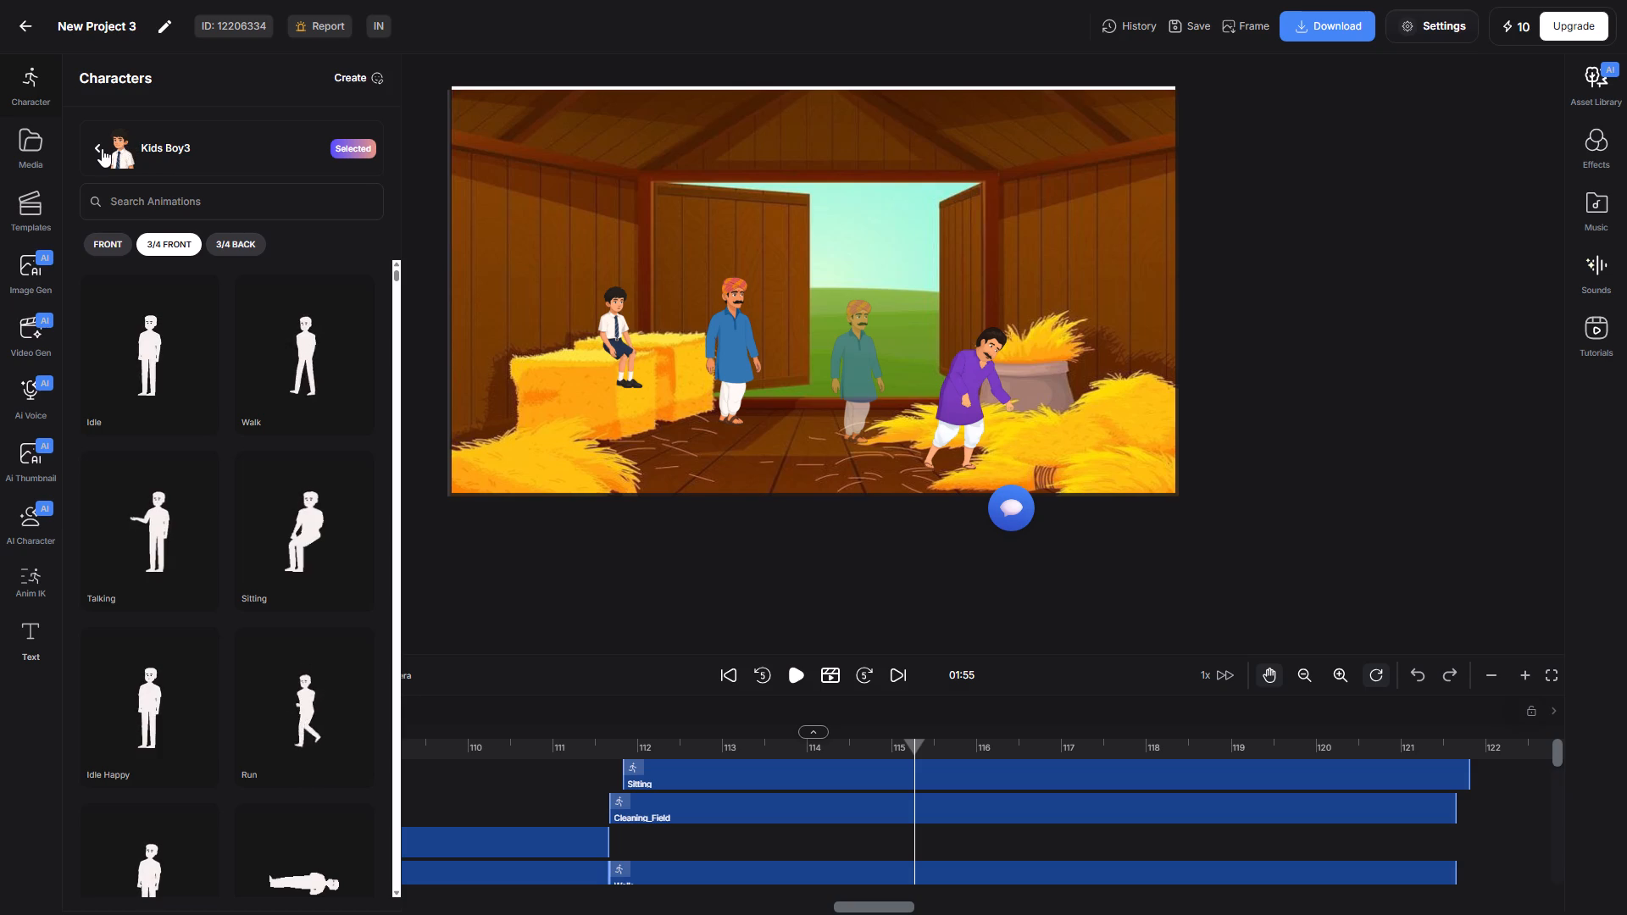
scroll(280, 520, "down", 3)
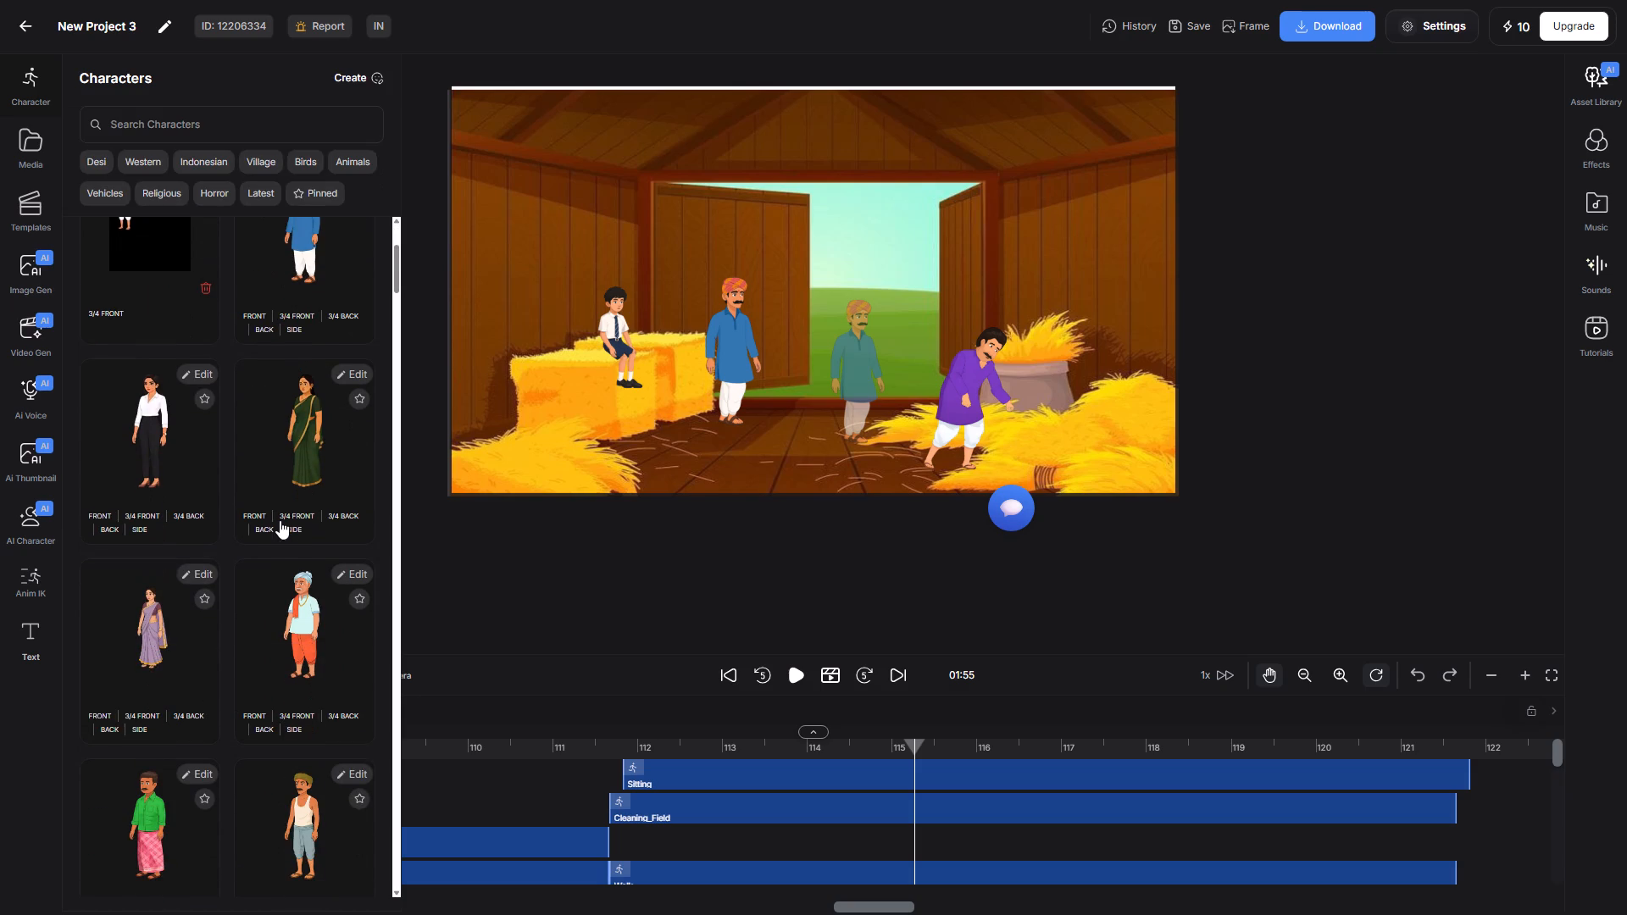
scroll(280, 520, "down", 7)
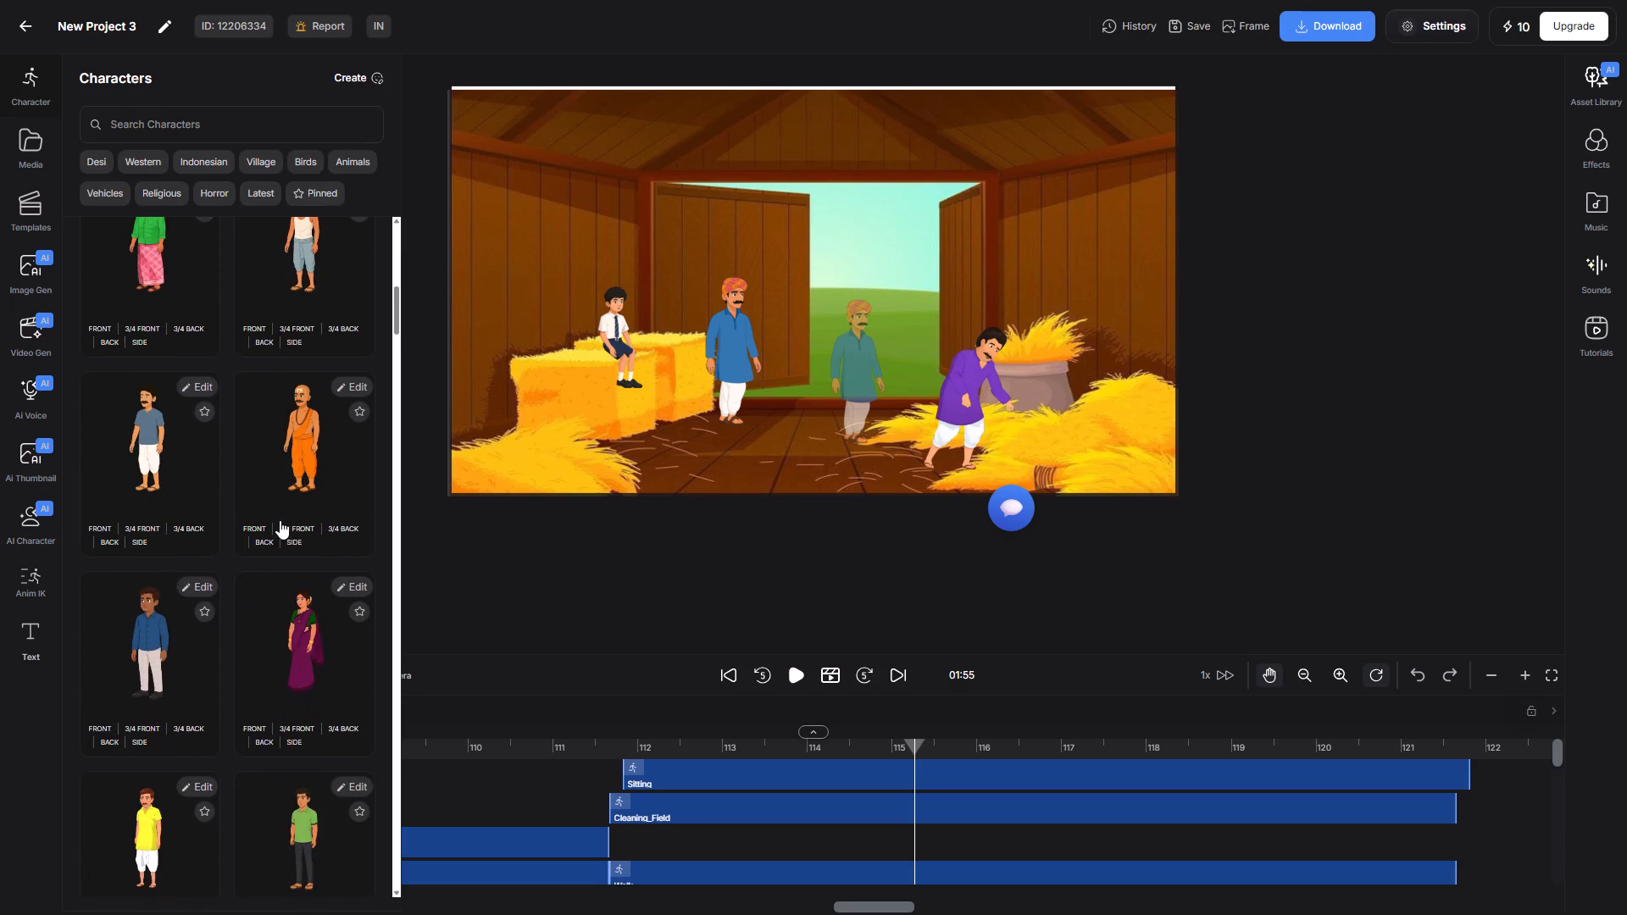
scroll(280, 520, "down", 3)
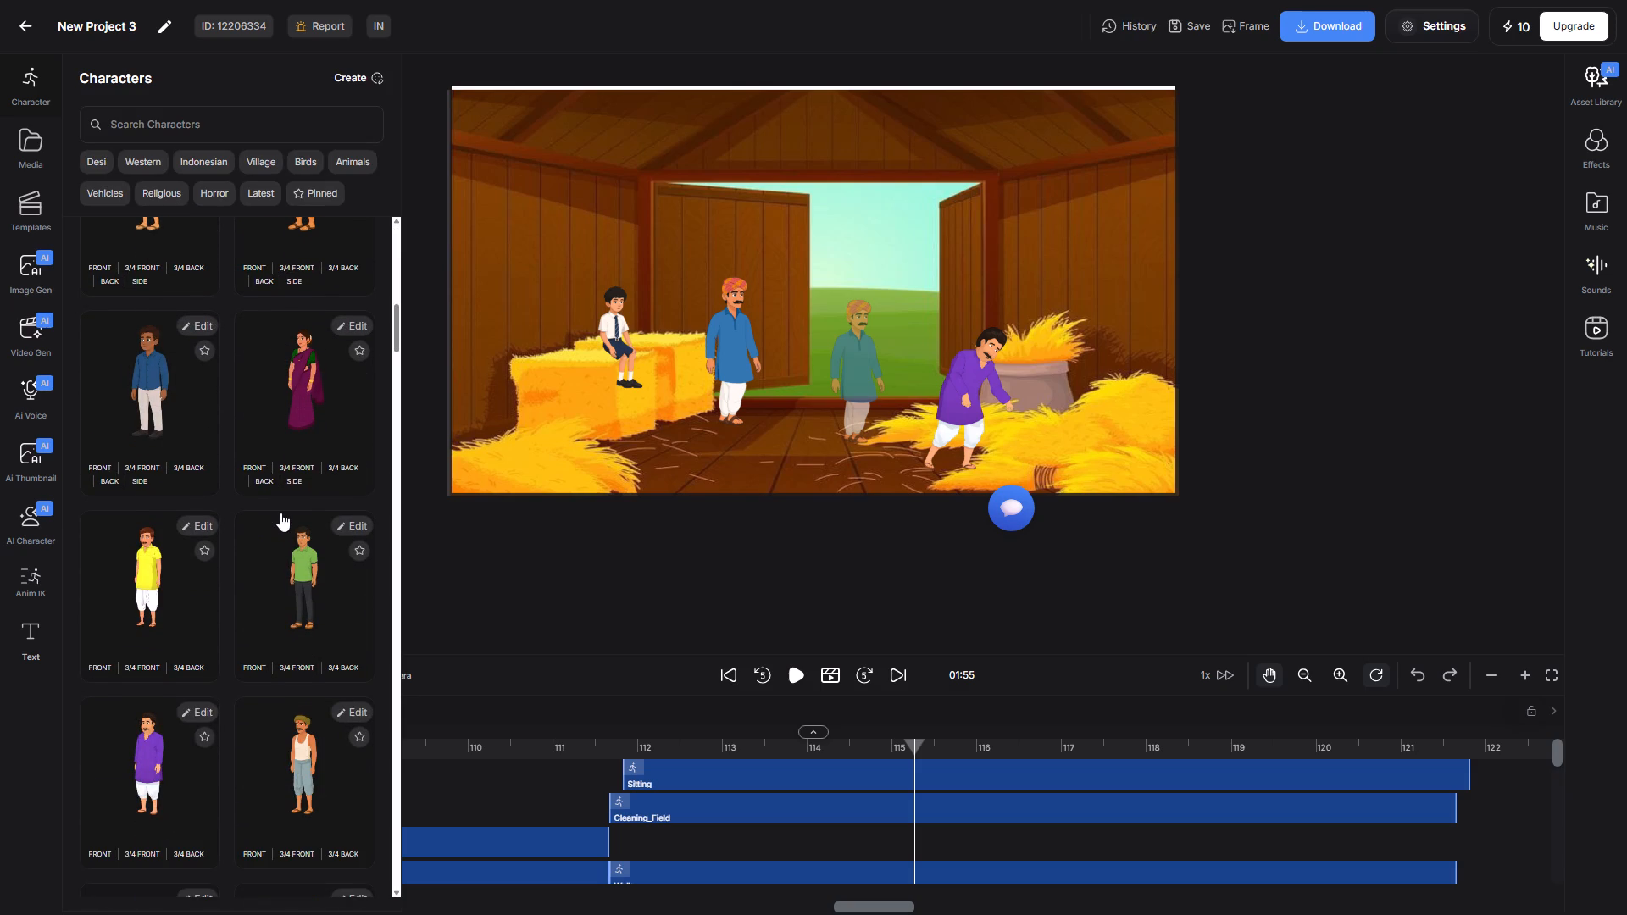
scroll(264, 560, "down", 3)
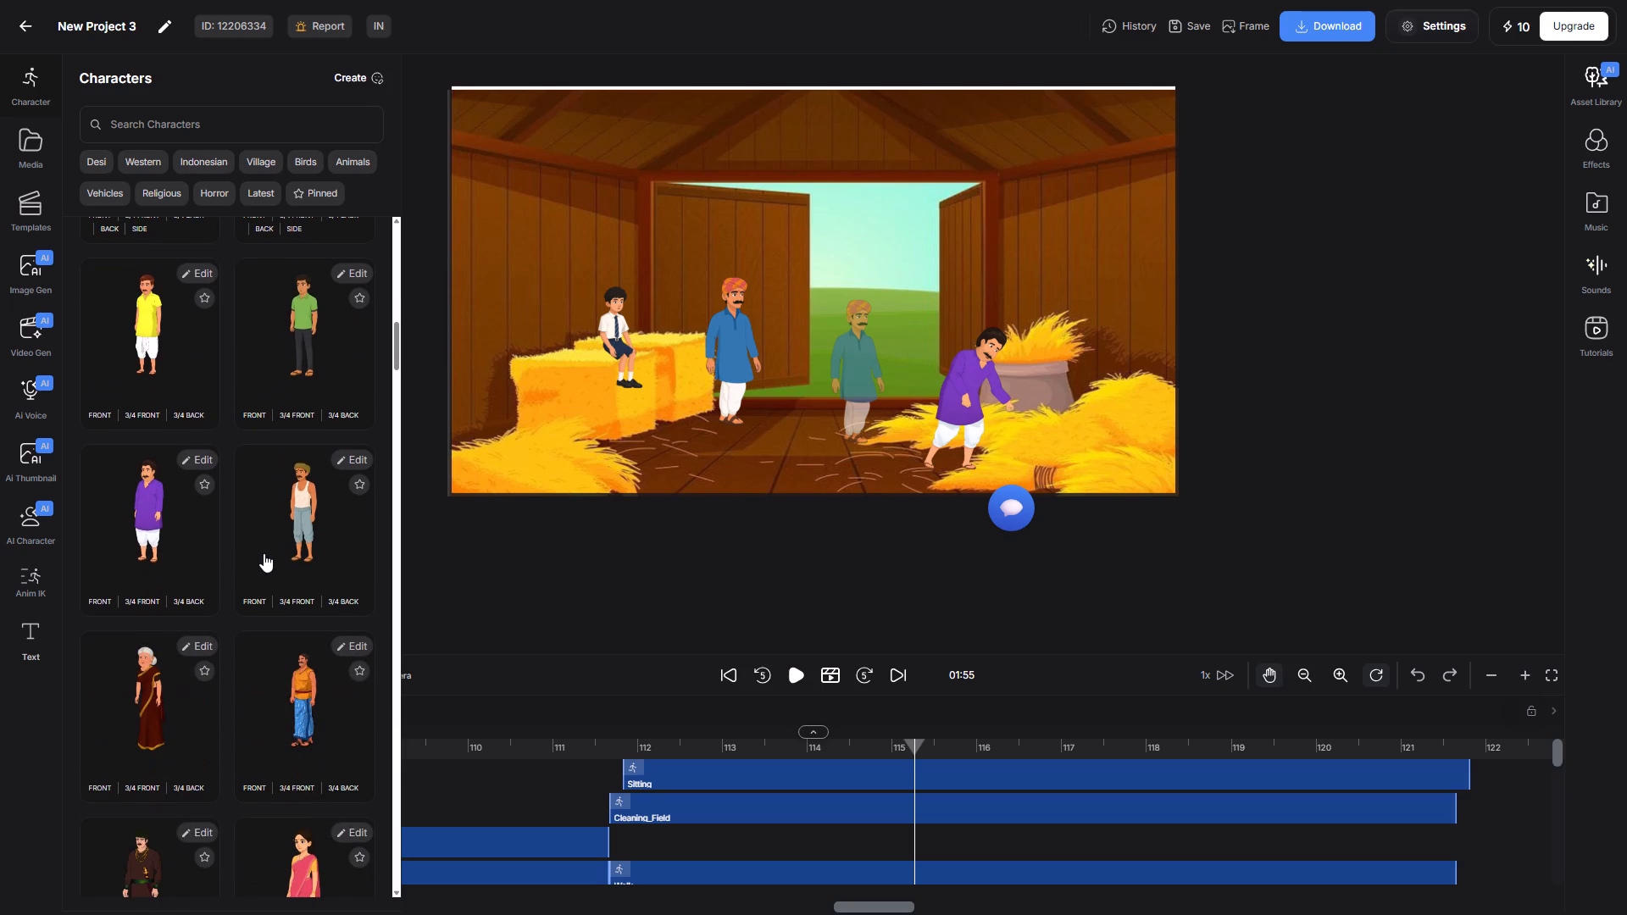
scroll(264, 553, "down", 6)
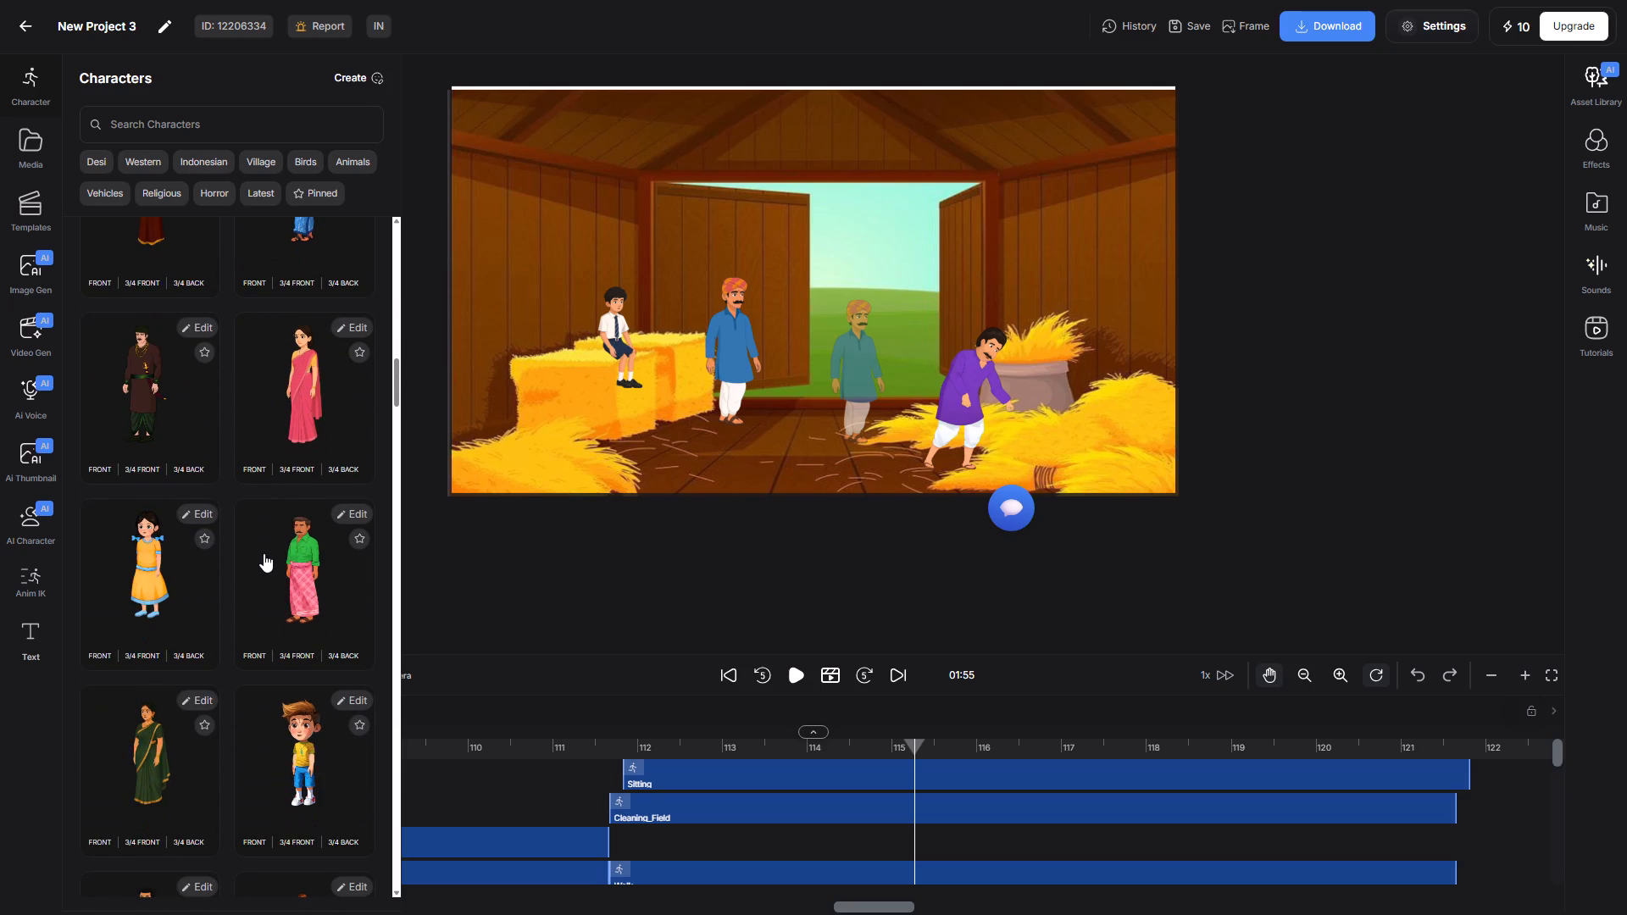
scroll(264, 553, "down", 7)
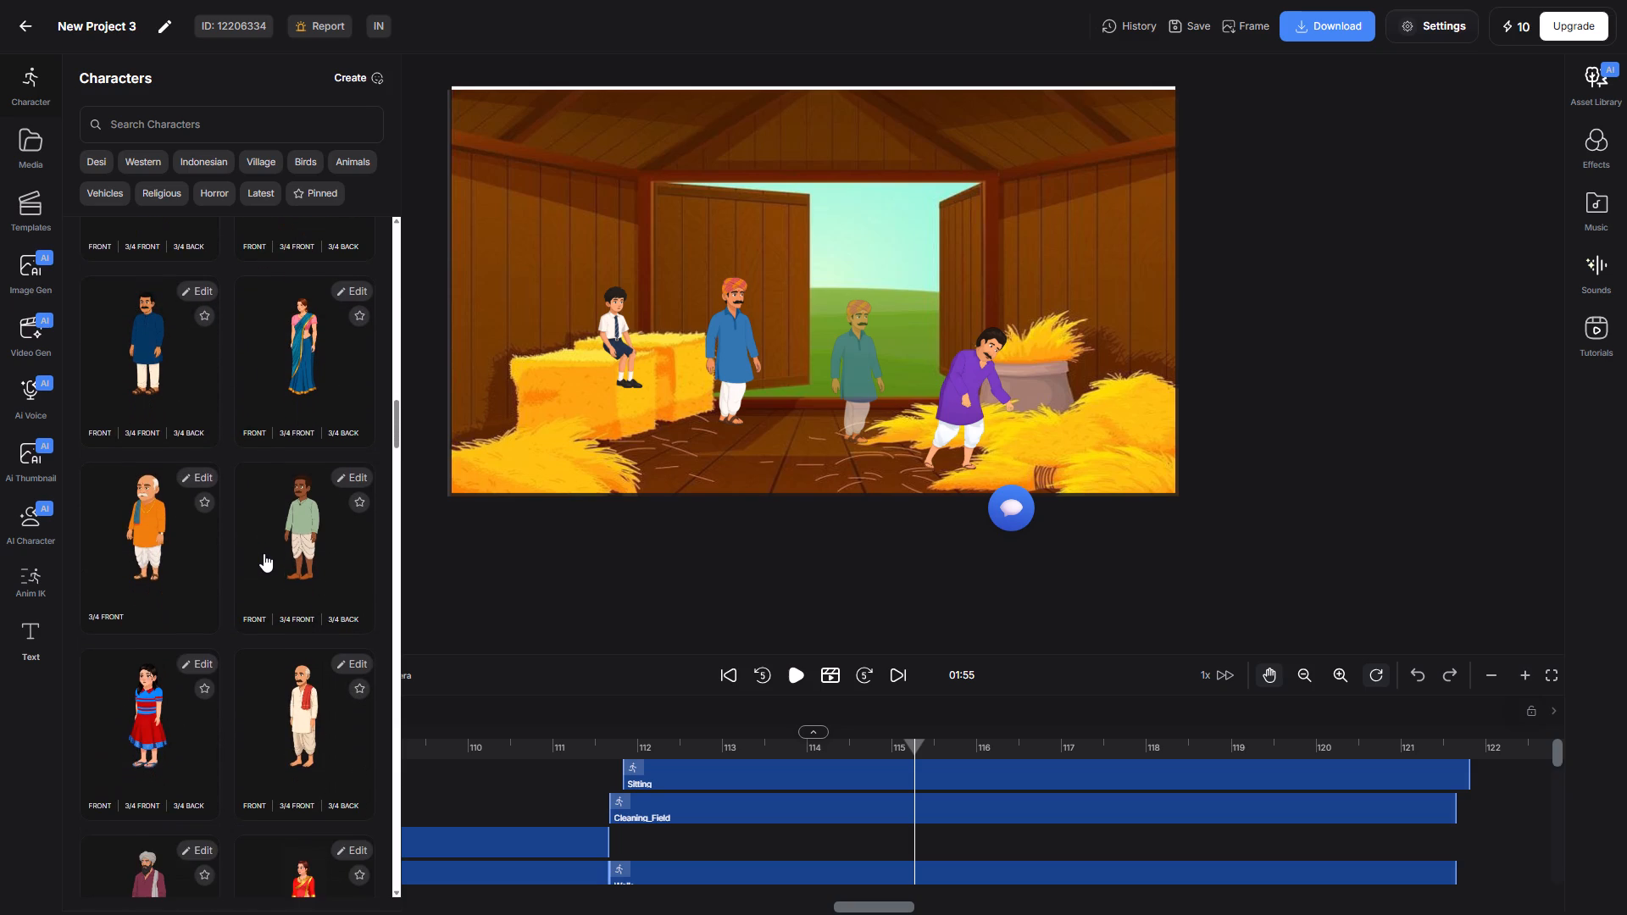
scroll(264, 553, "down", 5)
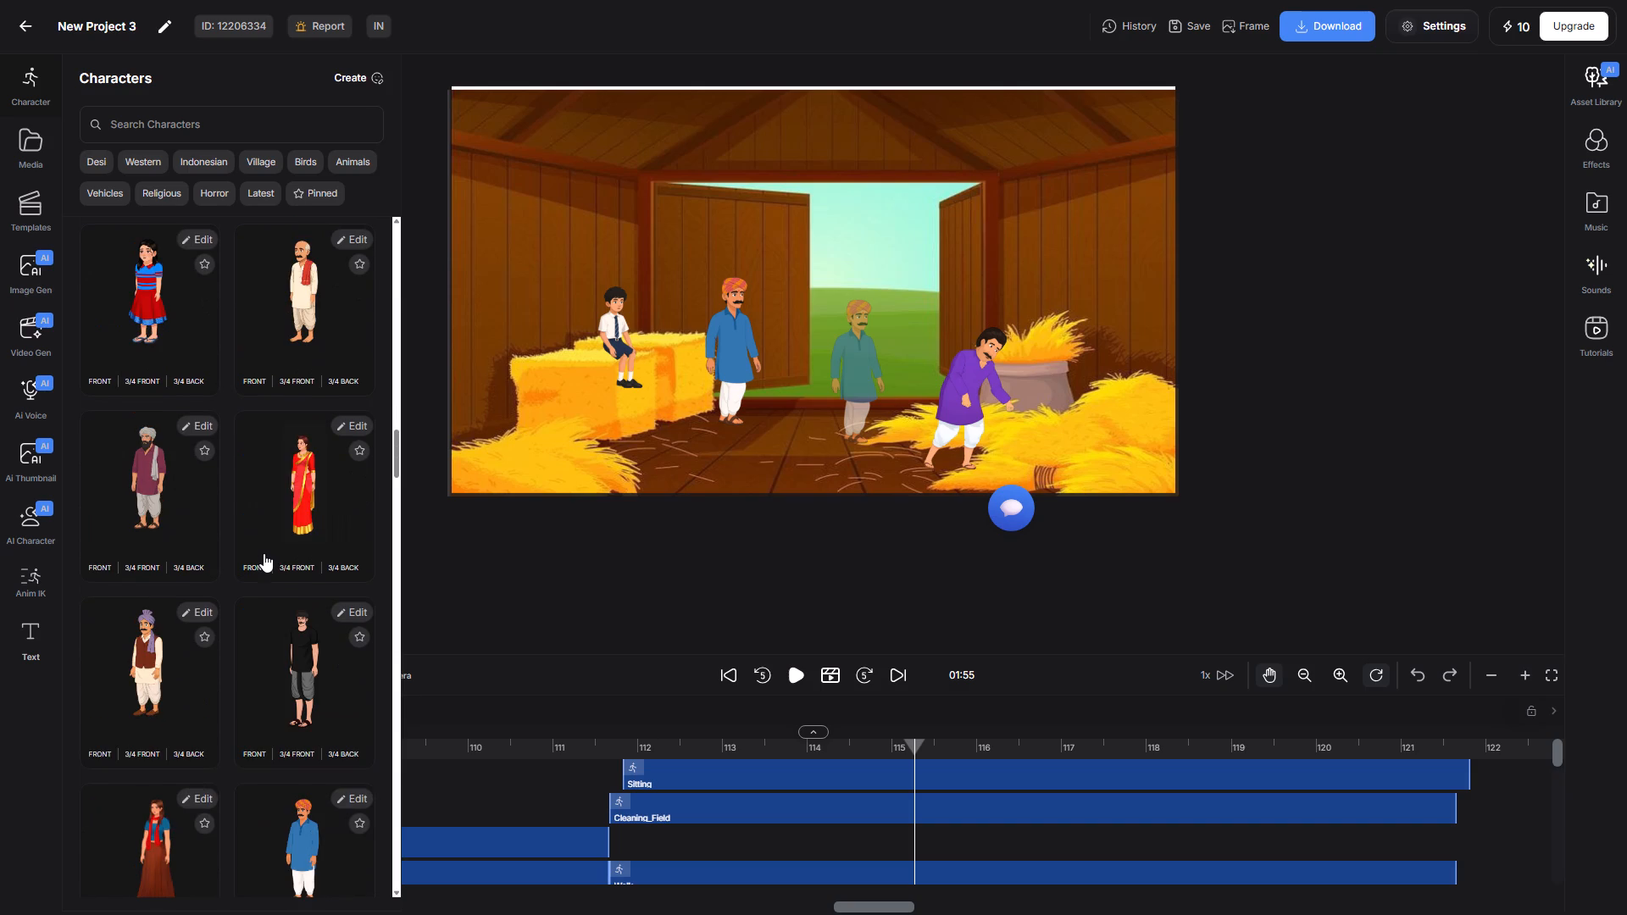
scroll(264, 553, "down", 4)
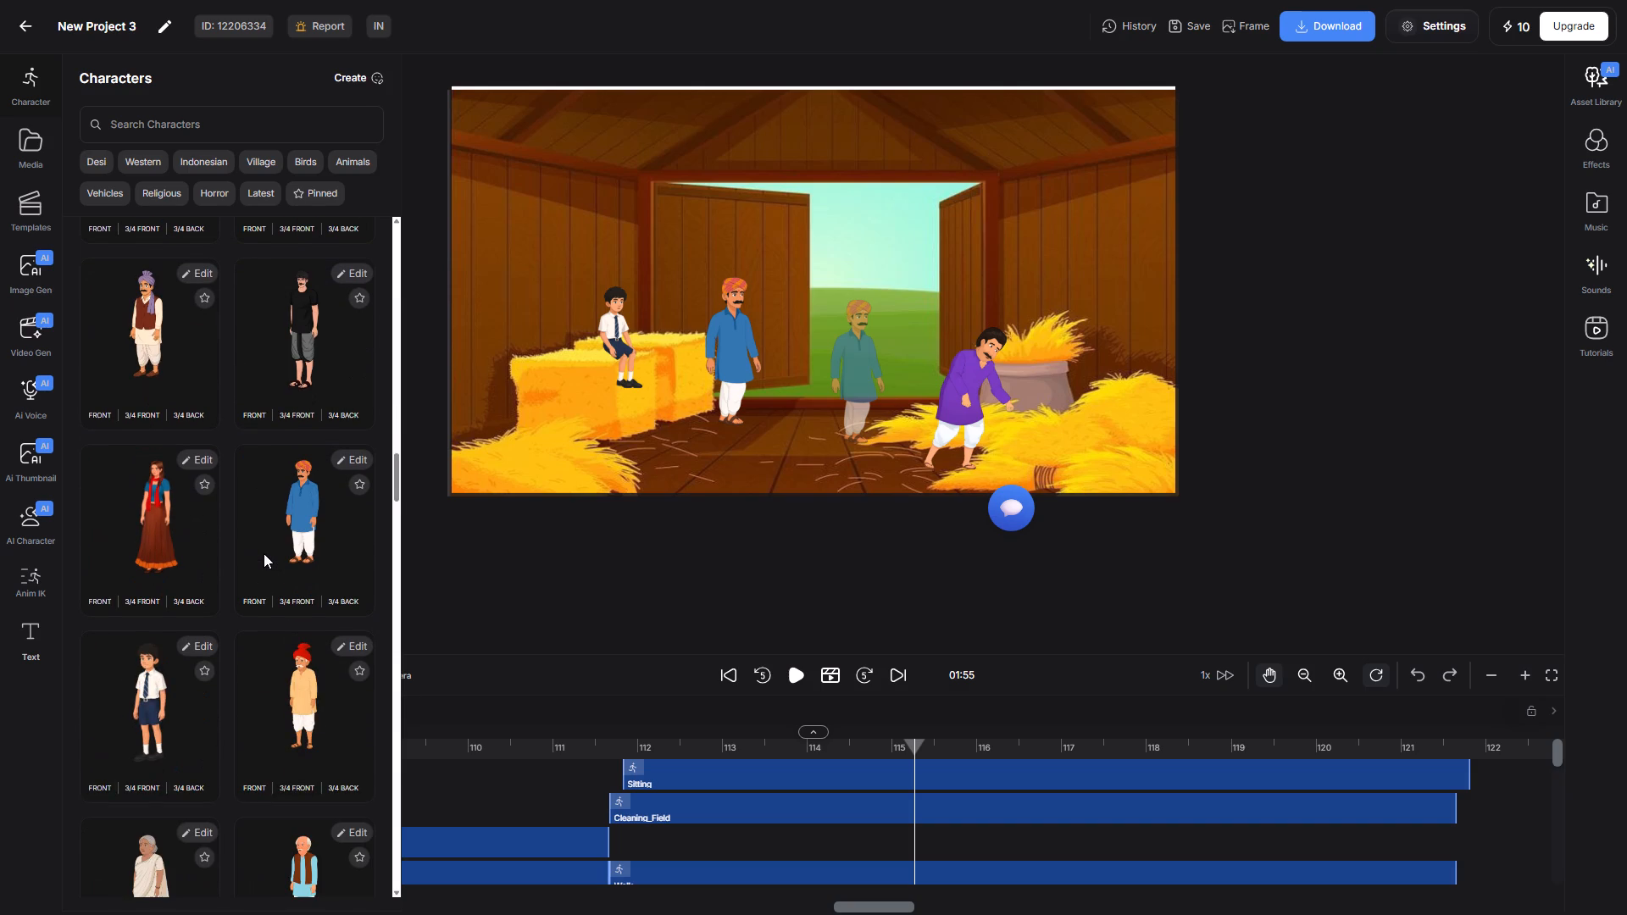
scroll(264, 553, "down", 8)
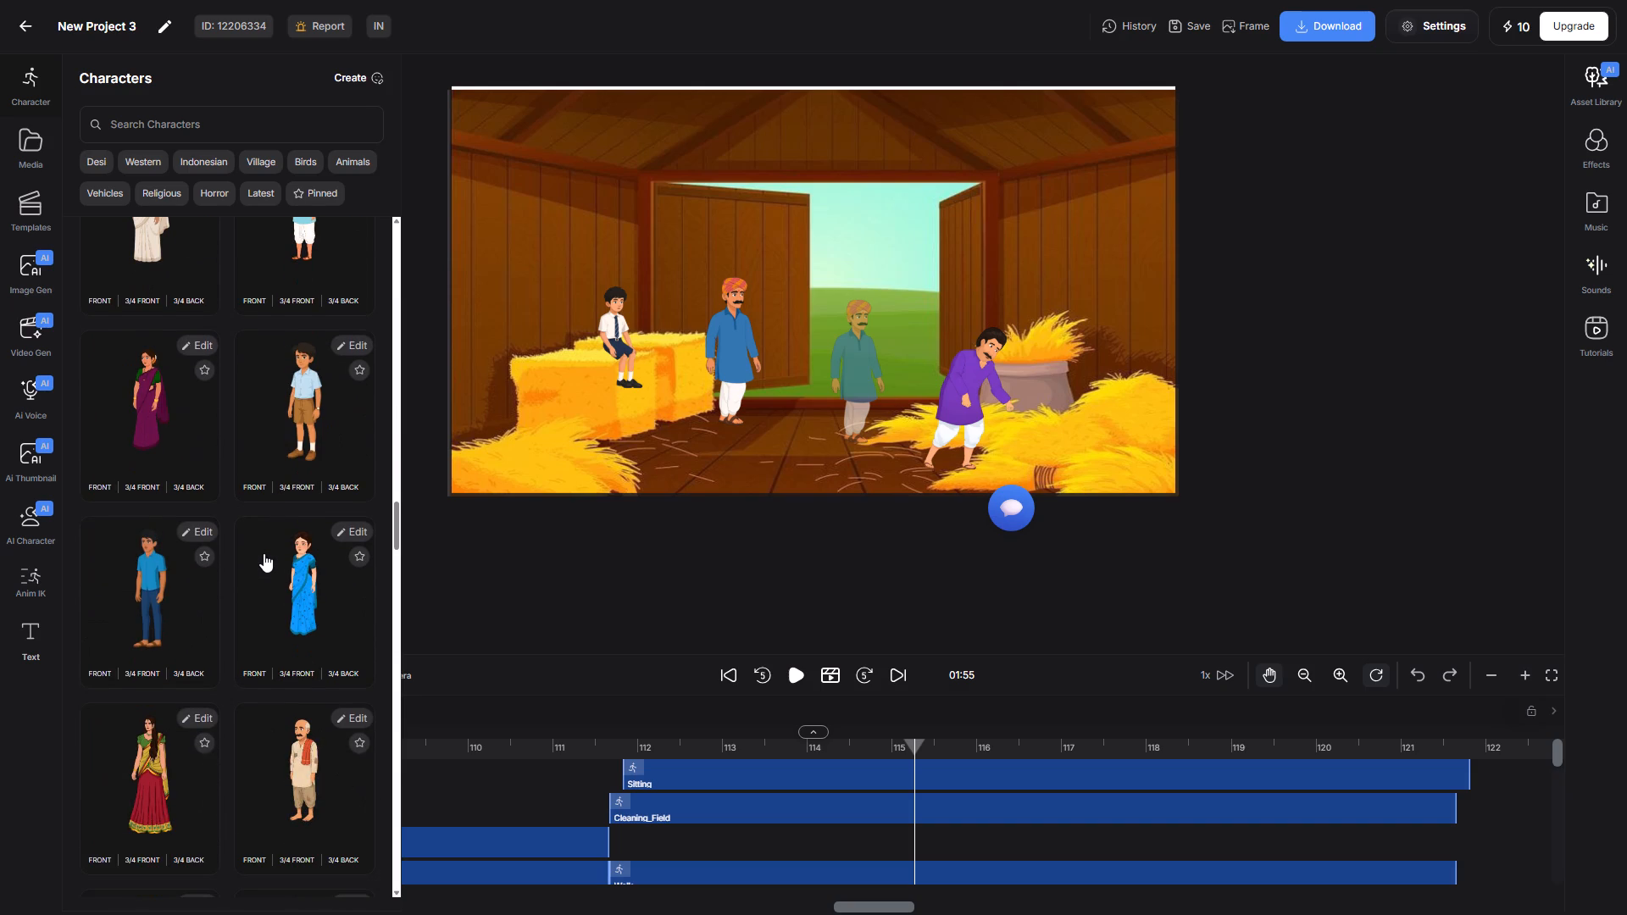
scroll(264, 553, "up", 10)
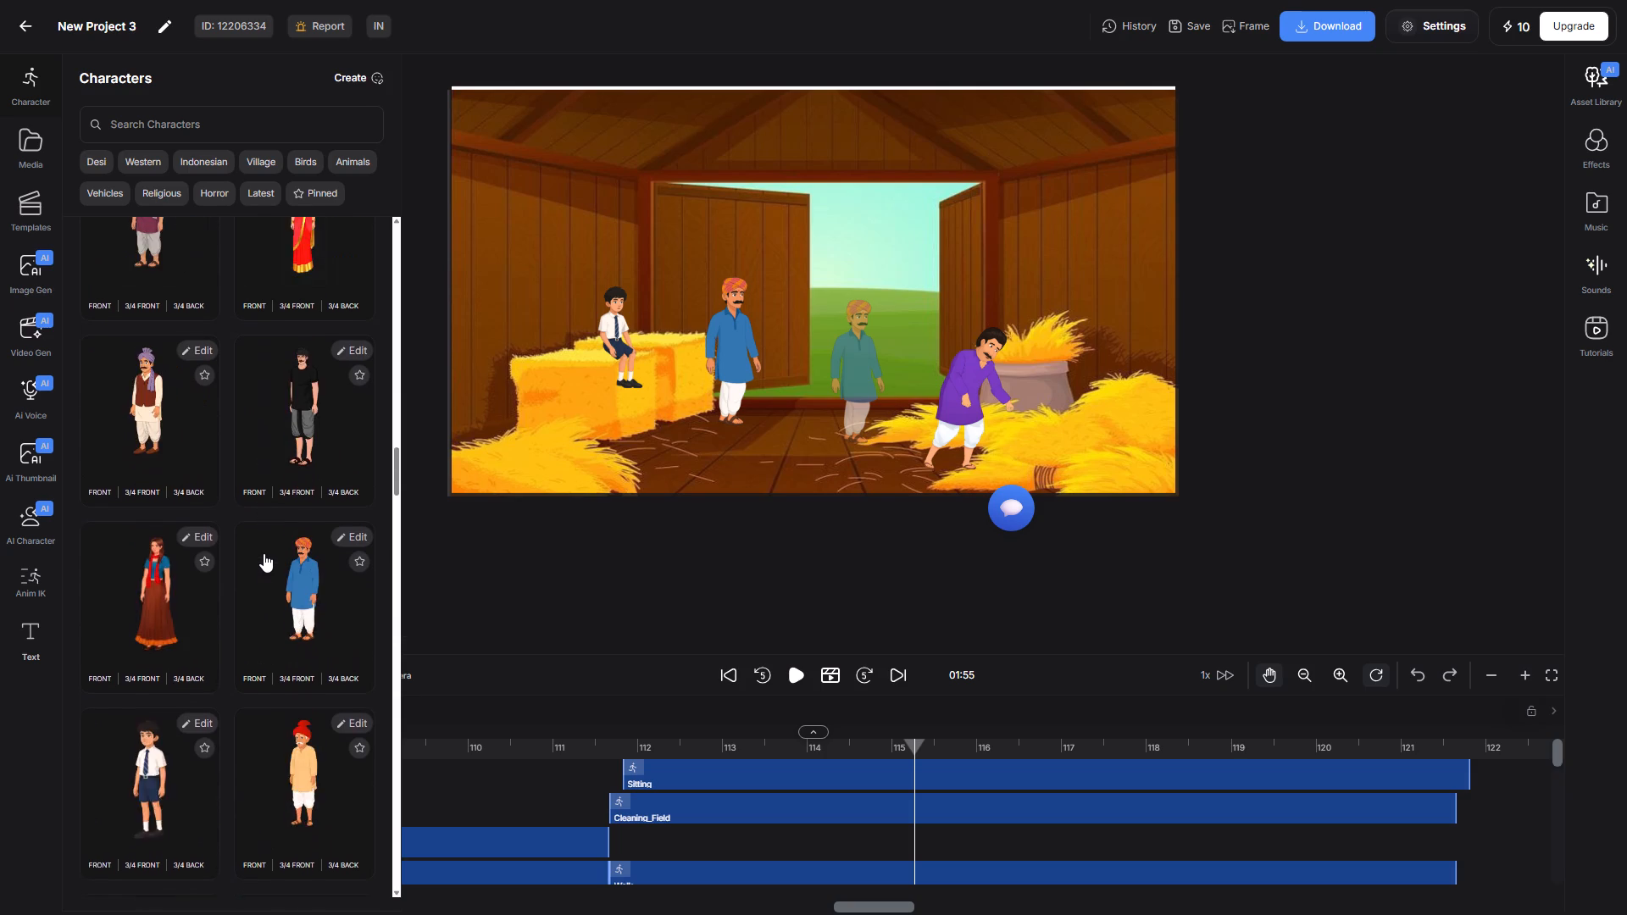
scroll(264, 553, "up", 5)
scroll(264, 553, "down", 3)
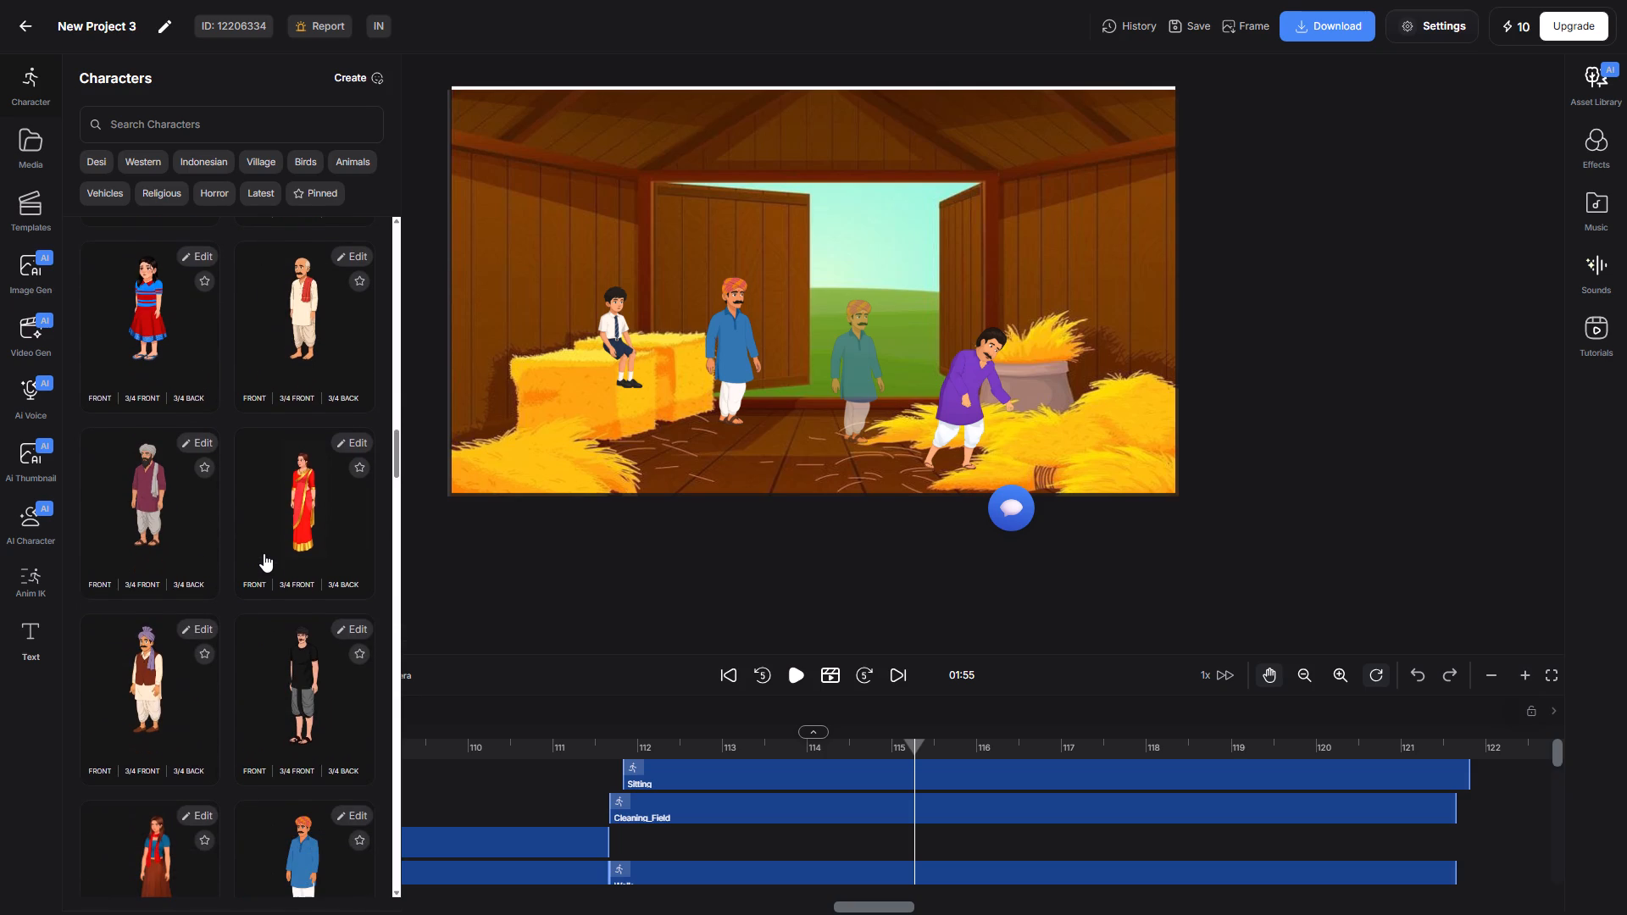
scroll(264, 553, "up", 1)
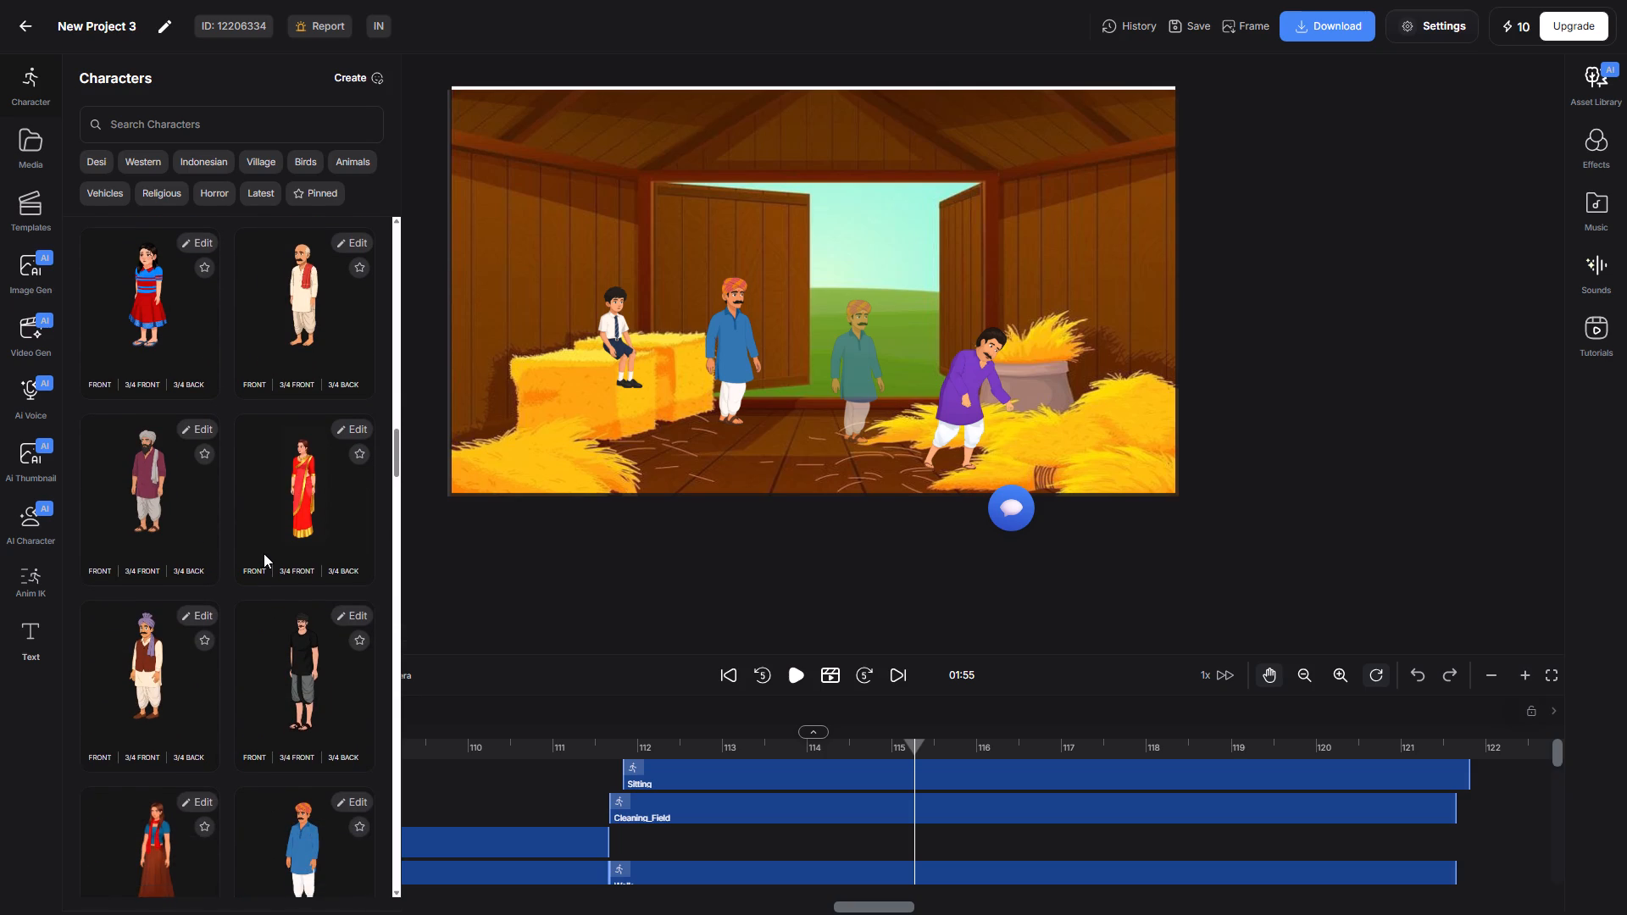
scroll(264, 553, "up", 1)
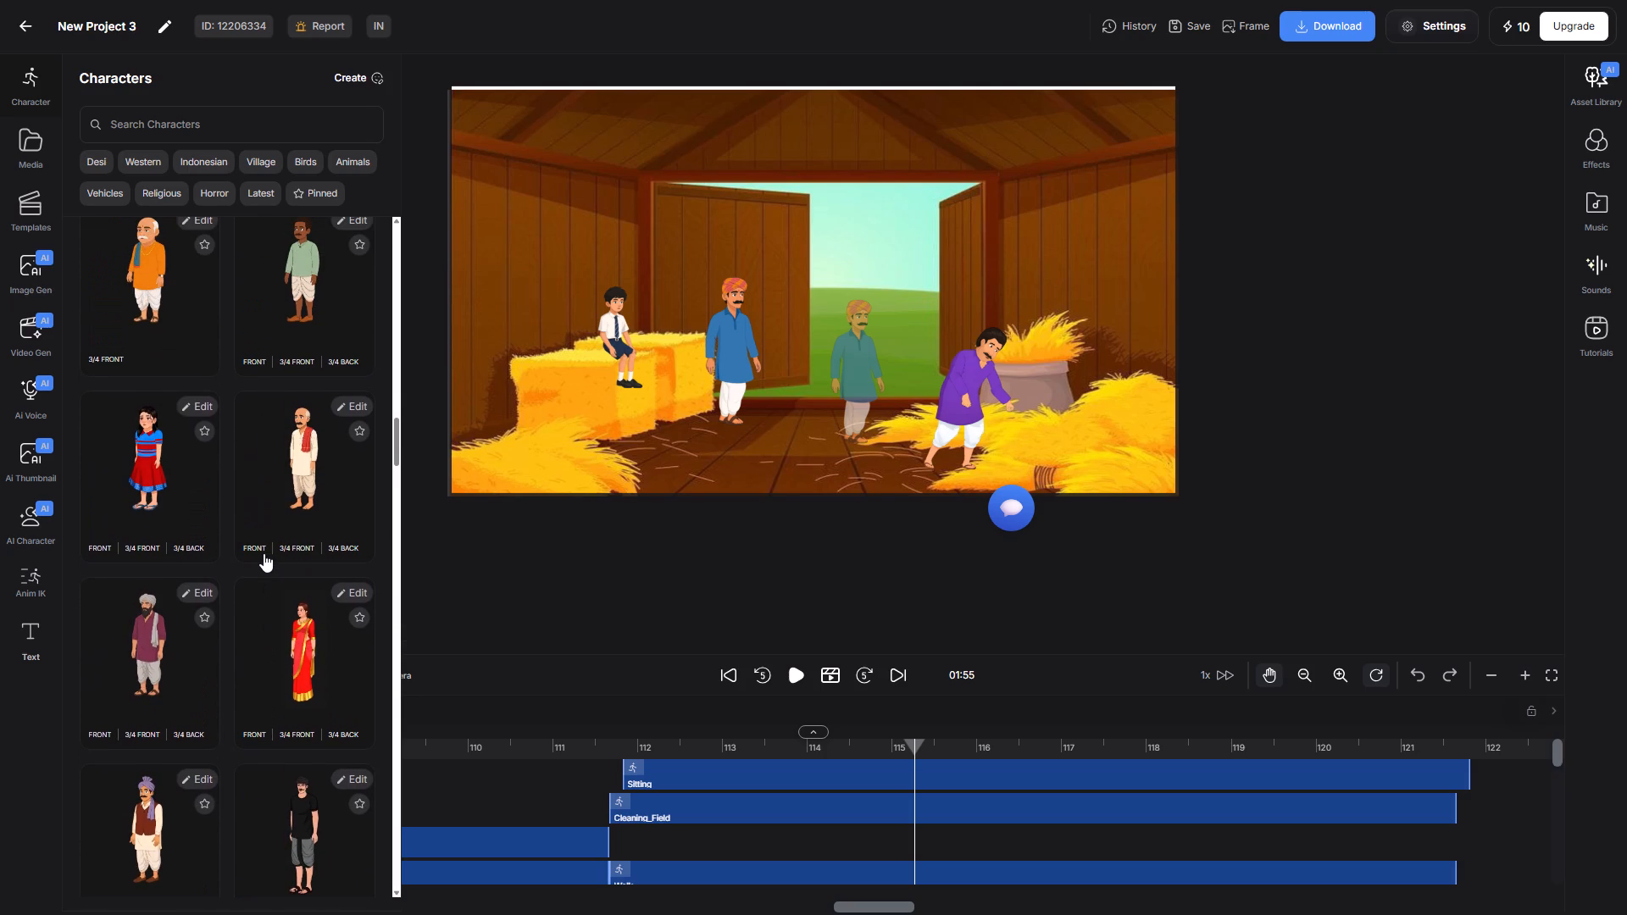
scroll(264, 553, "down", 2)
left_click(319, 668)
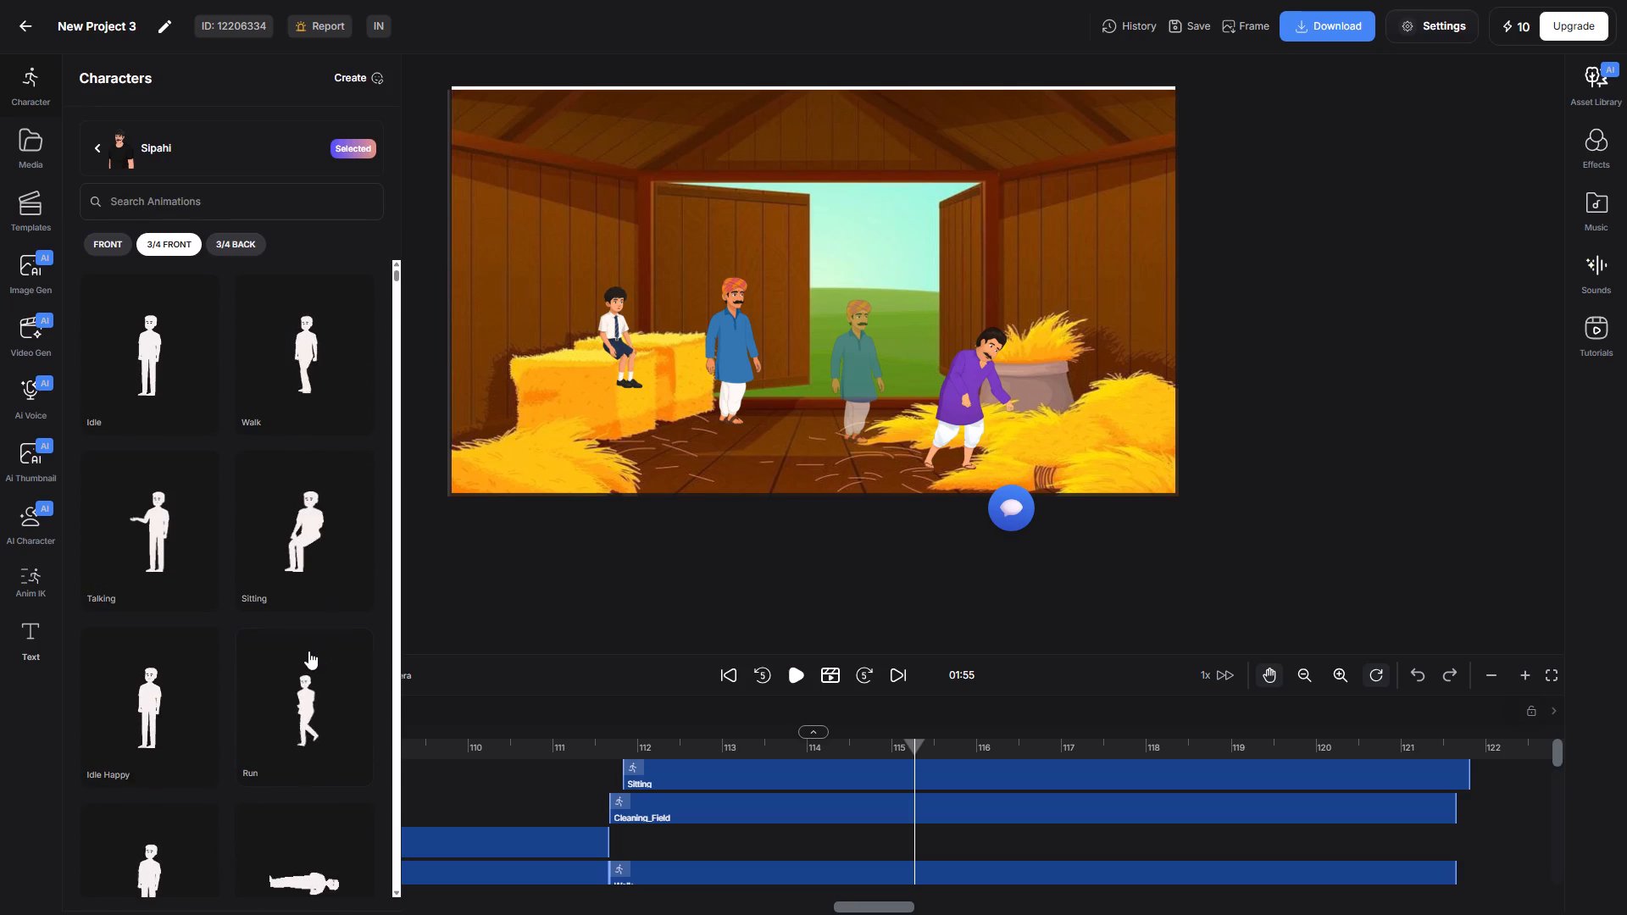
Add Sipahi to the barn scene at 01:55 with the 3/4 front Cutting Tree animation.
scroll(308, 650, "down", 6)
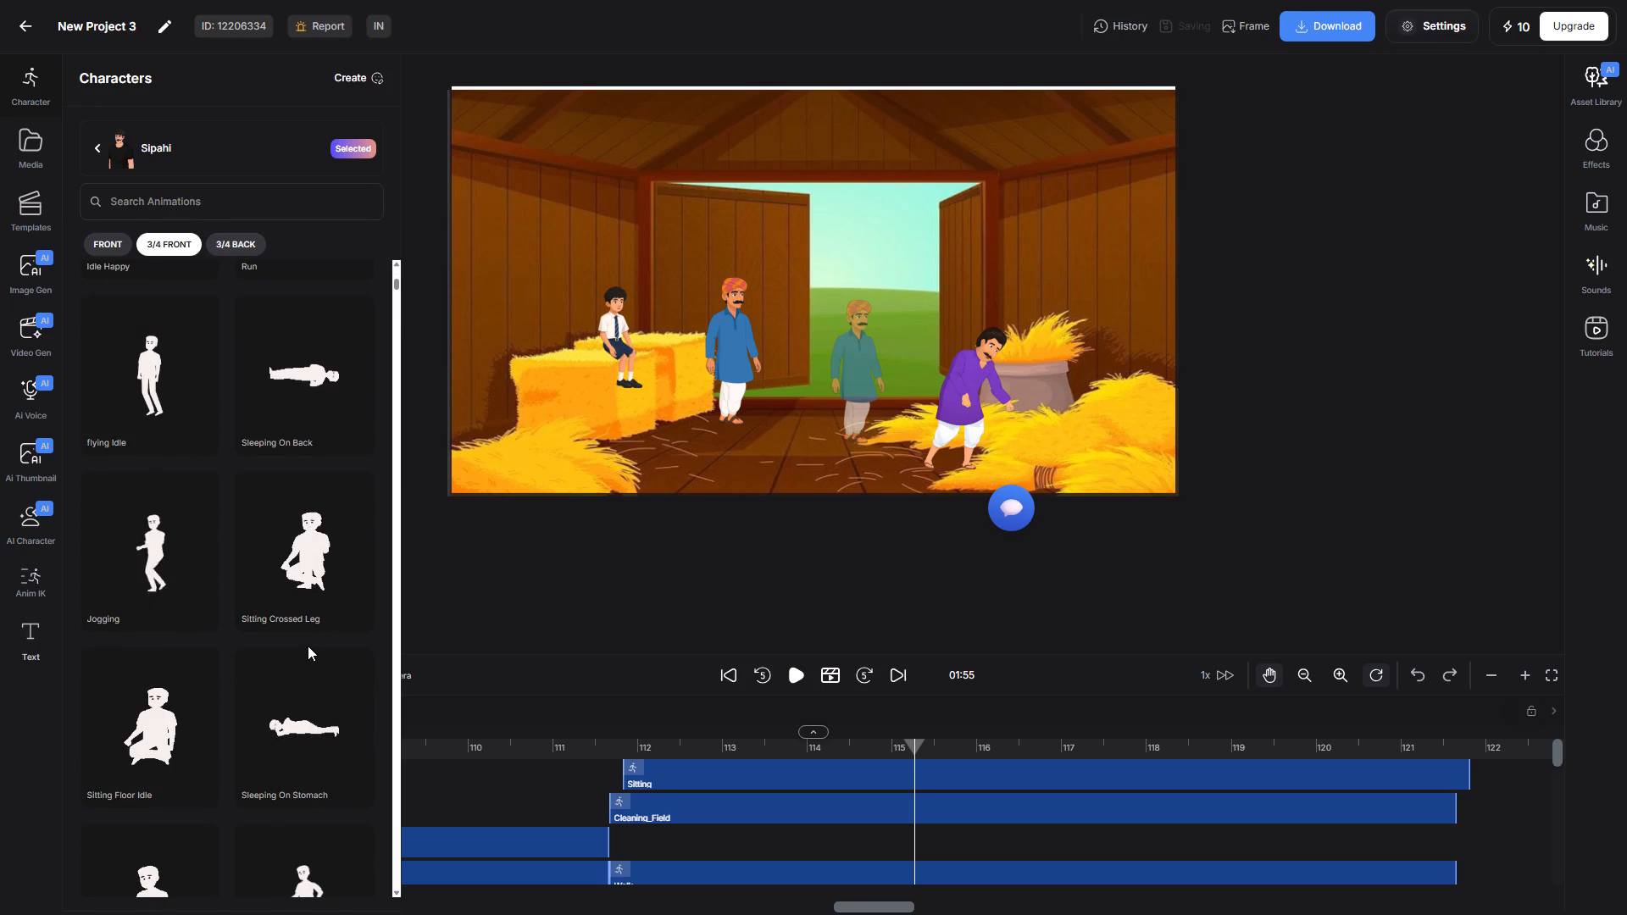
scroll(307, 648, "down", 3)
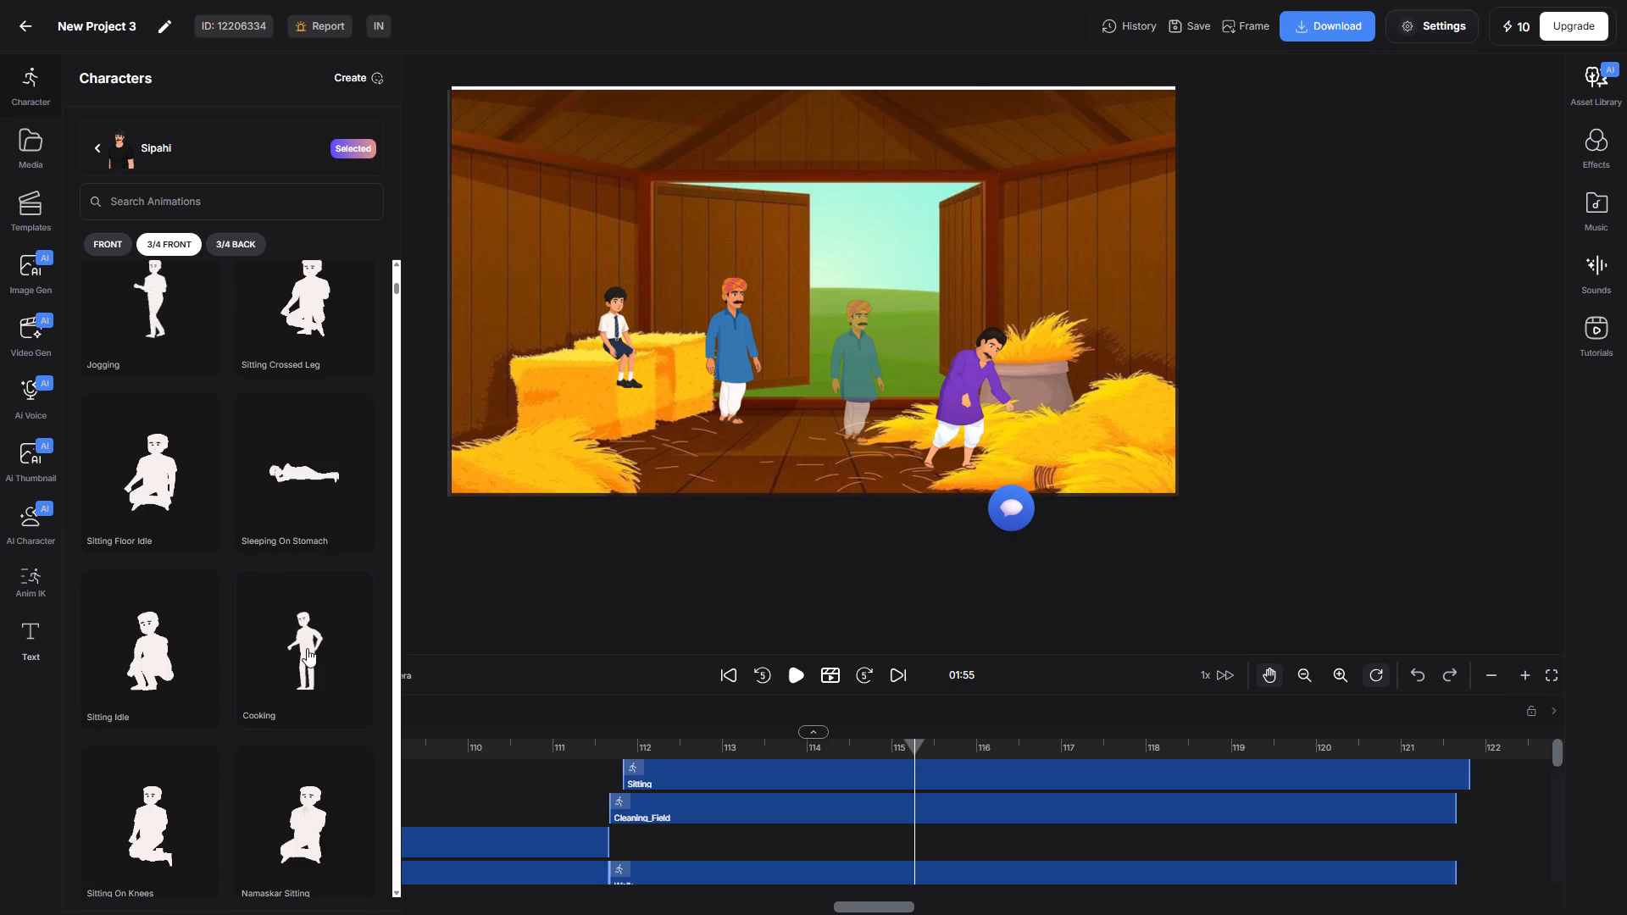
scroll(307, 647, "down", 4)
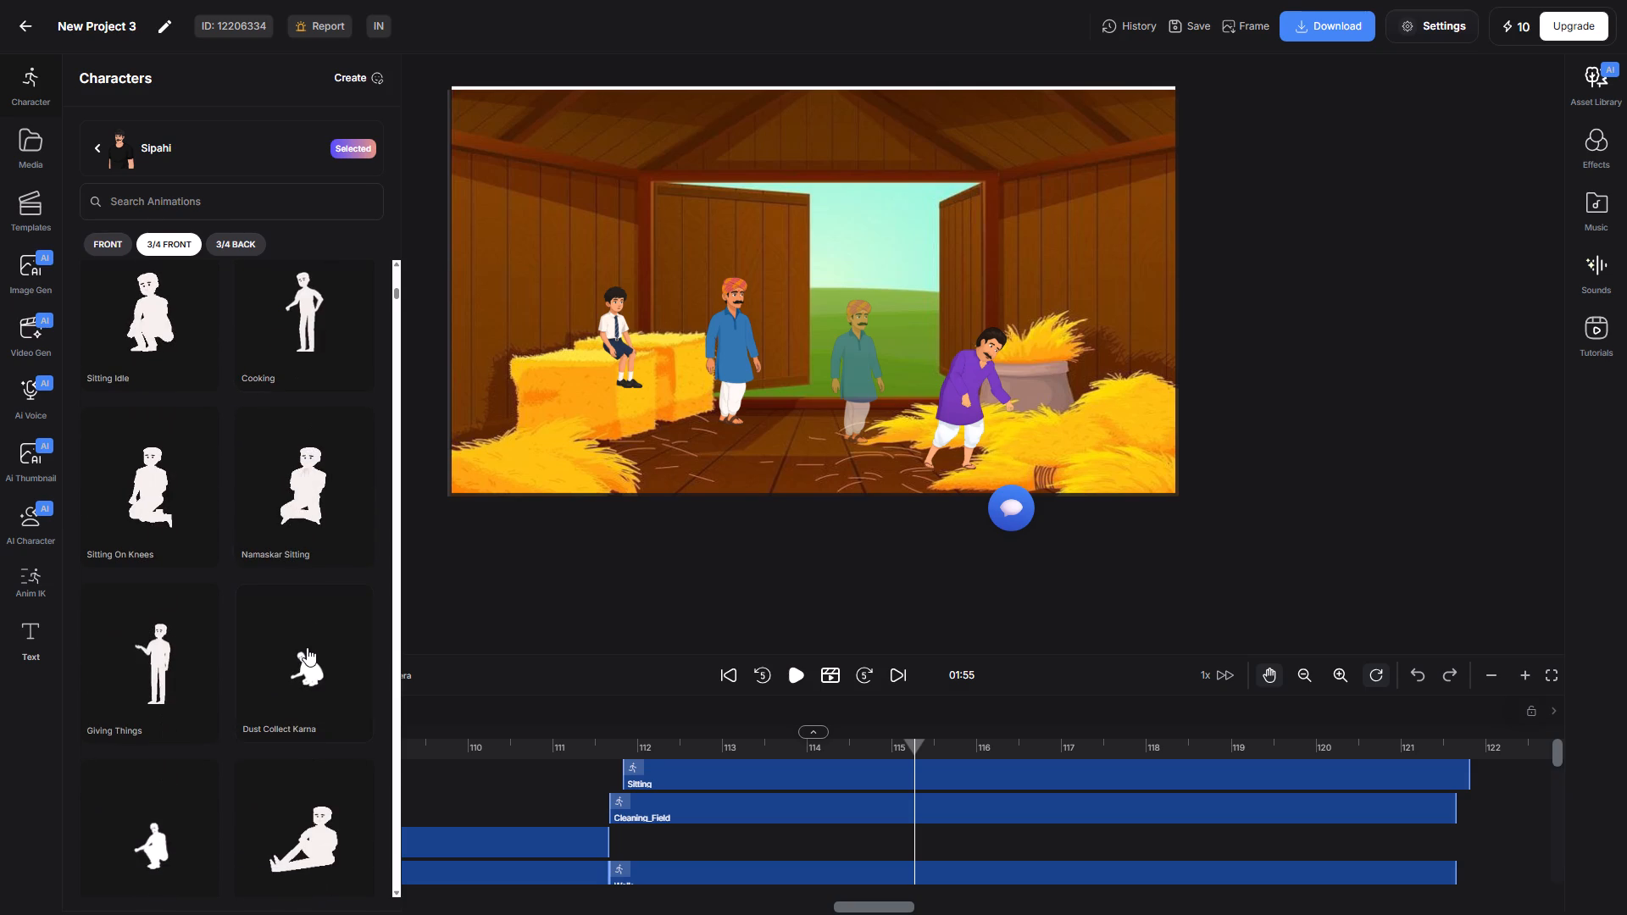
scroll(307, 647, "down", 6)
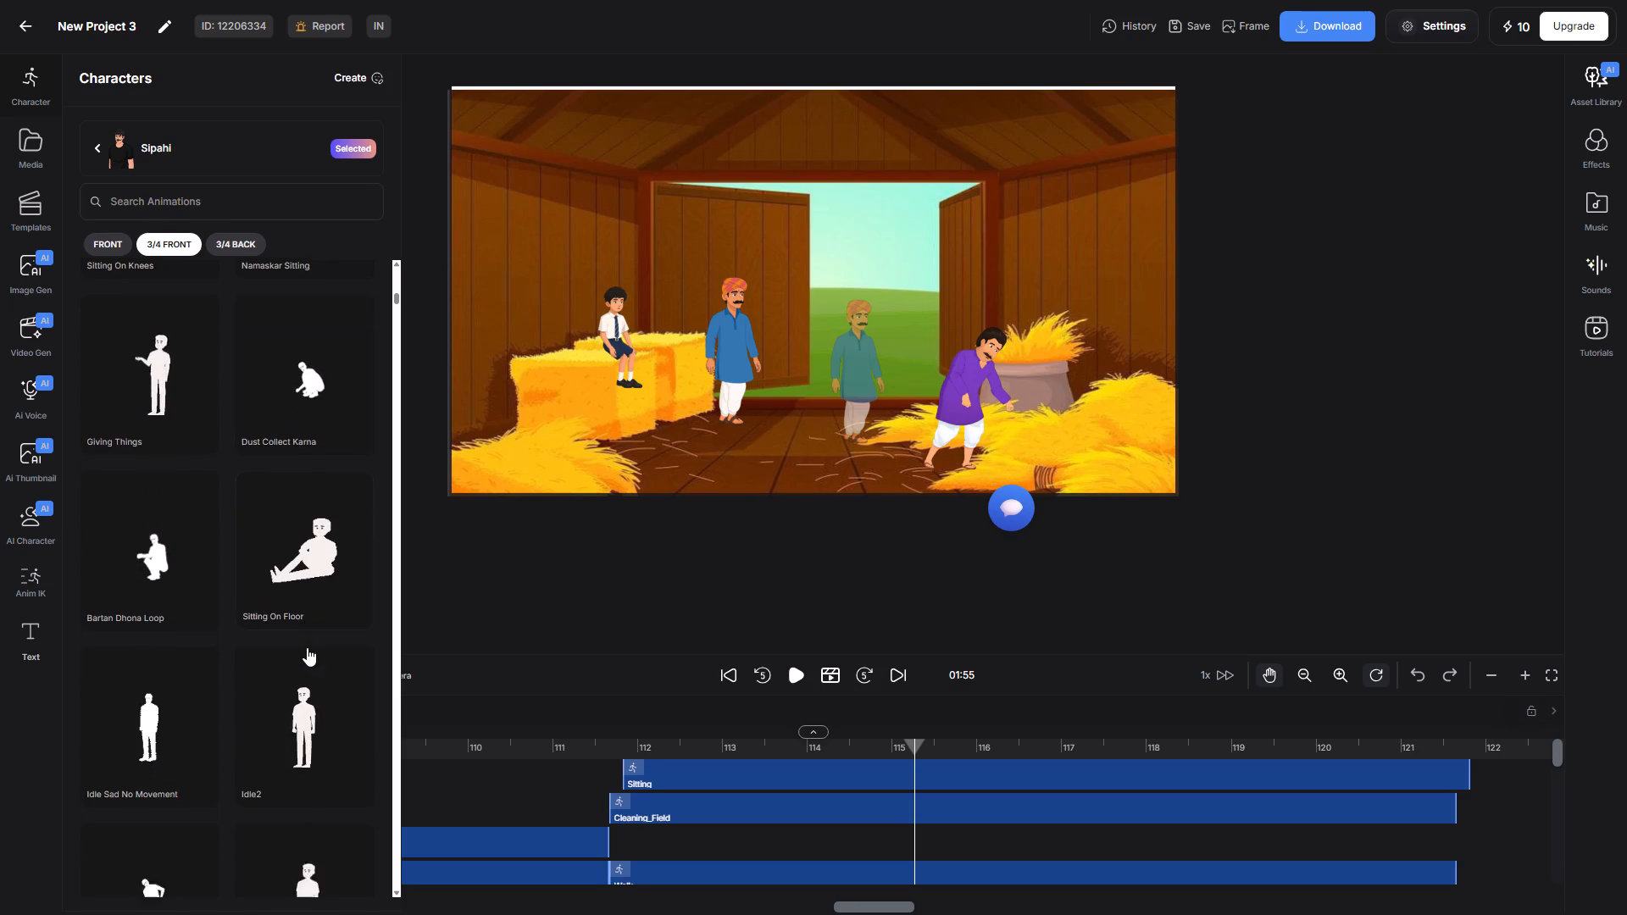
scroll(307, 647, "down", 1)
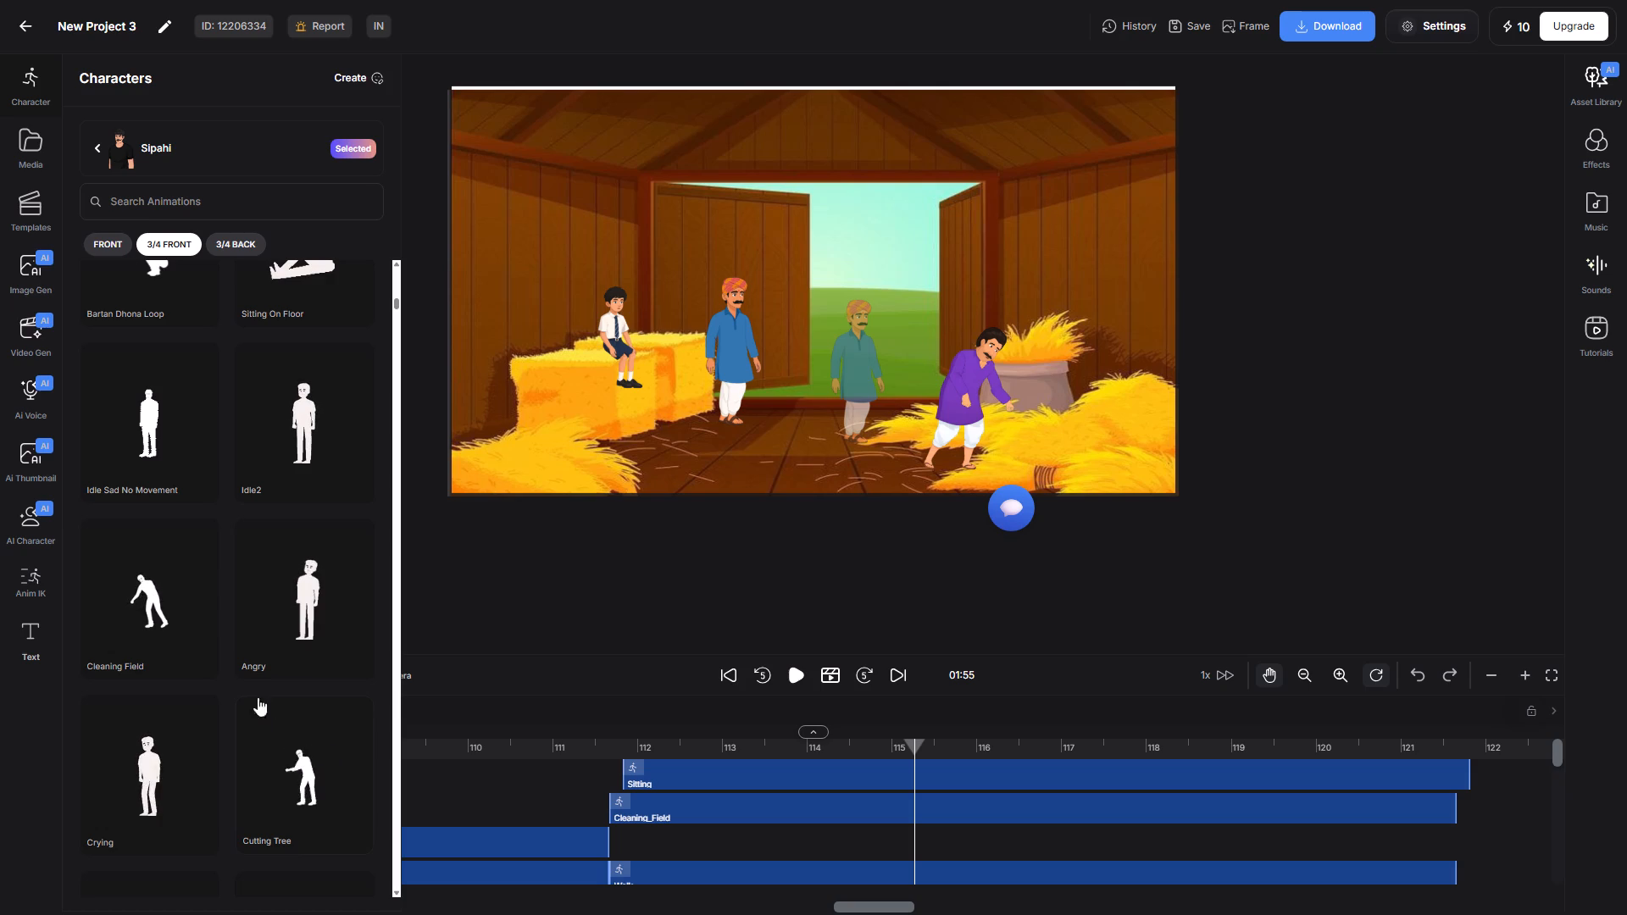
left_click(255, 768)
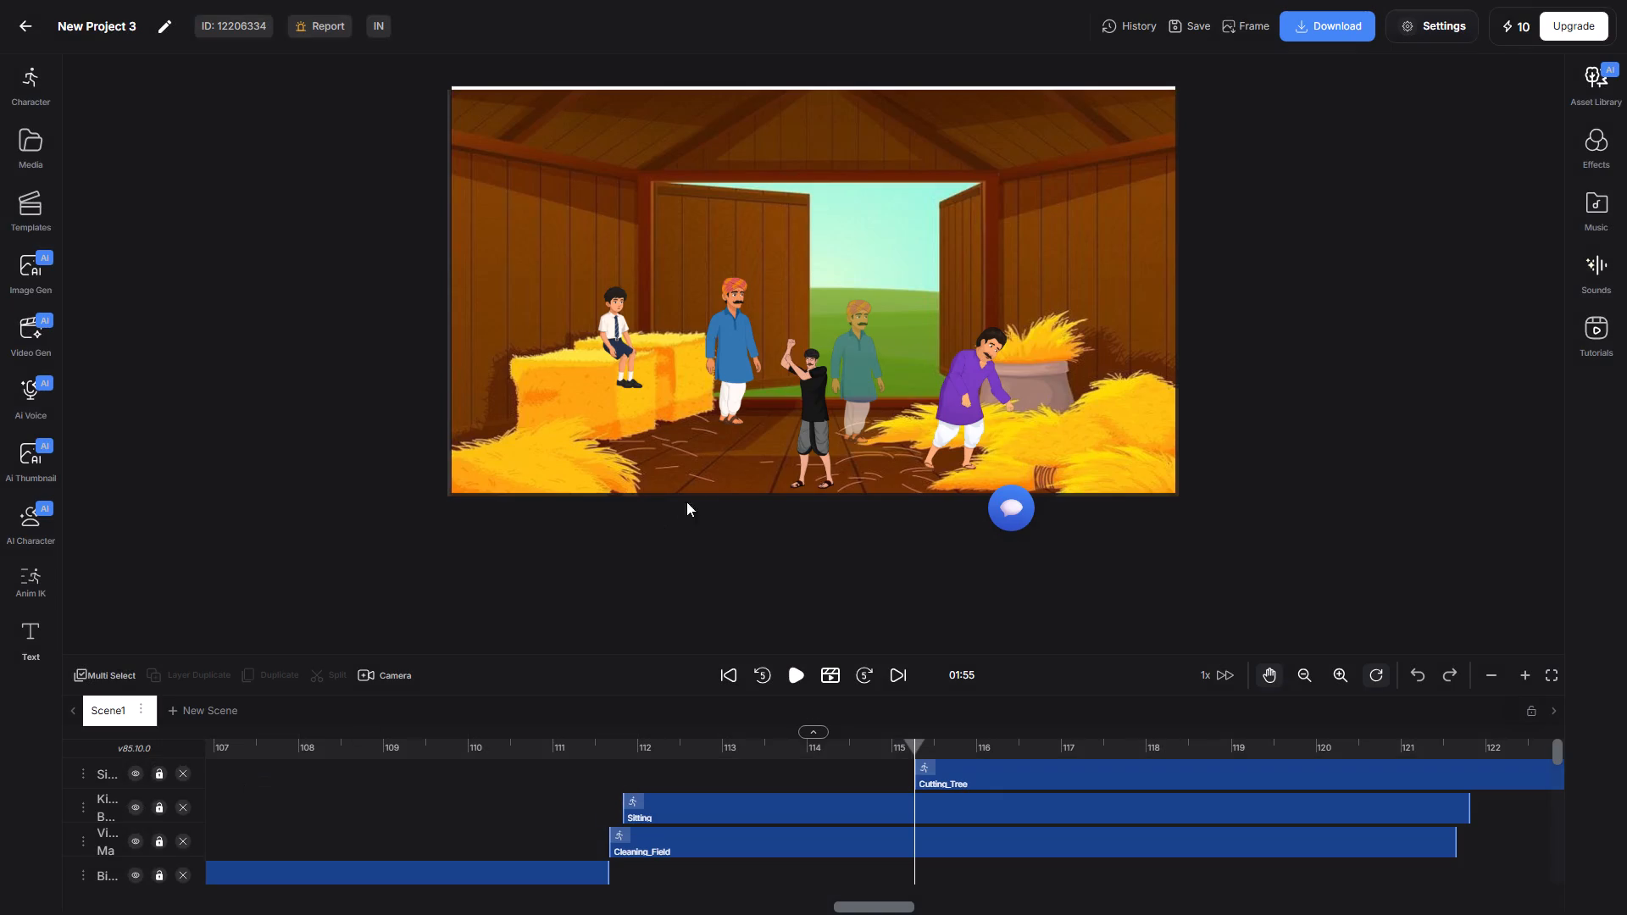
Enlarge Sipahi and move him to the foreground in front of the hay bales where the boy sits.
left_click(813, 419)
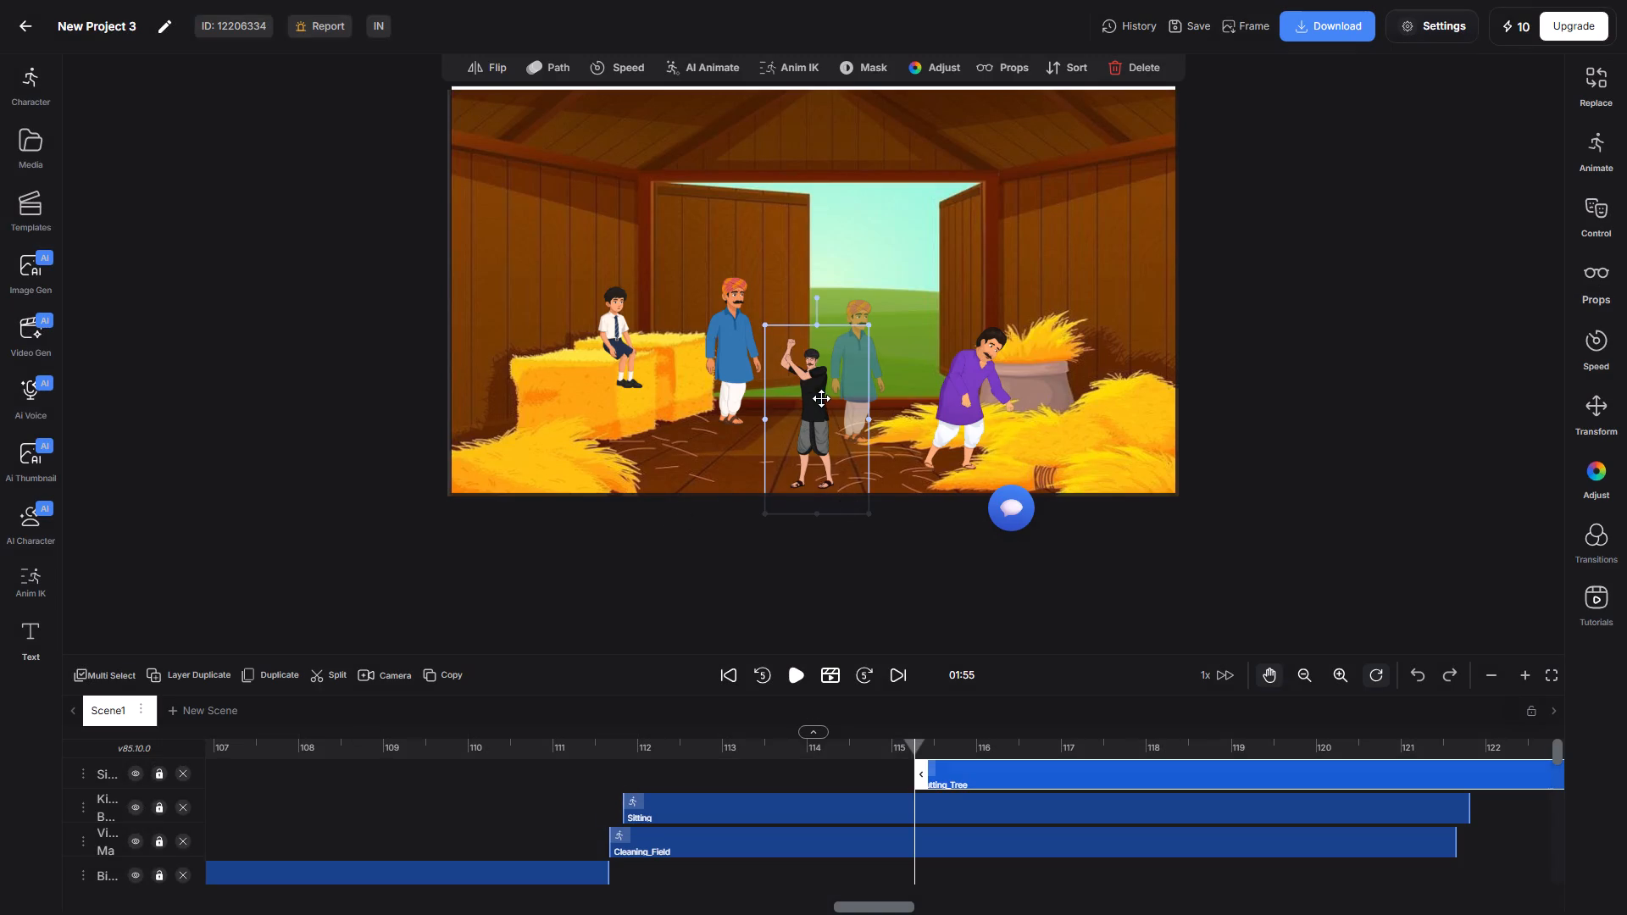
left_click_drag(821, 398, 807, 354)
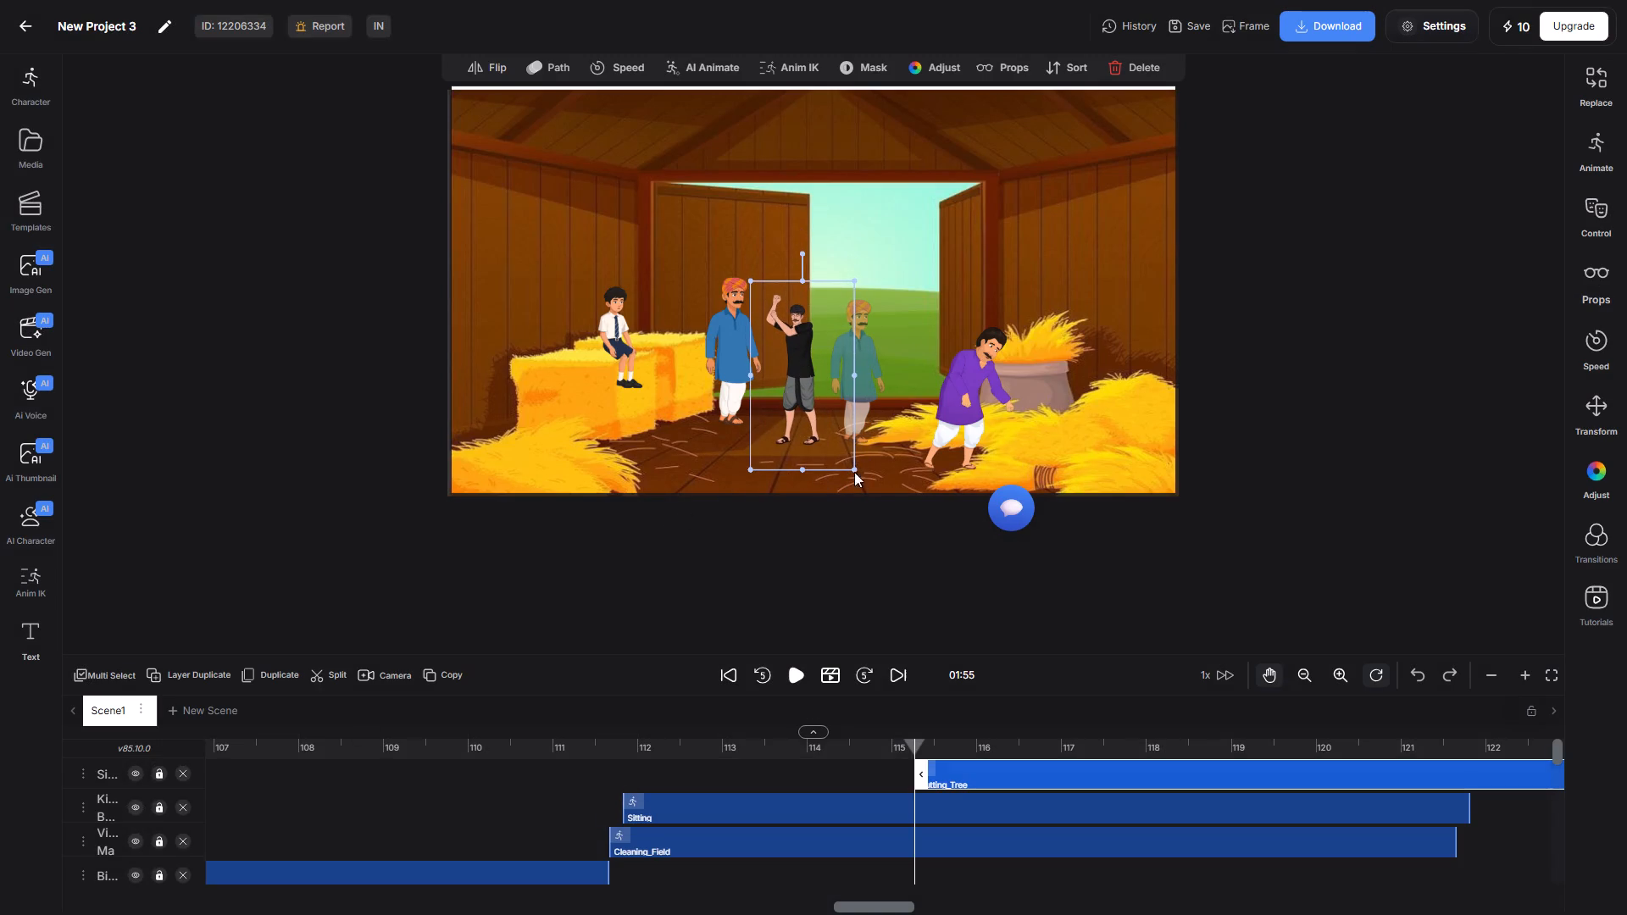
left_click_drag(854, 469, 885, 486)
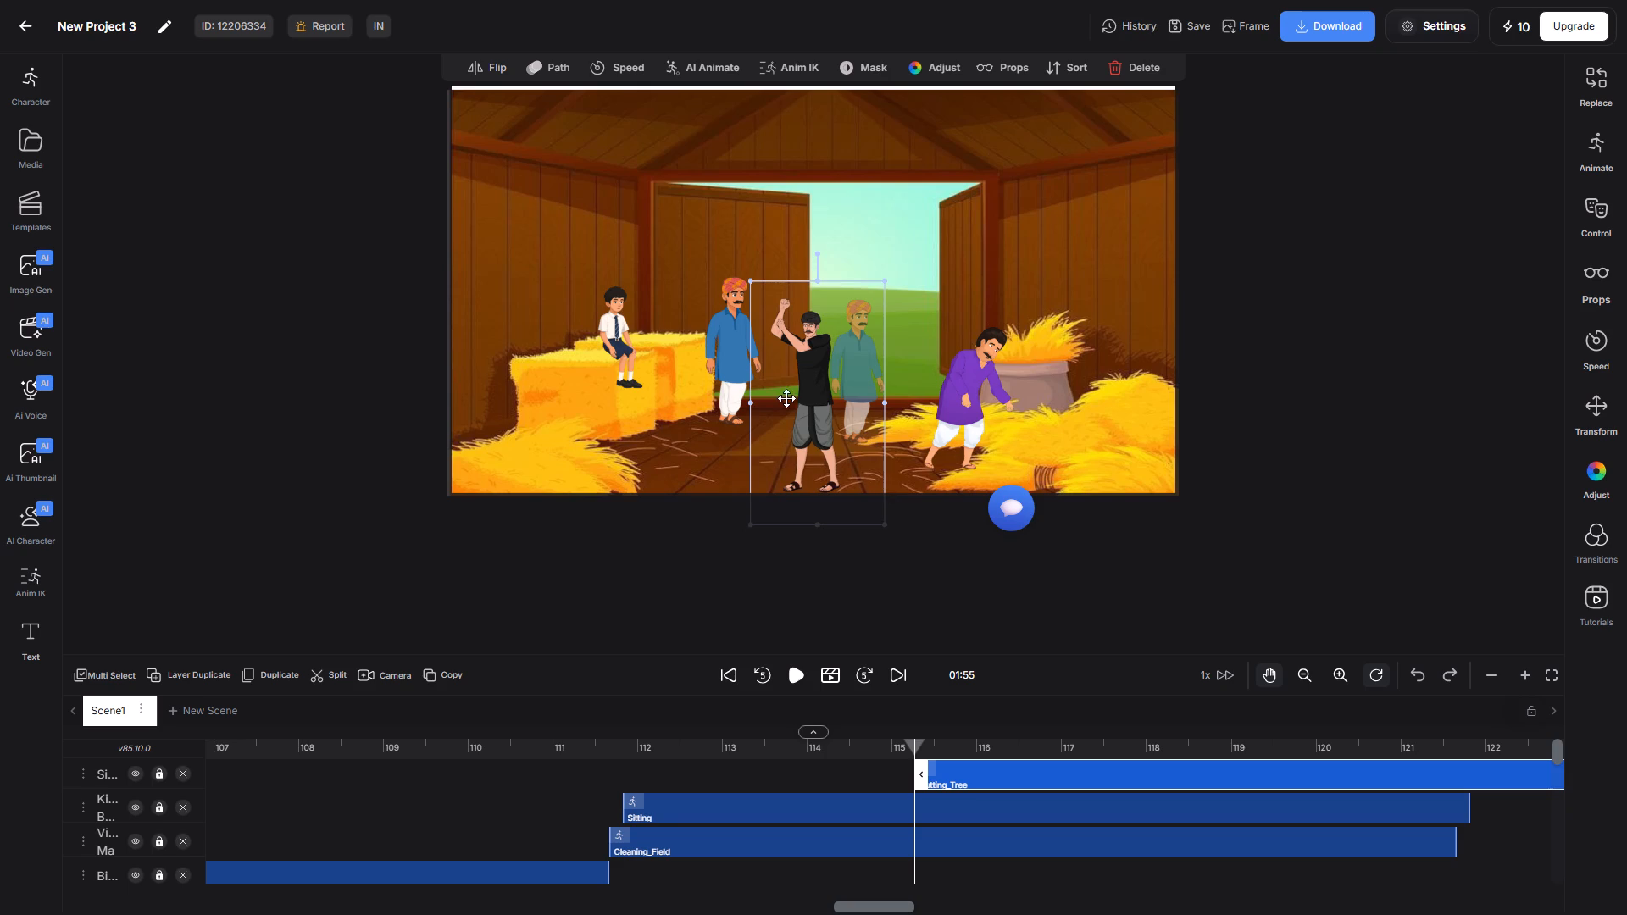
left_click_drag(803, 410, 663, 402)
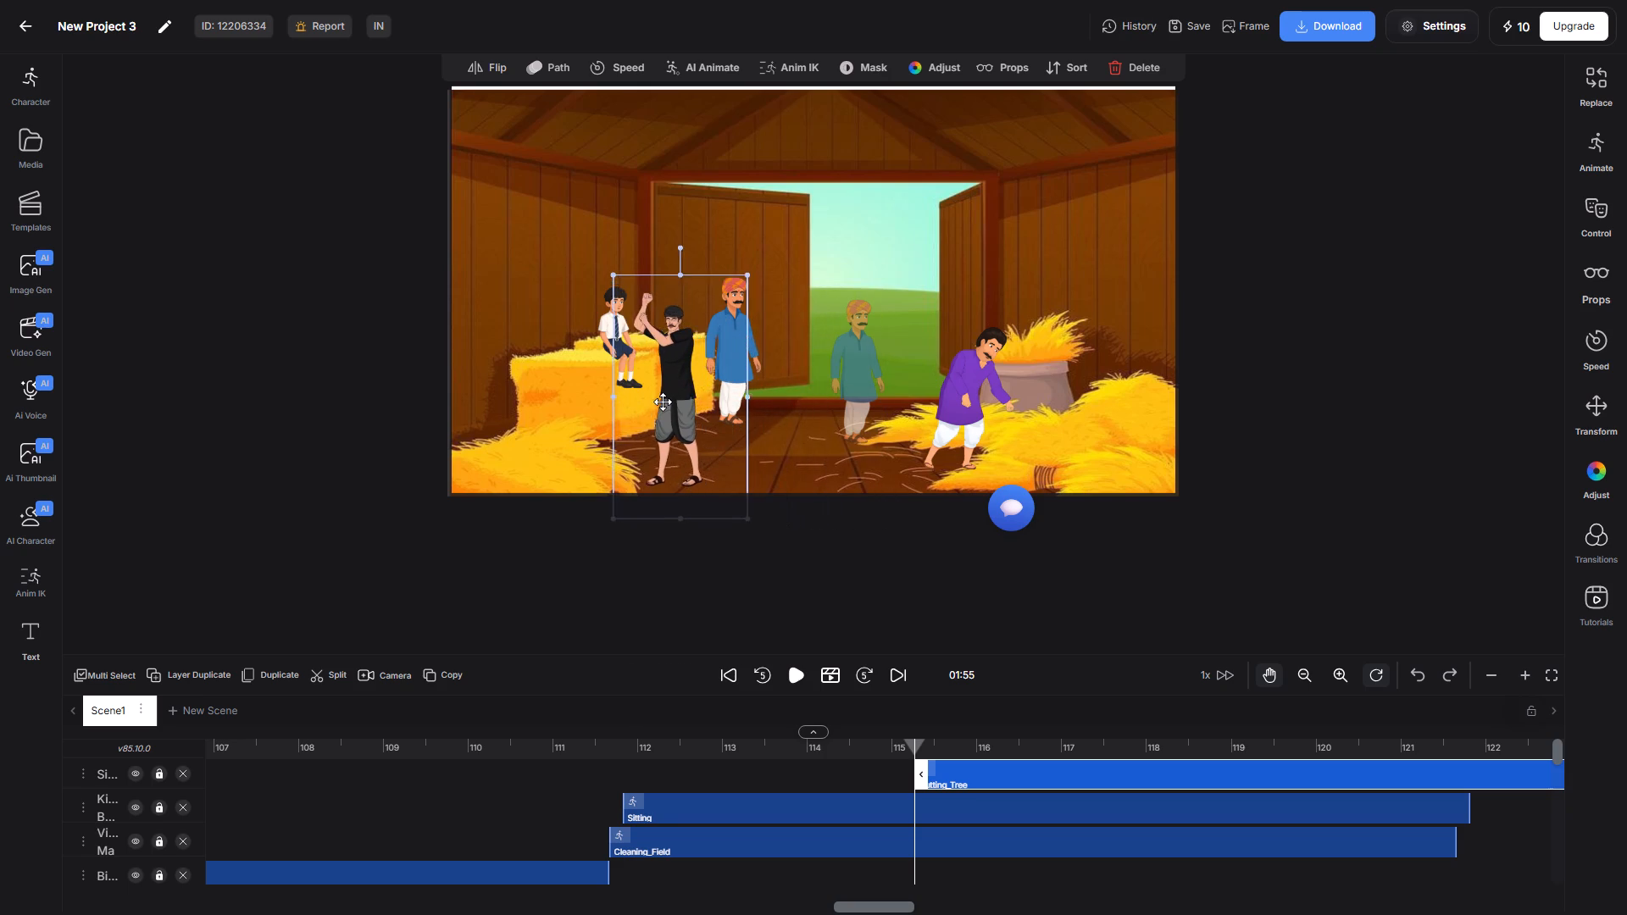
left_click_drag(663, 402, 635, 397)
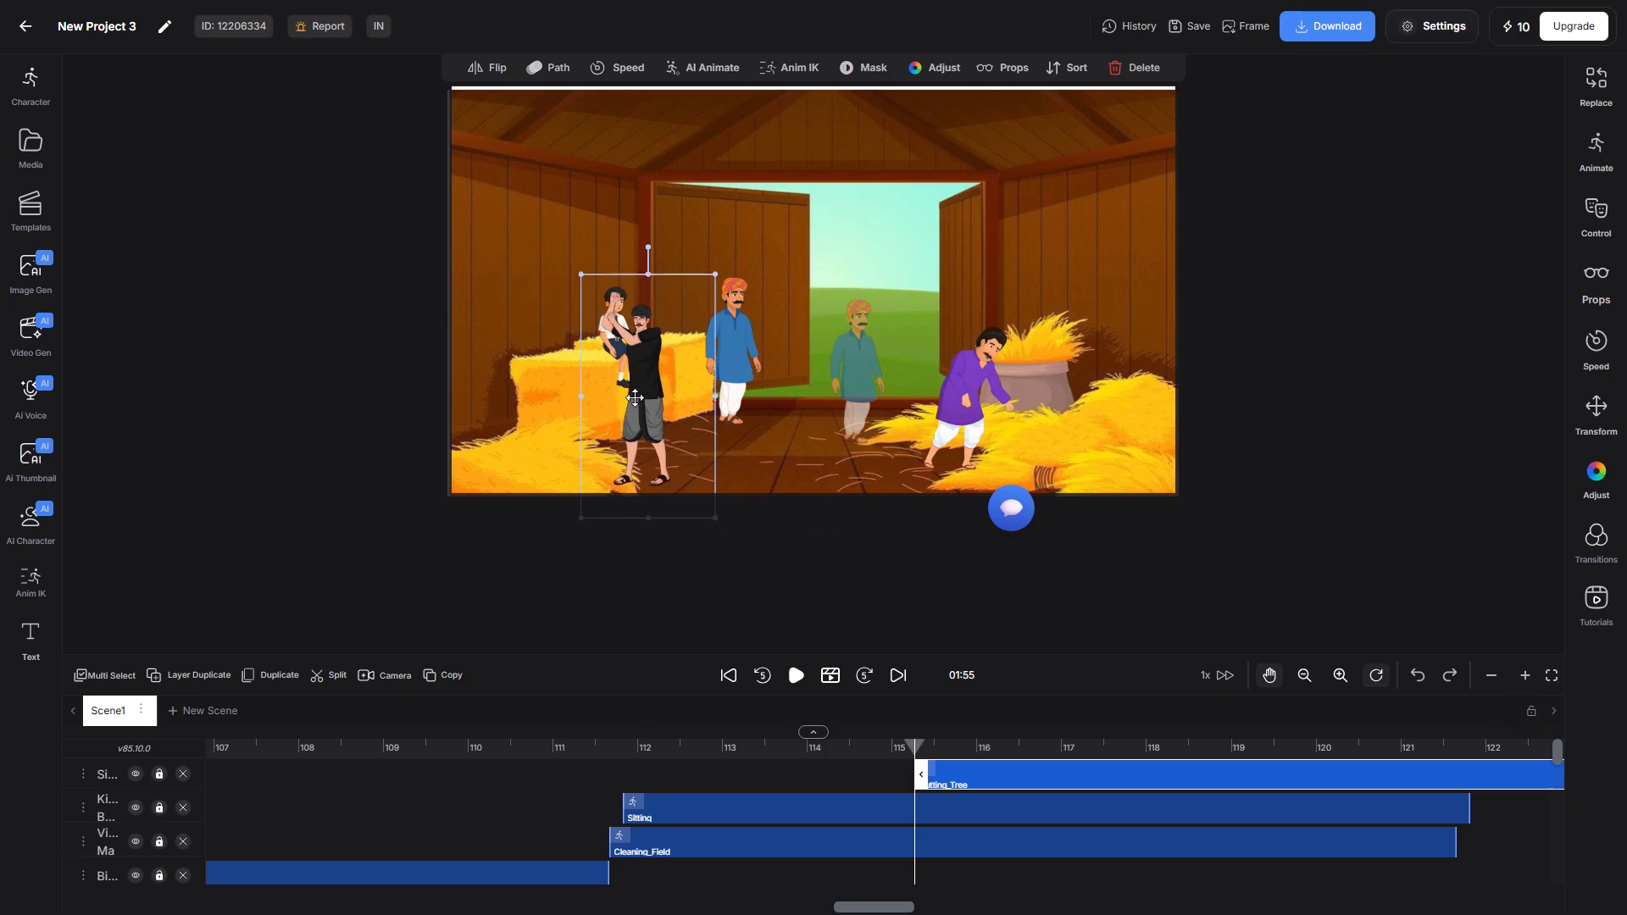
Nudge Sipahi clear of the boy seated on the hay and preview the barn scene from 01:55 to 02:02.
left_click_drag(635, 397, 652, 392)
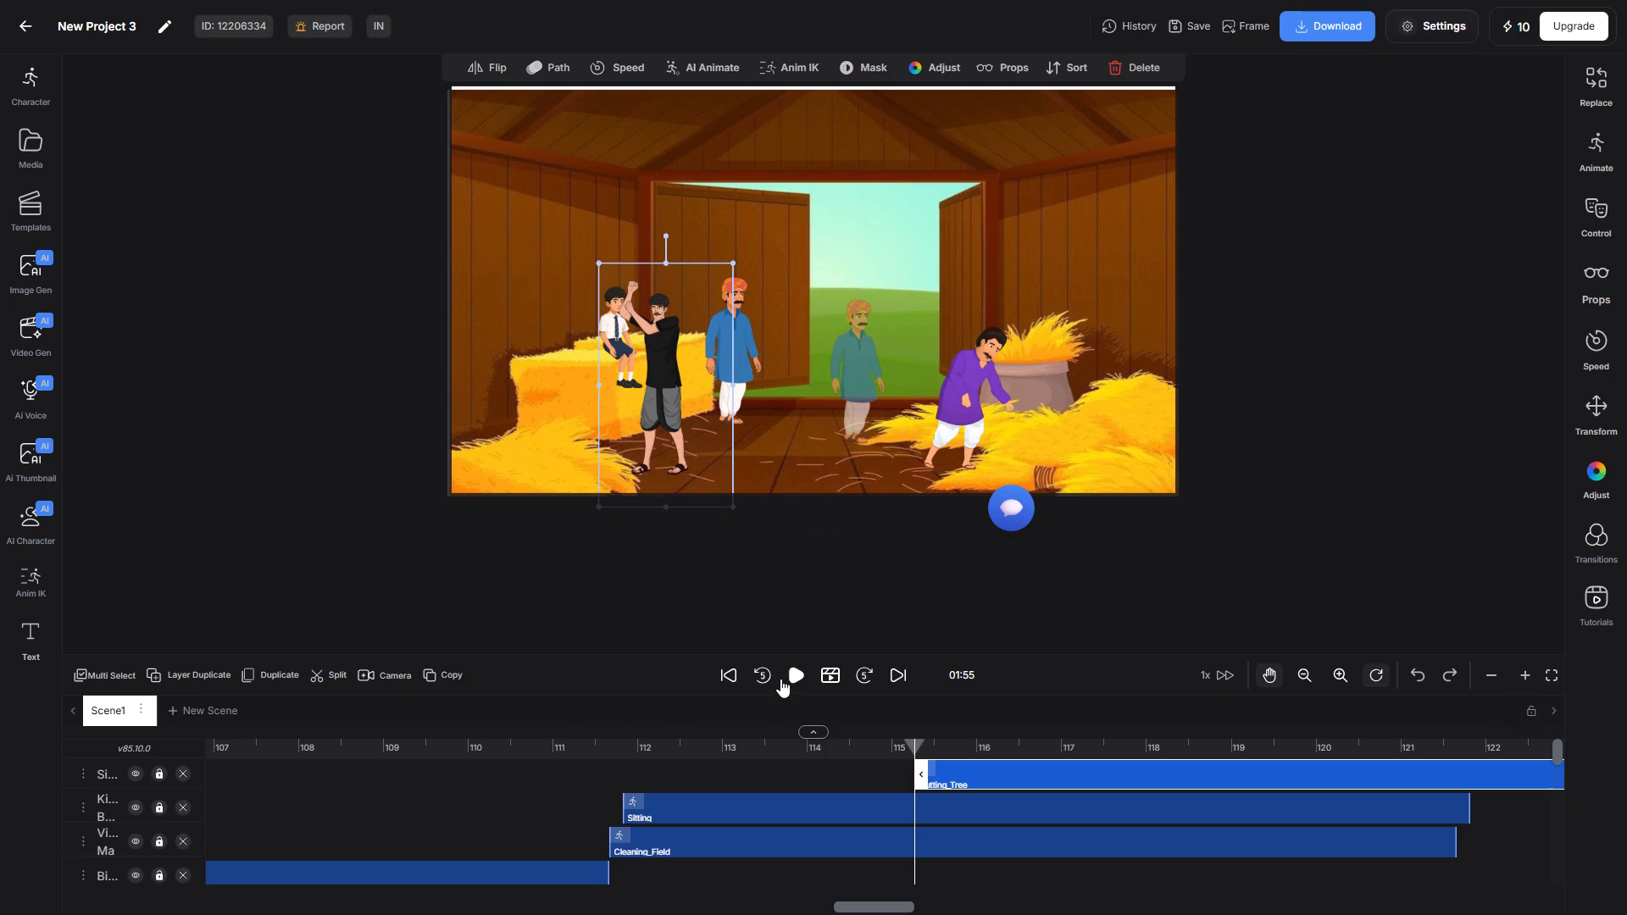
left_click(800, 670)
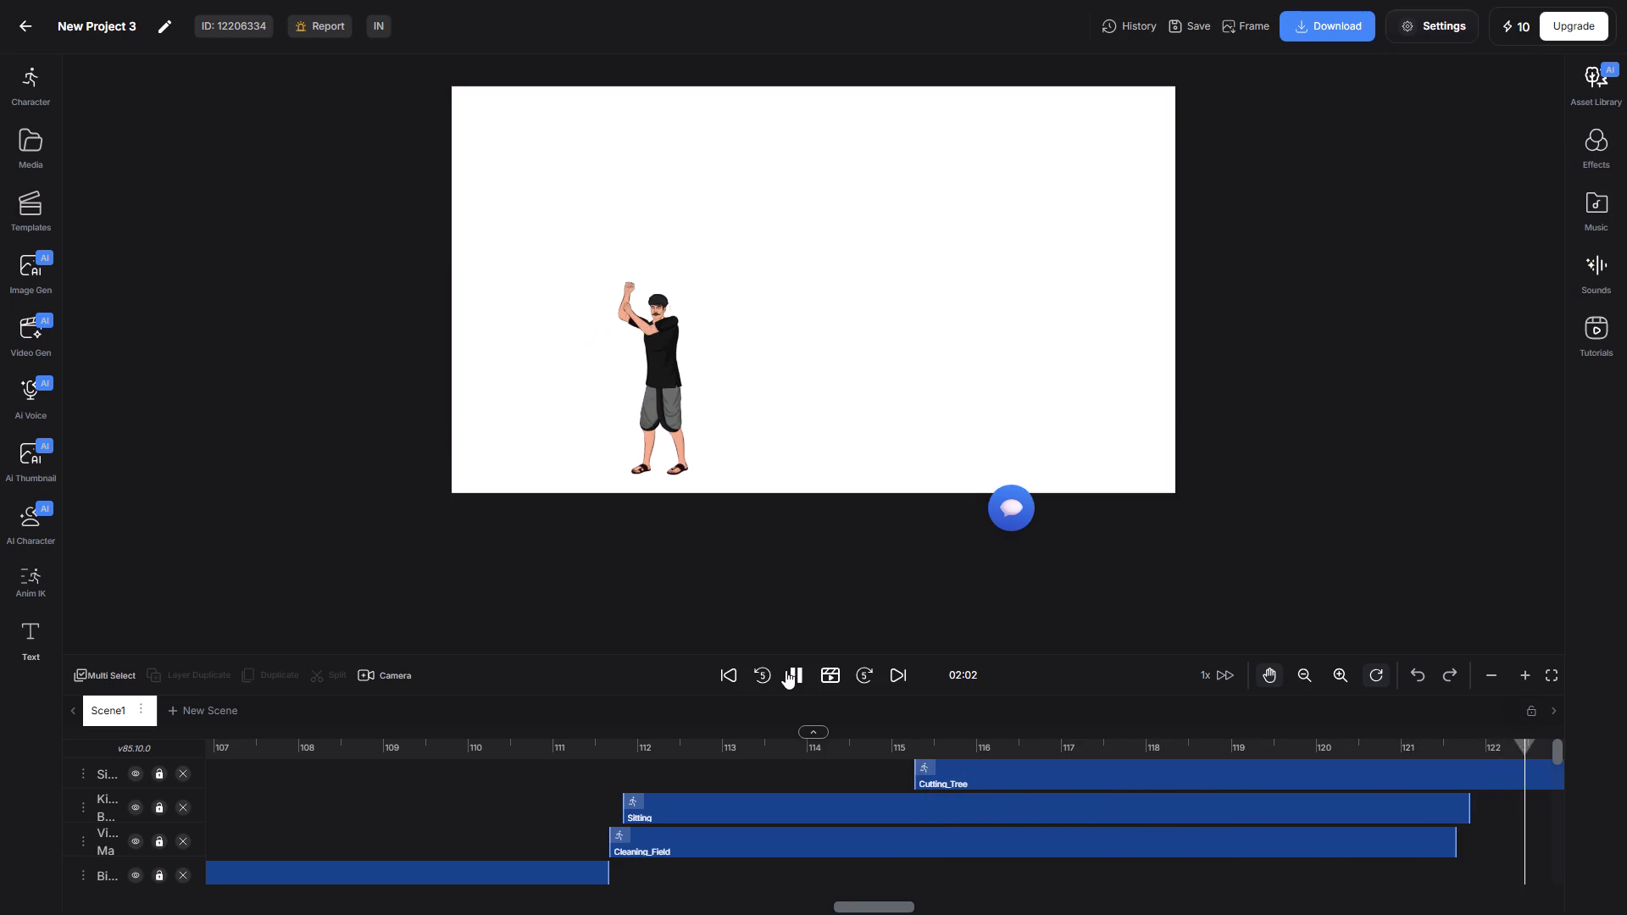
left_click(795, 670)
Shift the Cutting_Tree and Sitting clips earlier so both start together with the Cleaning_Field clip, just before 01:52.
left_click_drag(943, 787, 880, 785)
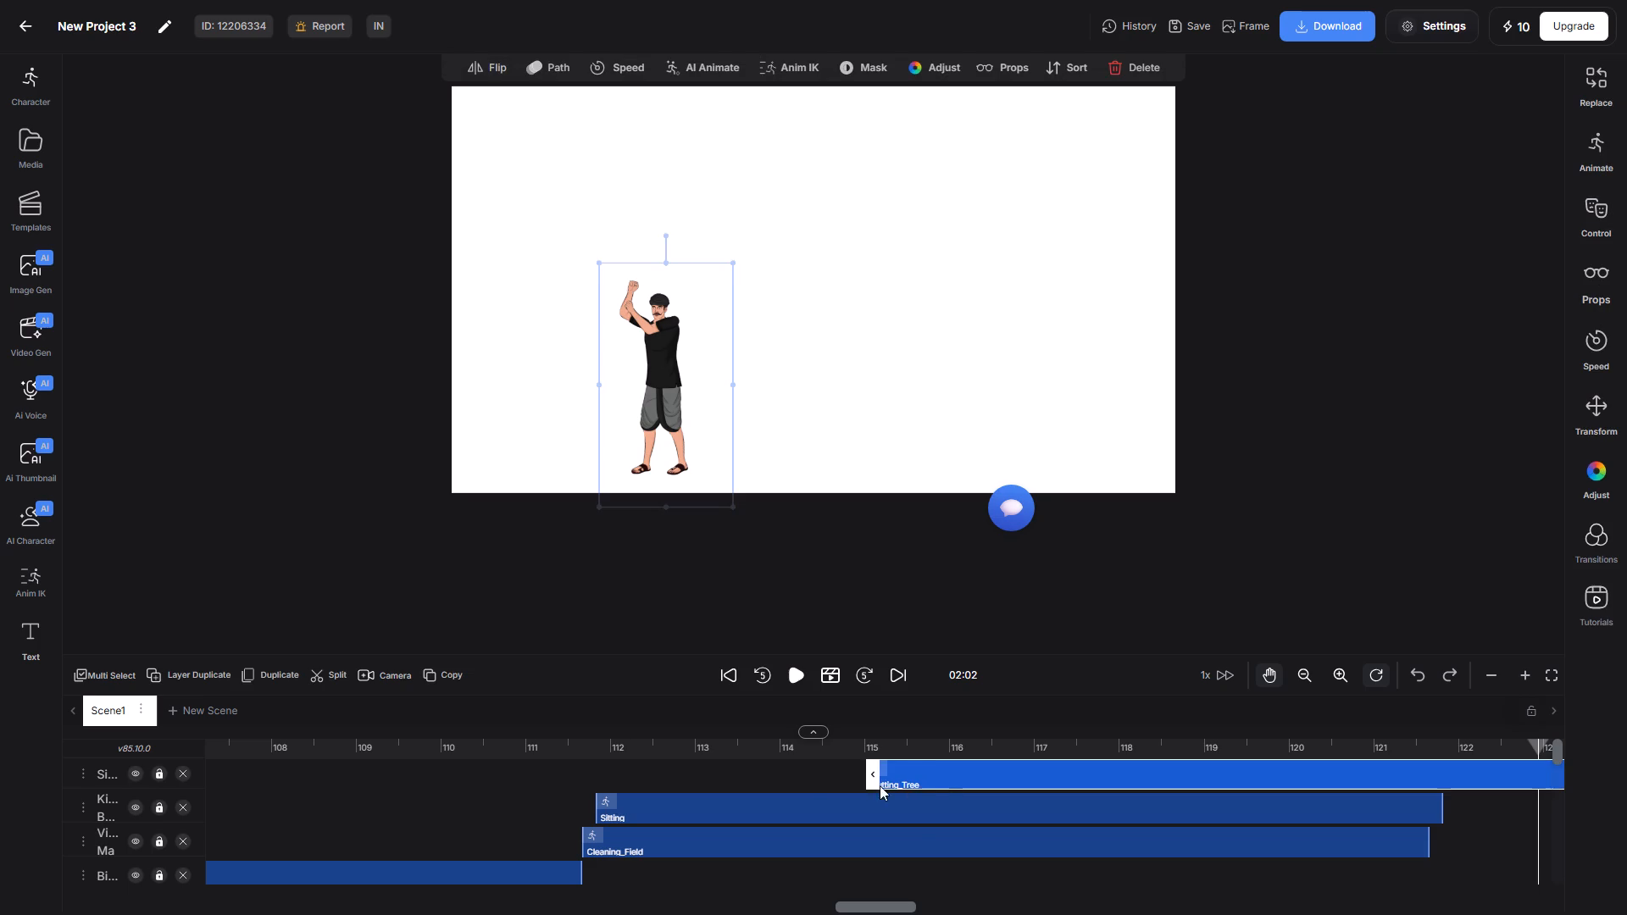
left_click_drag(880, 785, 647, 789)
left_click_drag(655, 819, 631, 818)
left_click_drag(674, 785, 660, 785)
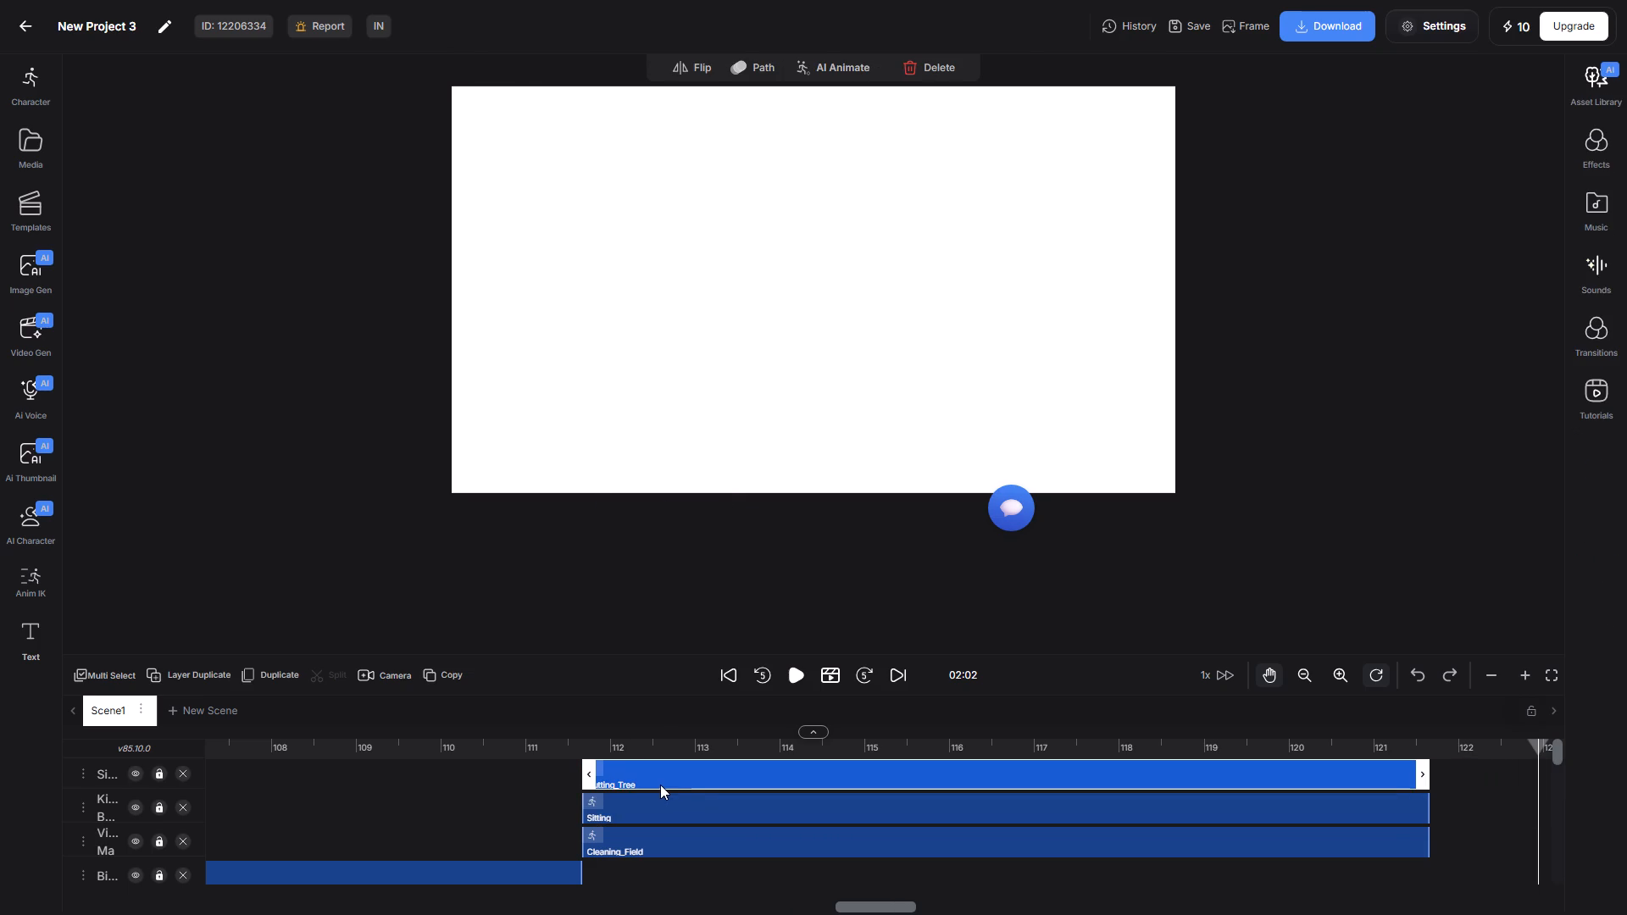
left_click_drag(660, 785, 659, 785)
Preview the barn scene with the realigned clips from 01:51 to 02:03.
left_click(789, 668)
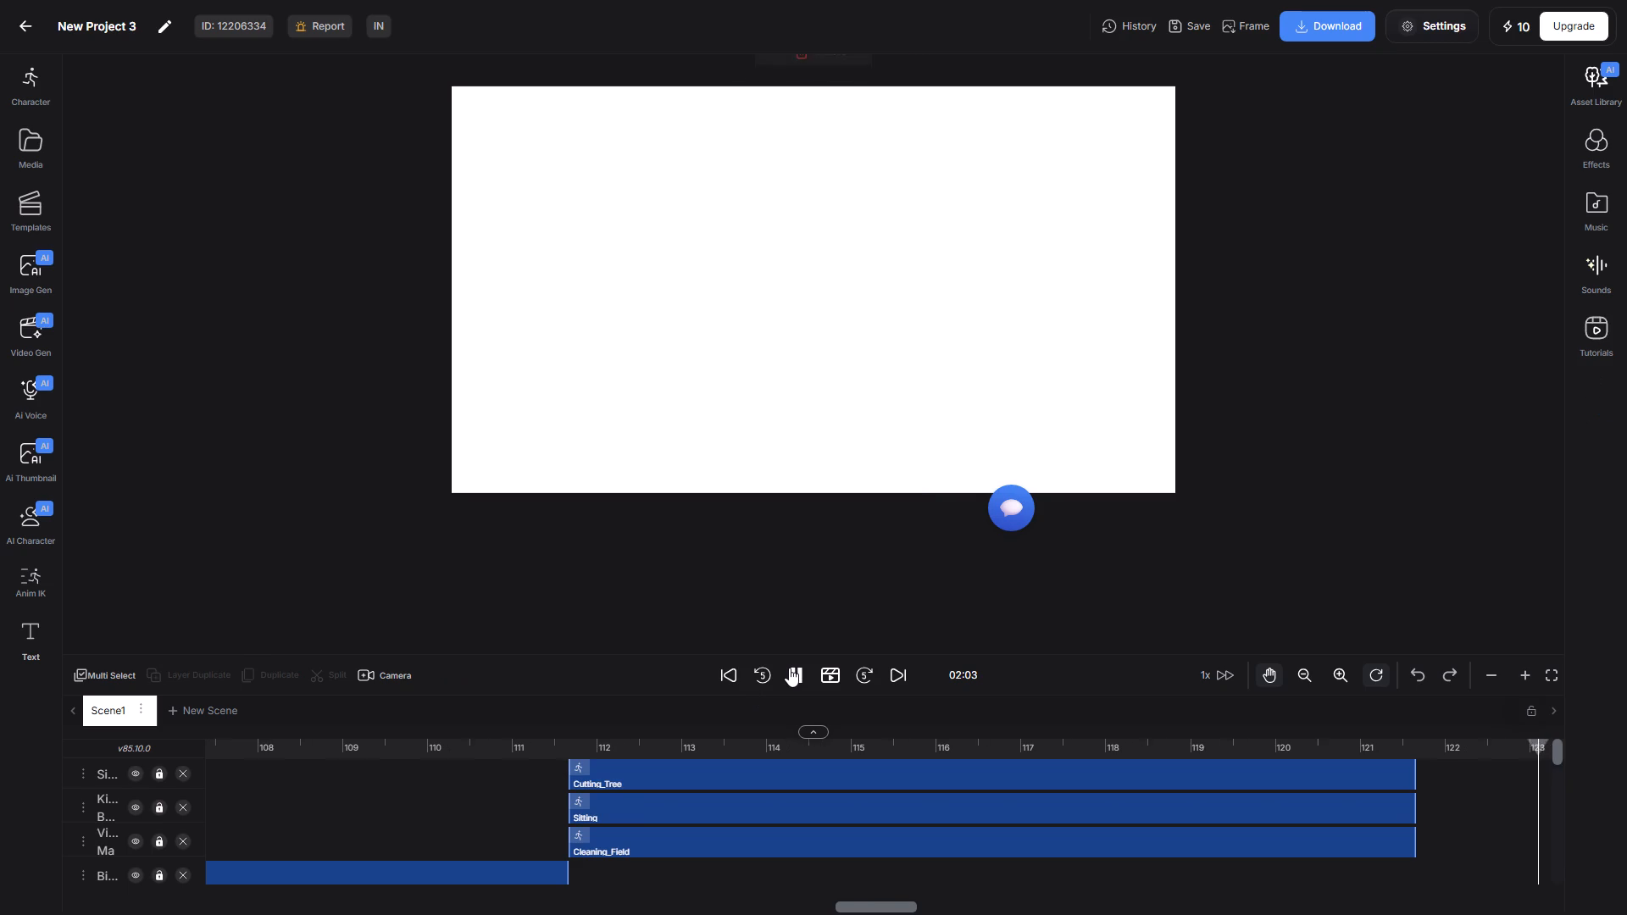
left_click(789, 668)
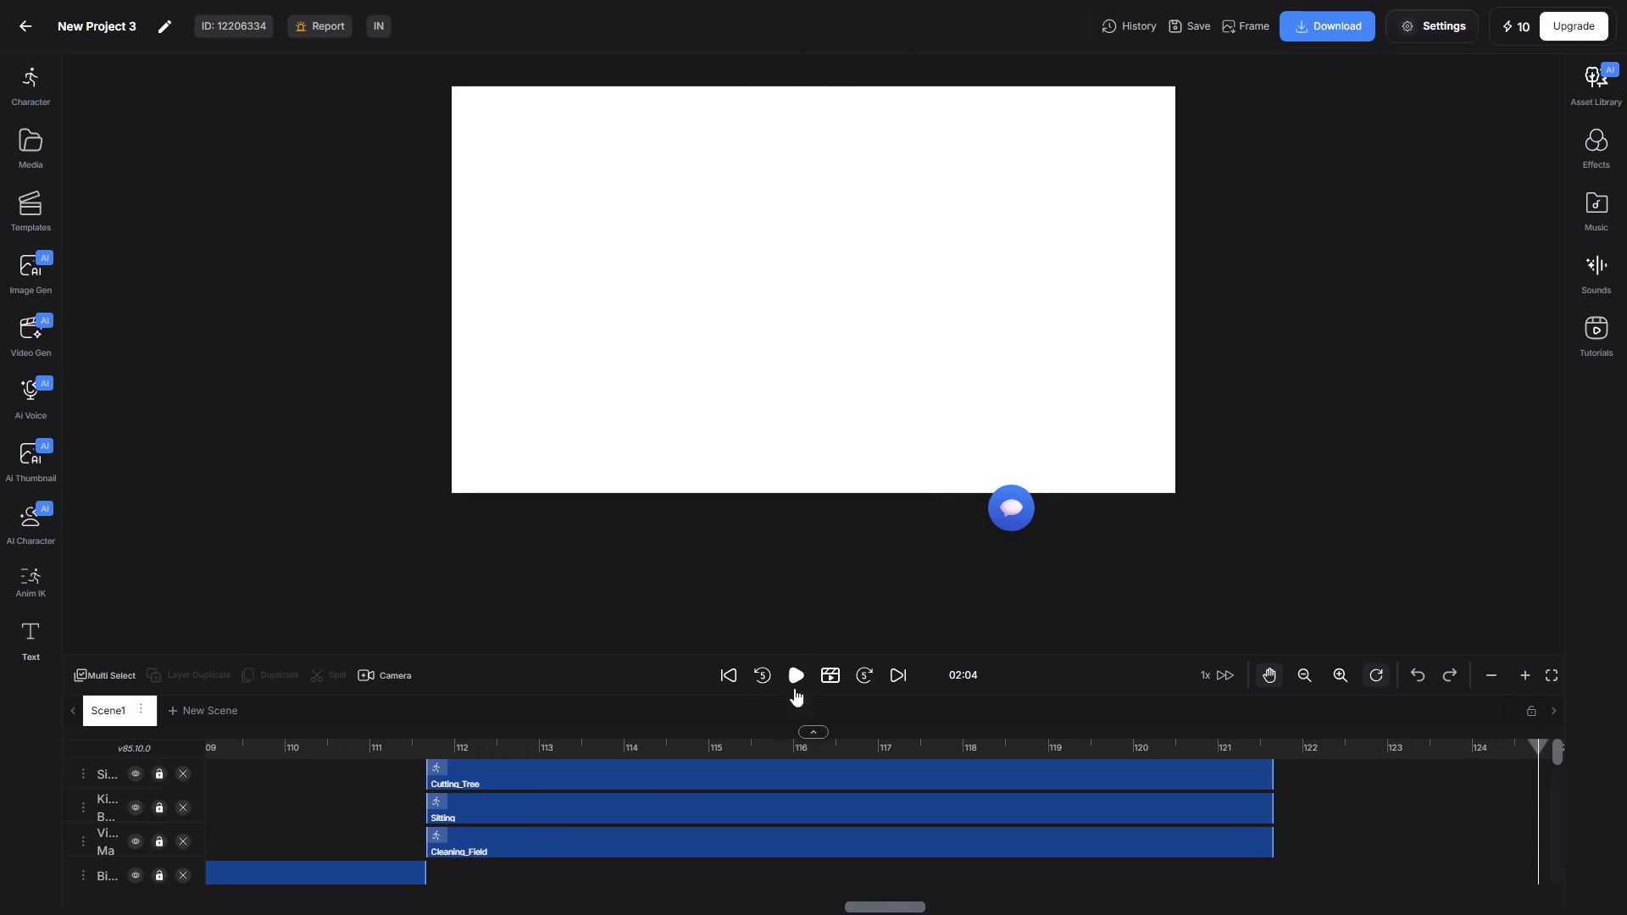
left_click_drag(758, 870, 986, 864)
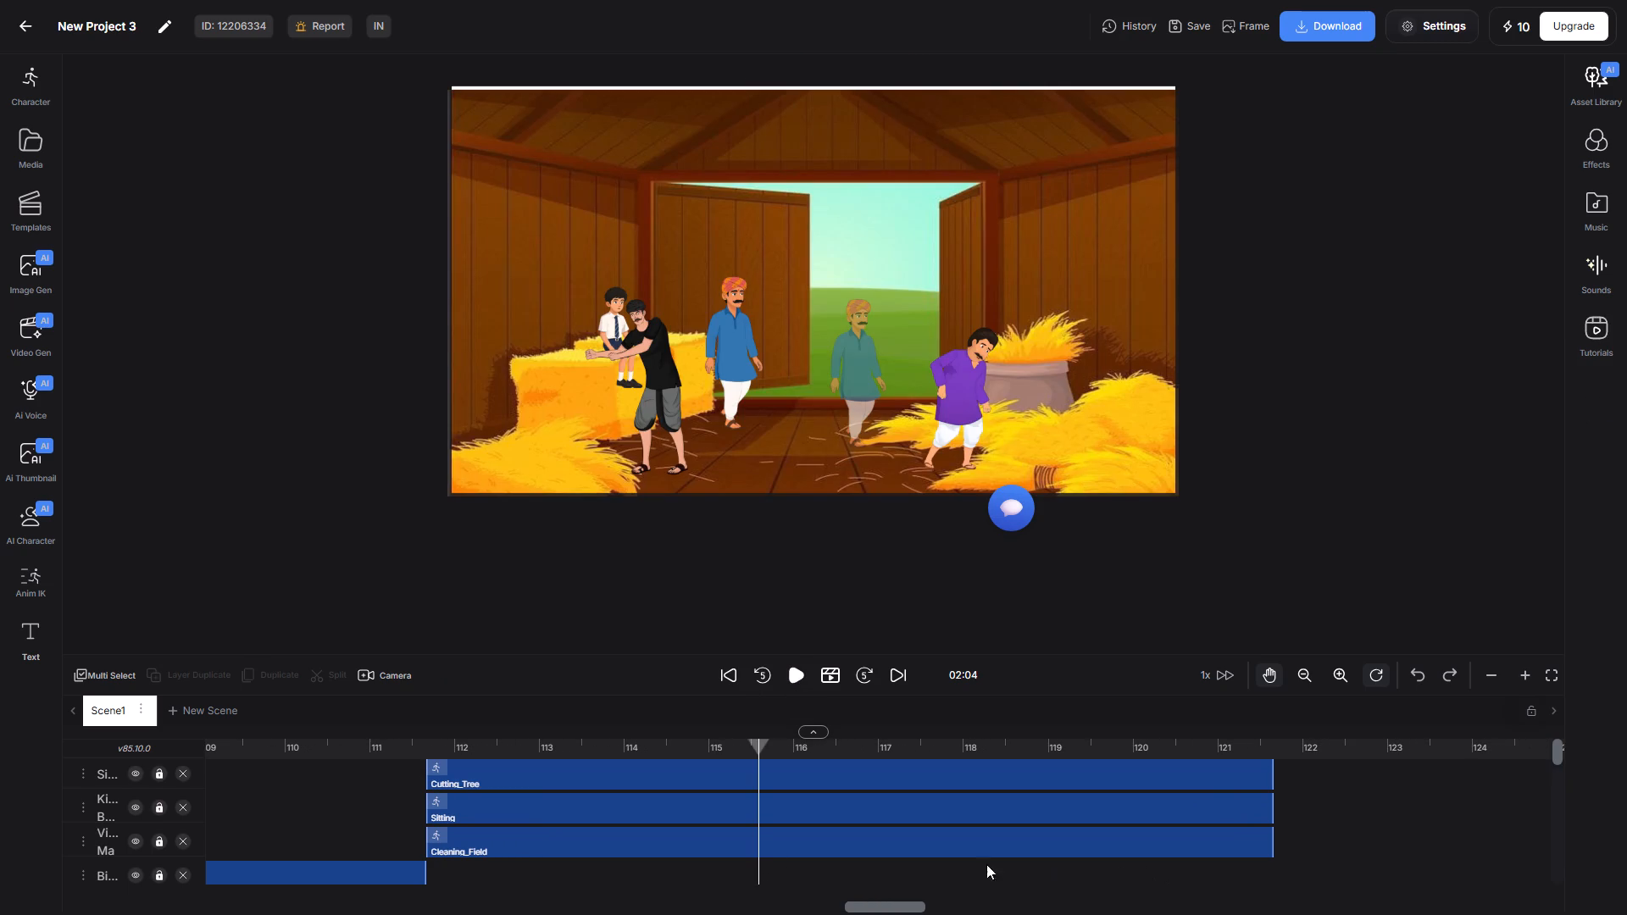
left_click_drag(986, 864, 794, 858)
left_click(409, 784)
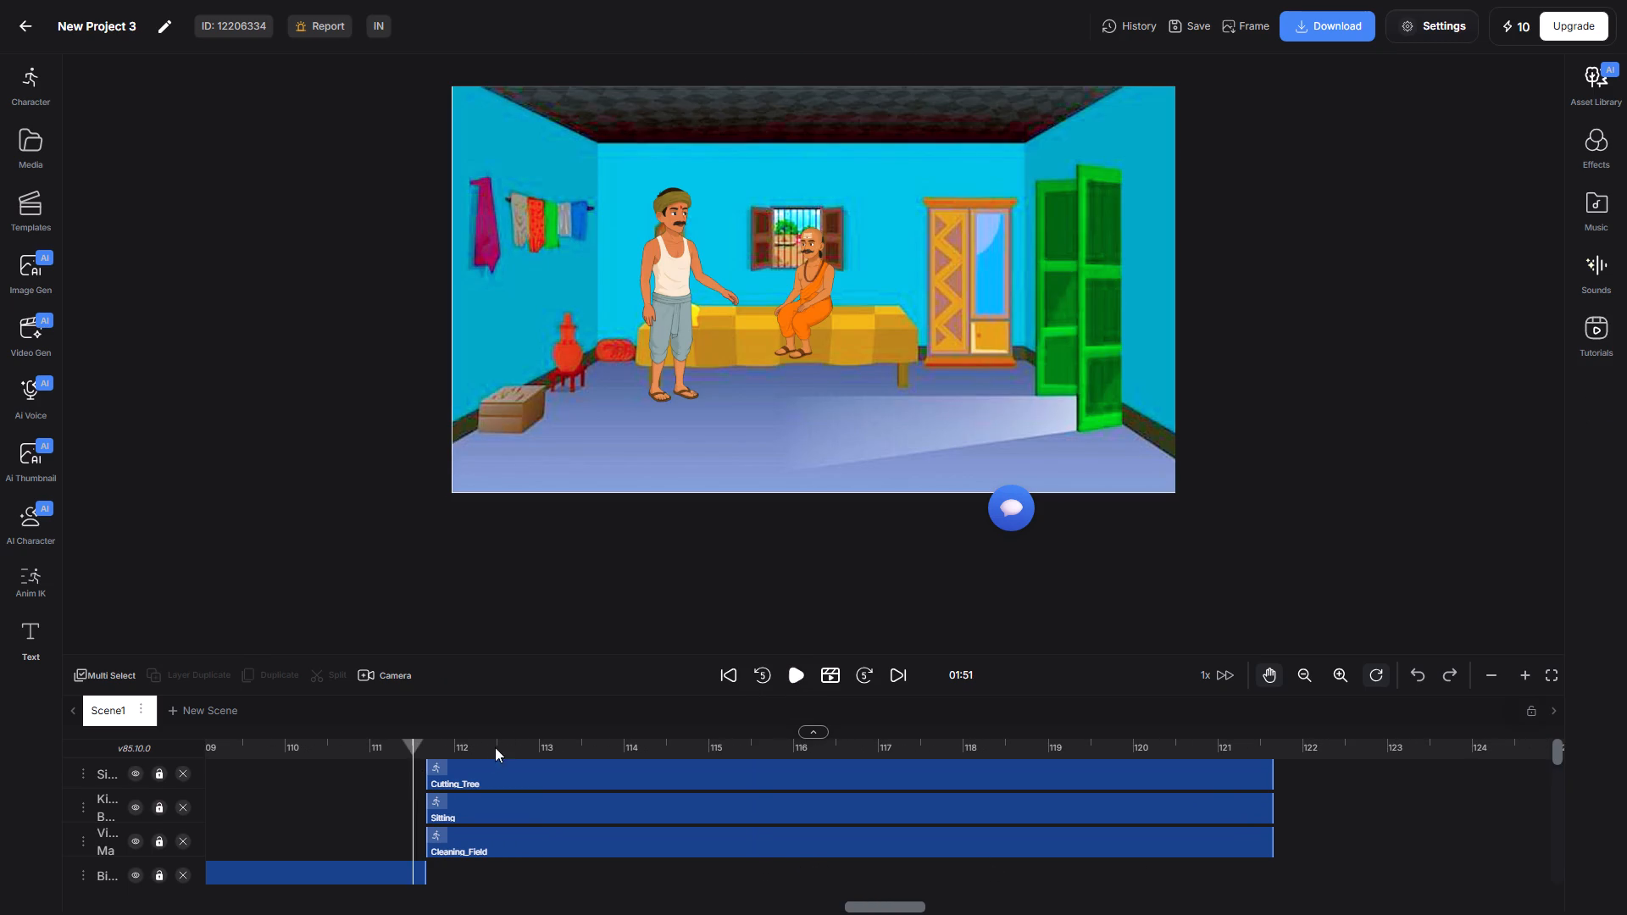
left_click(792, 672)
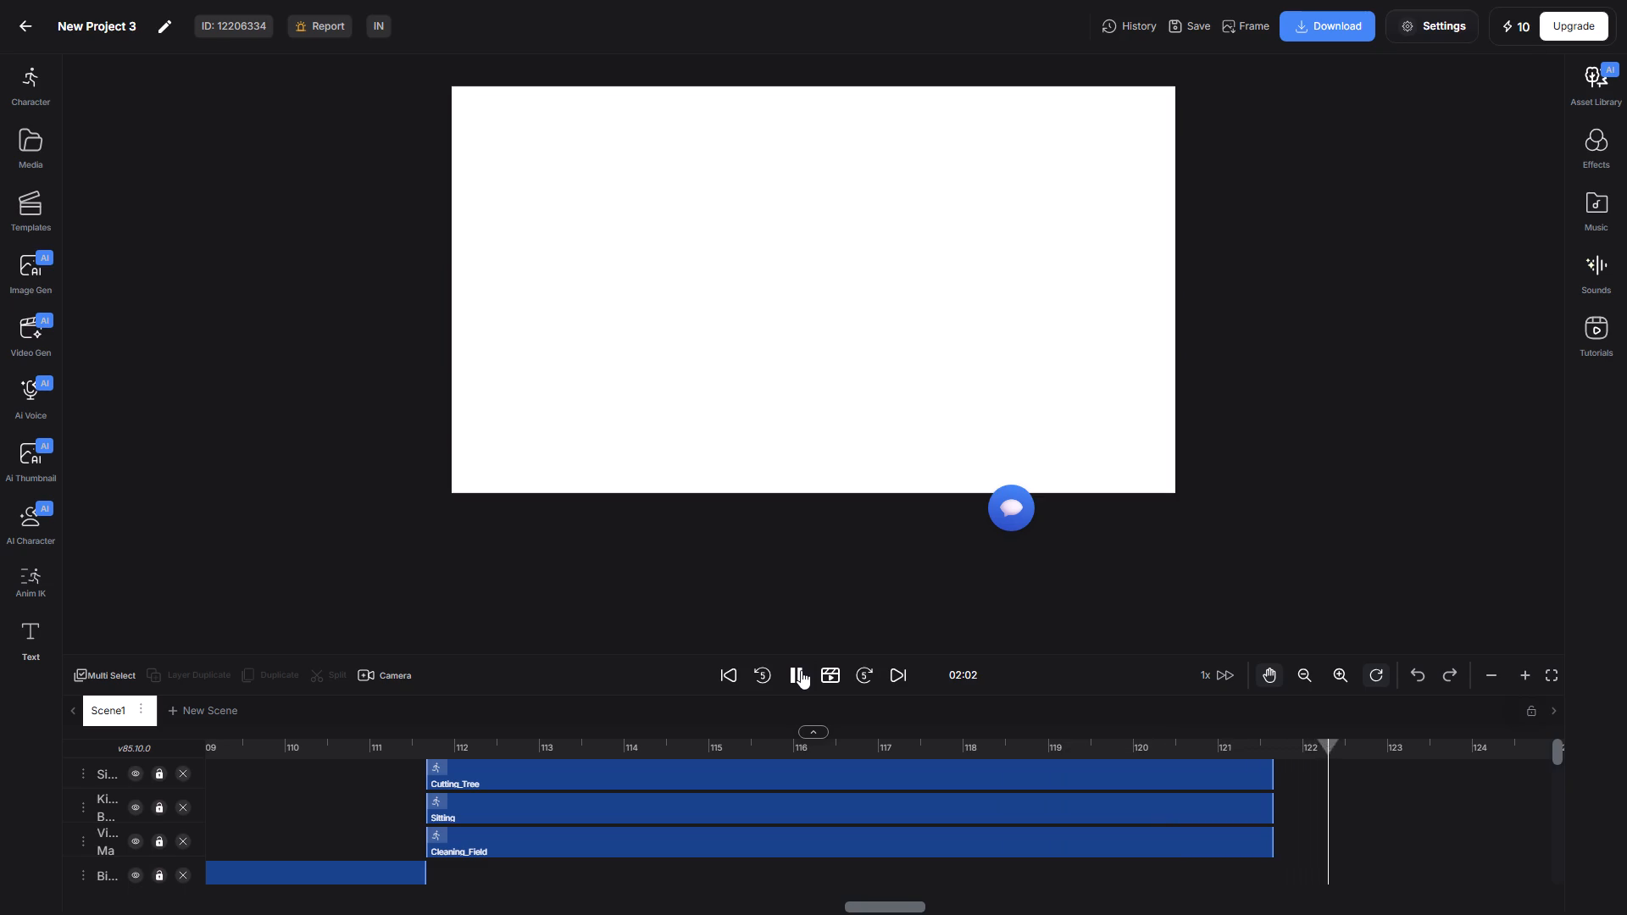
Go to the end of the barn clips at 02:01 and look through the character, media and scene template libraries.
left_click(1280, 786)
left_click_drag(1280, 786, 1252, 808)
left_click(1274, 755)
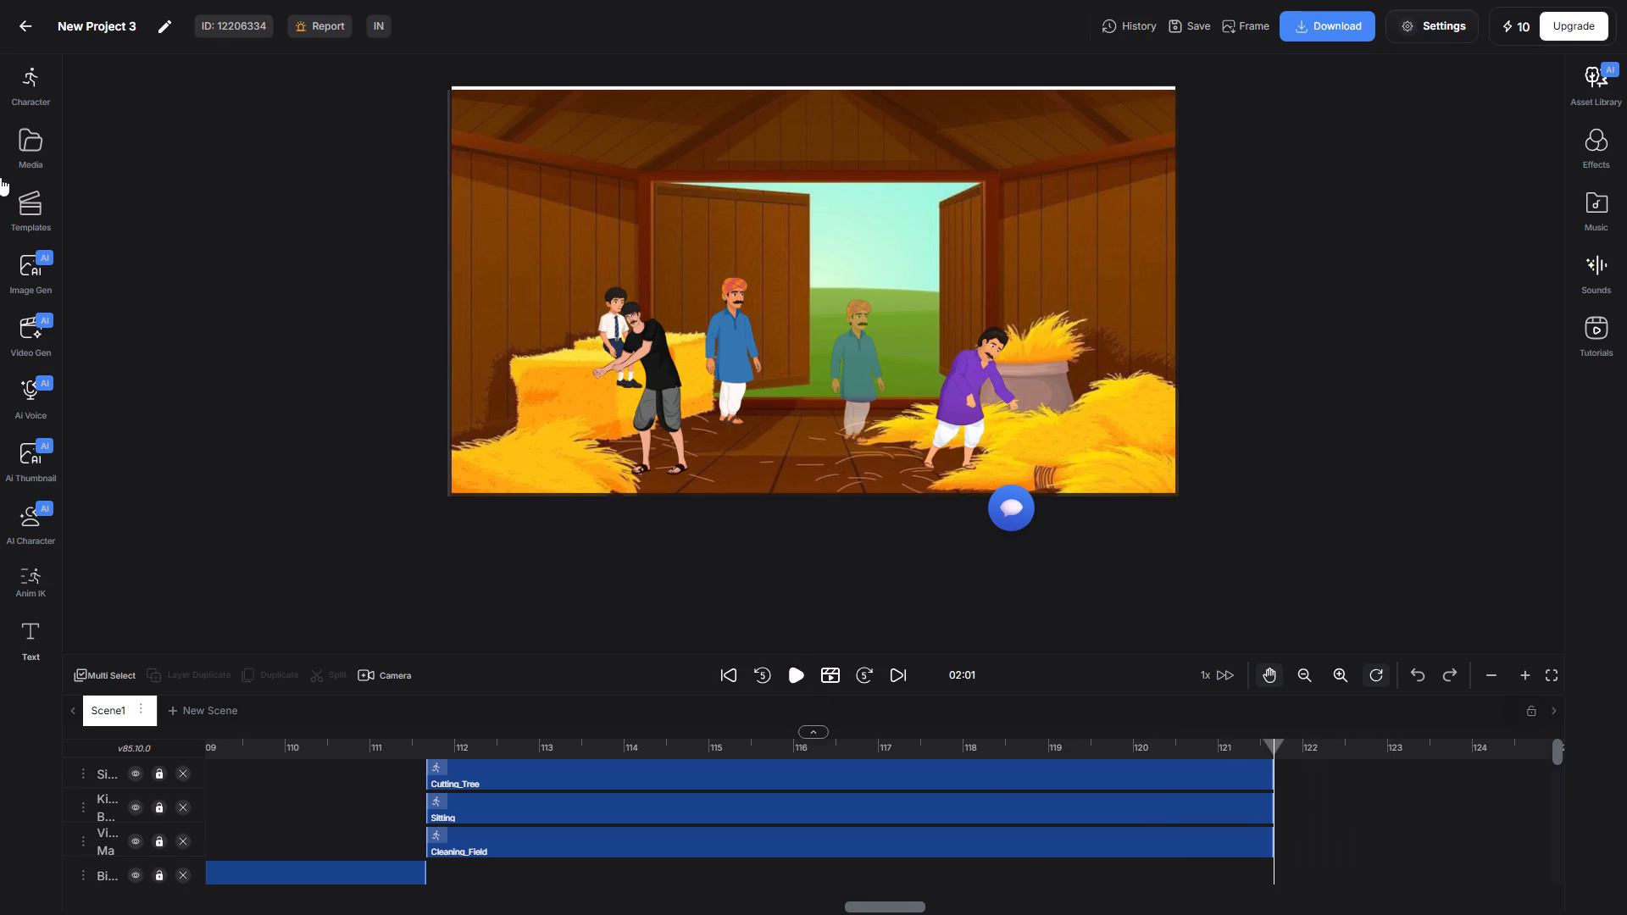
left_click(32, 88)
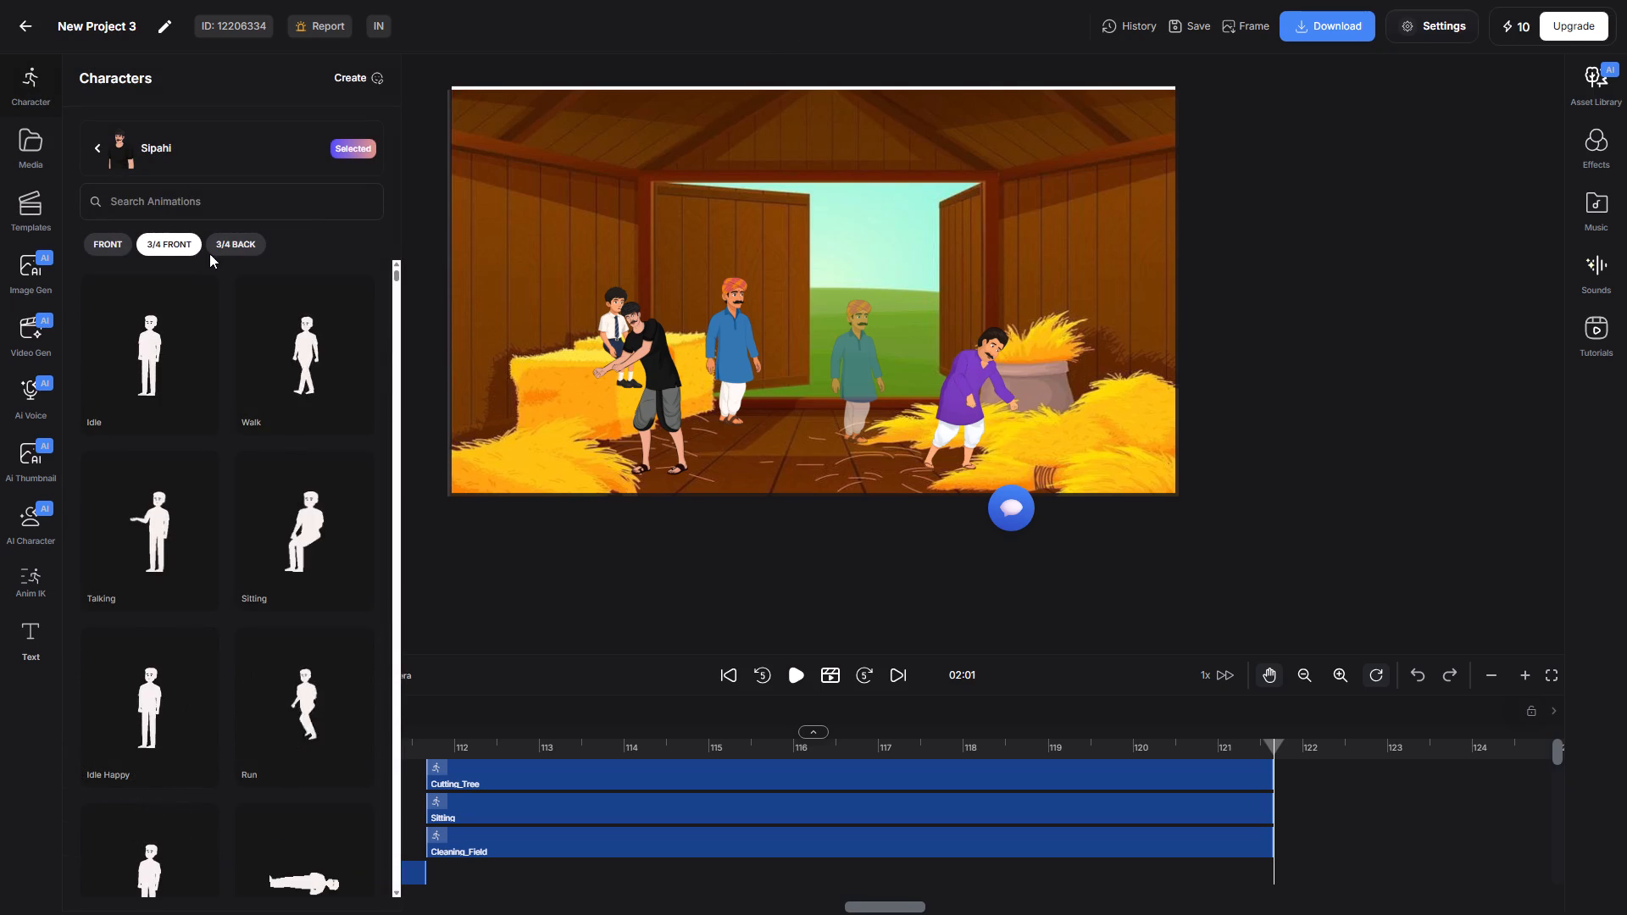
left_click(31, 144)
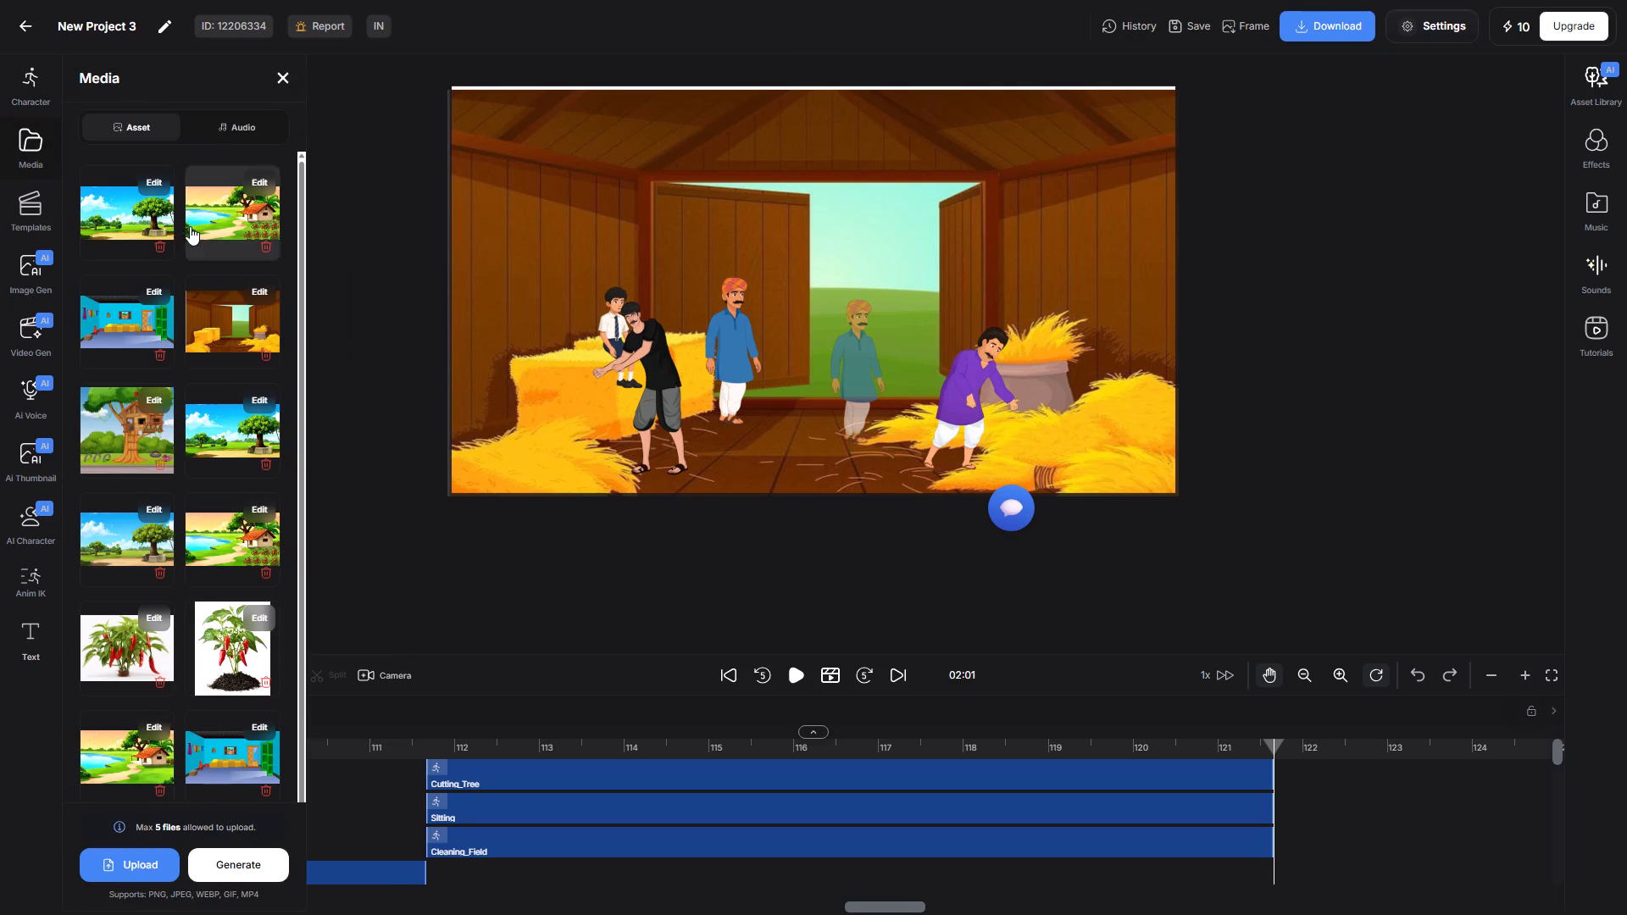
scroll(229, 364, "down", 7)
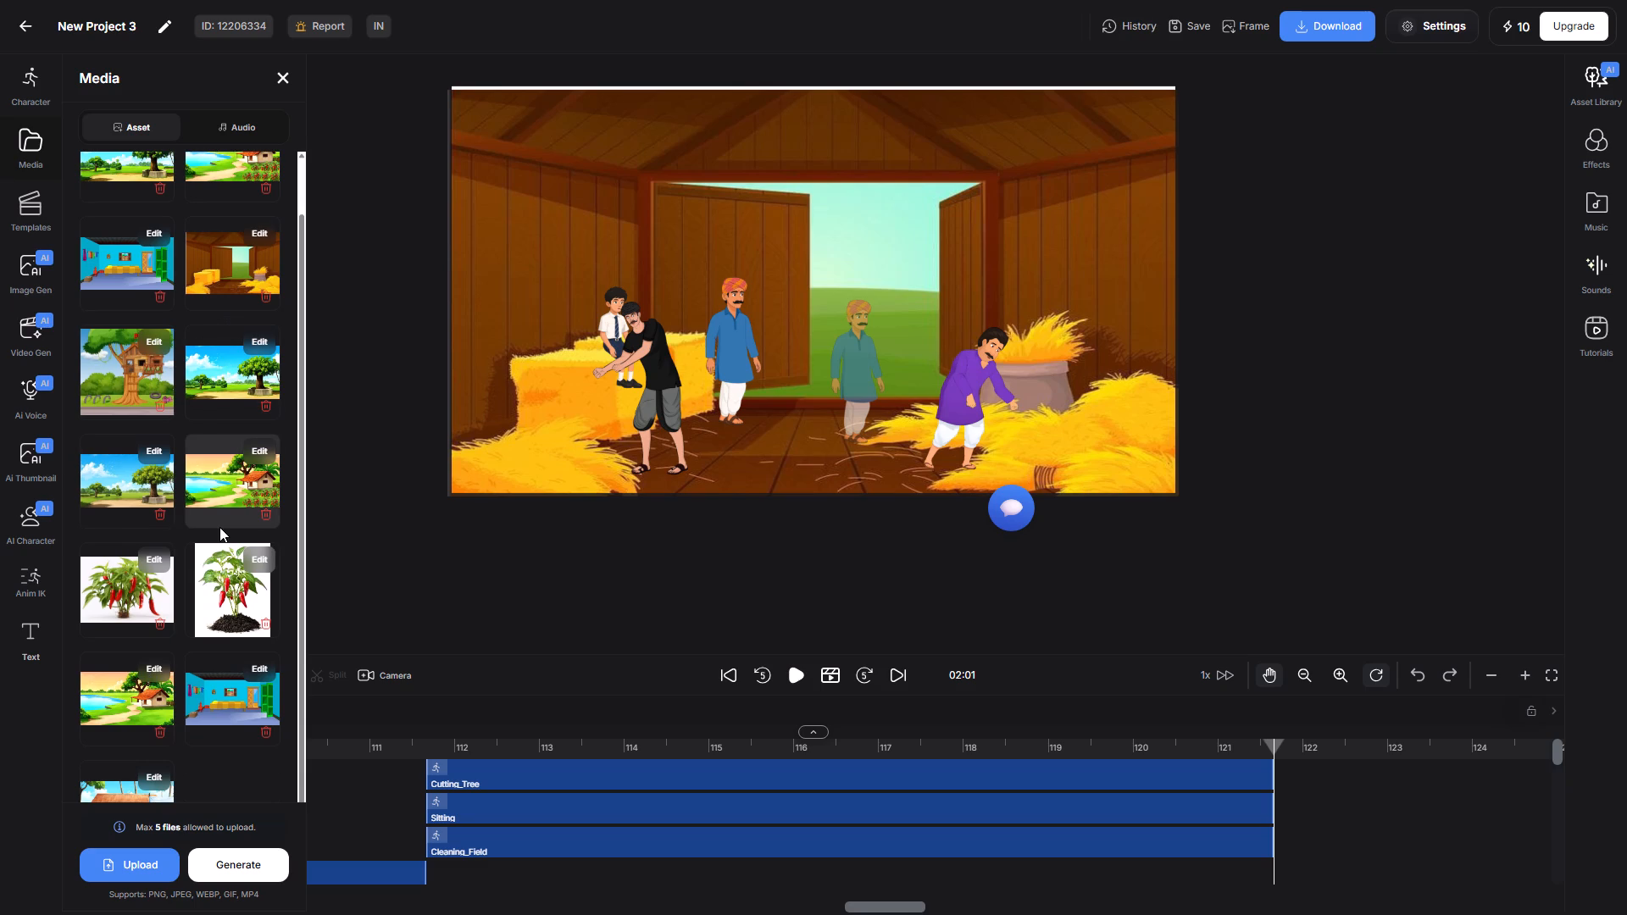
scroll(219, 600, "down", 3)
scroll(219, 600, "up", 4)
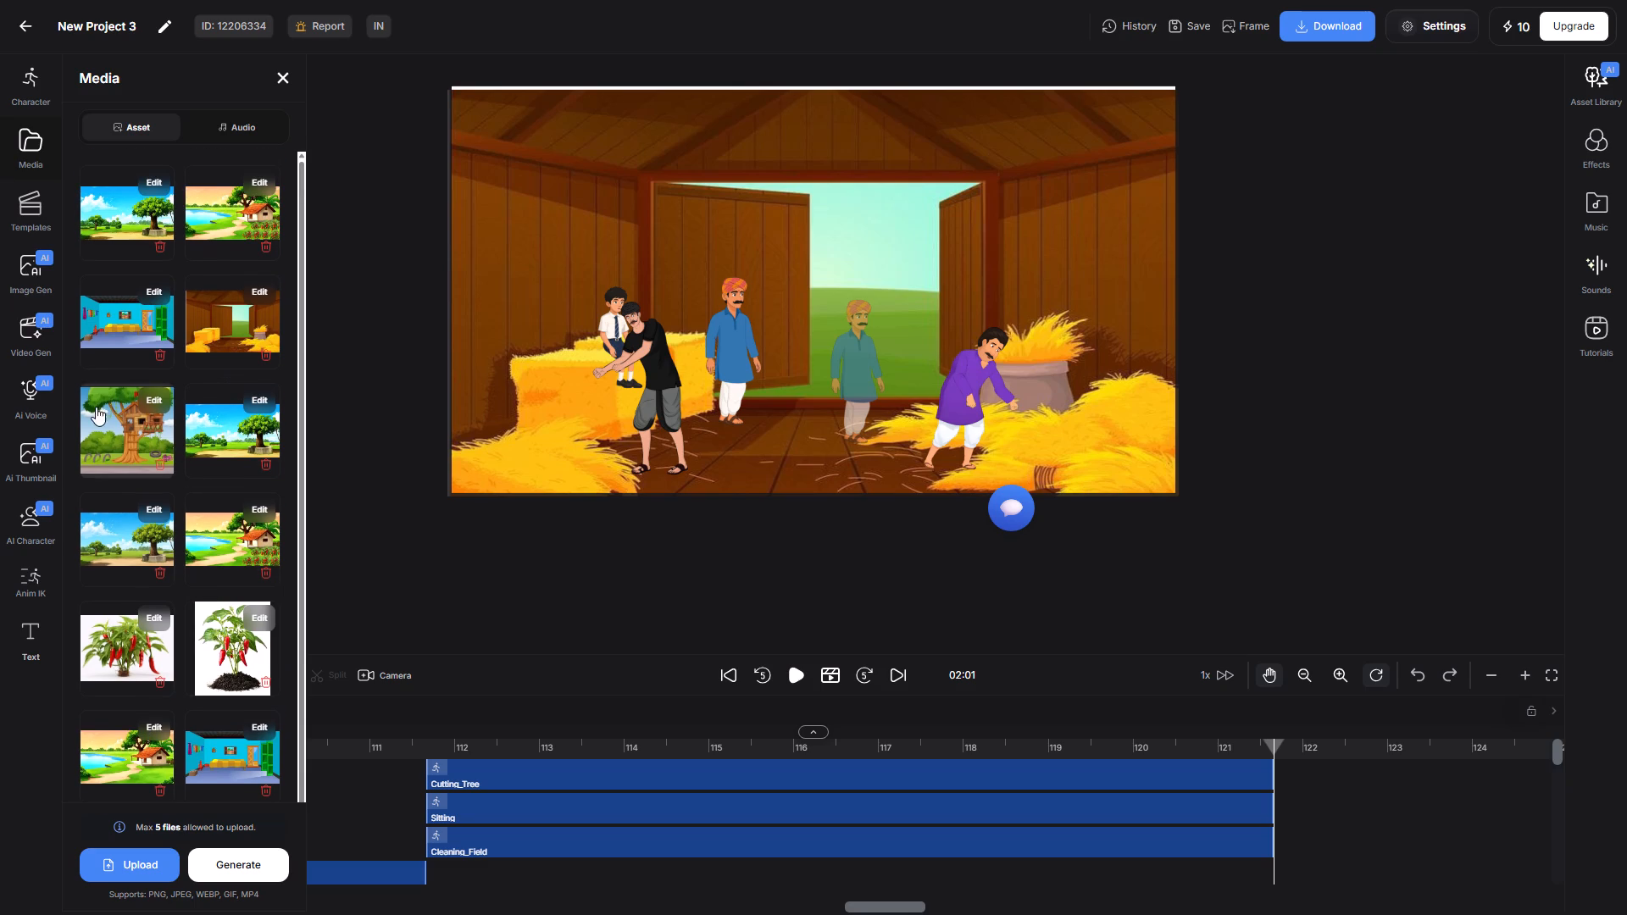
left_click(31, 202)
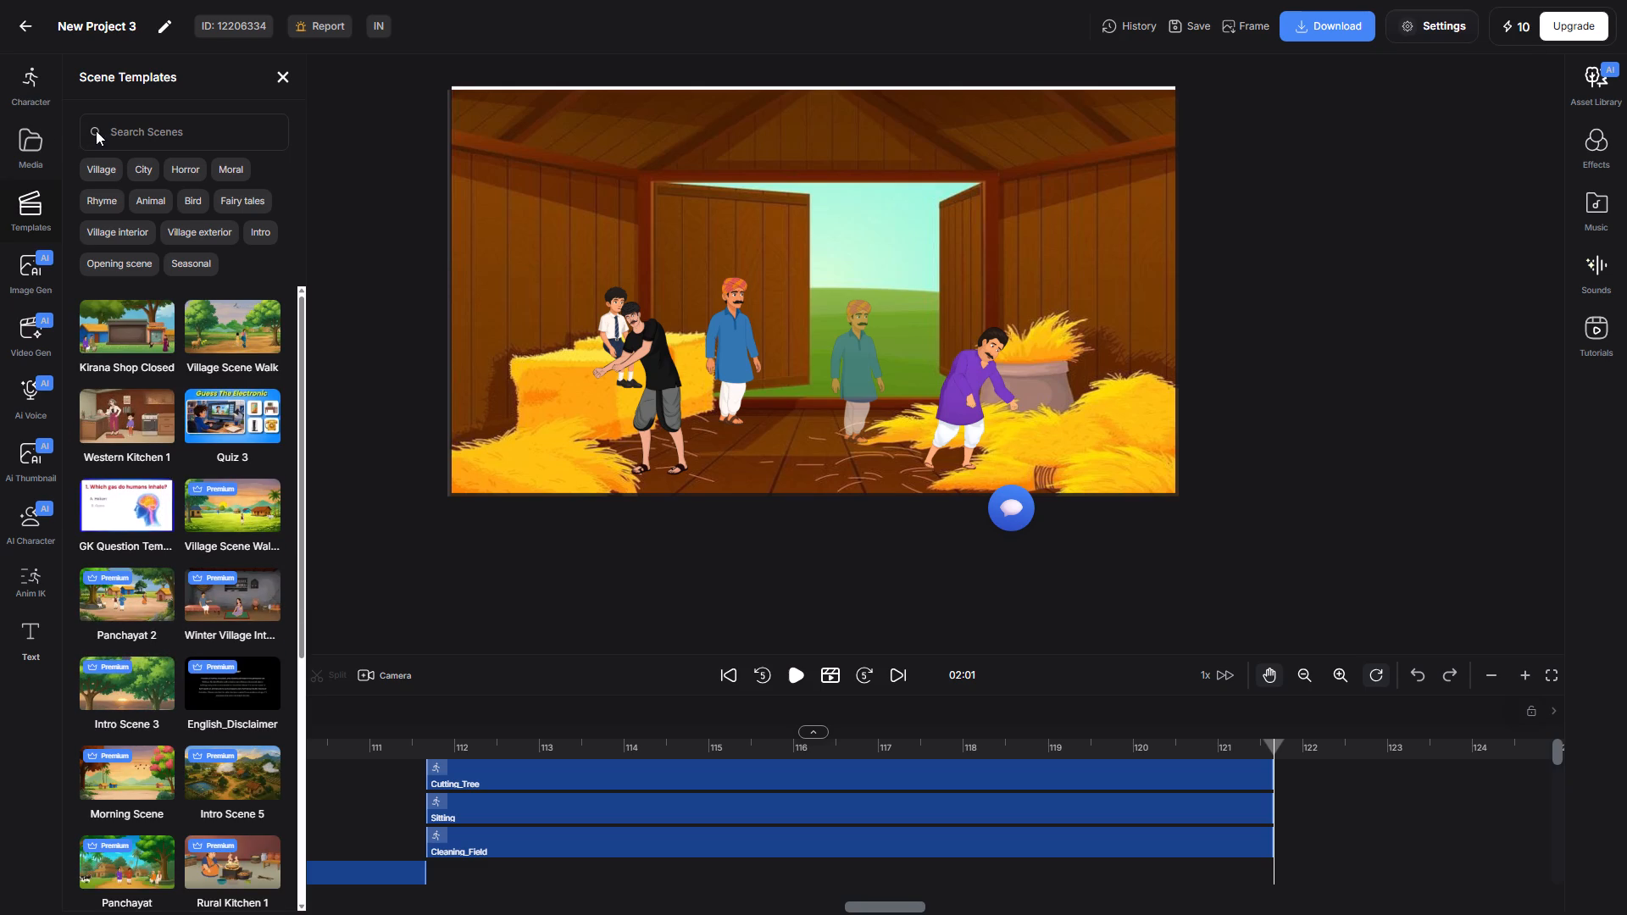
left_click(36, 191)
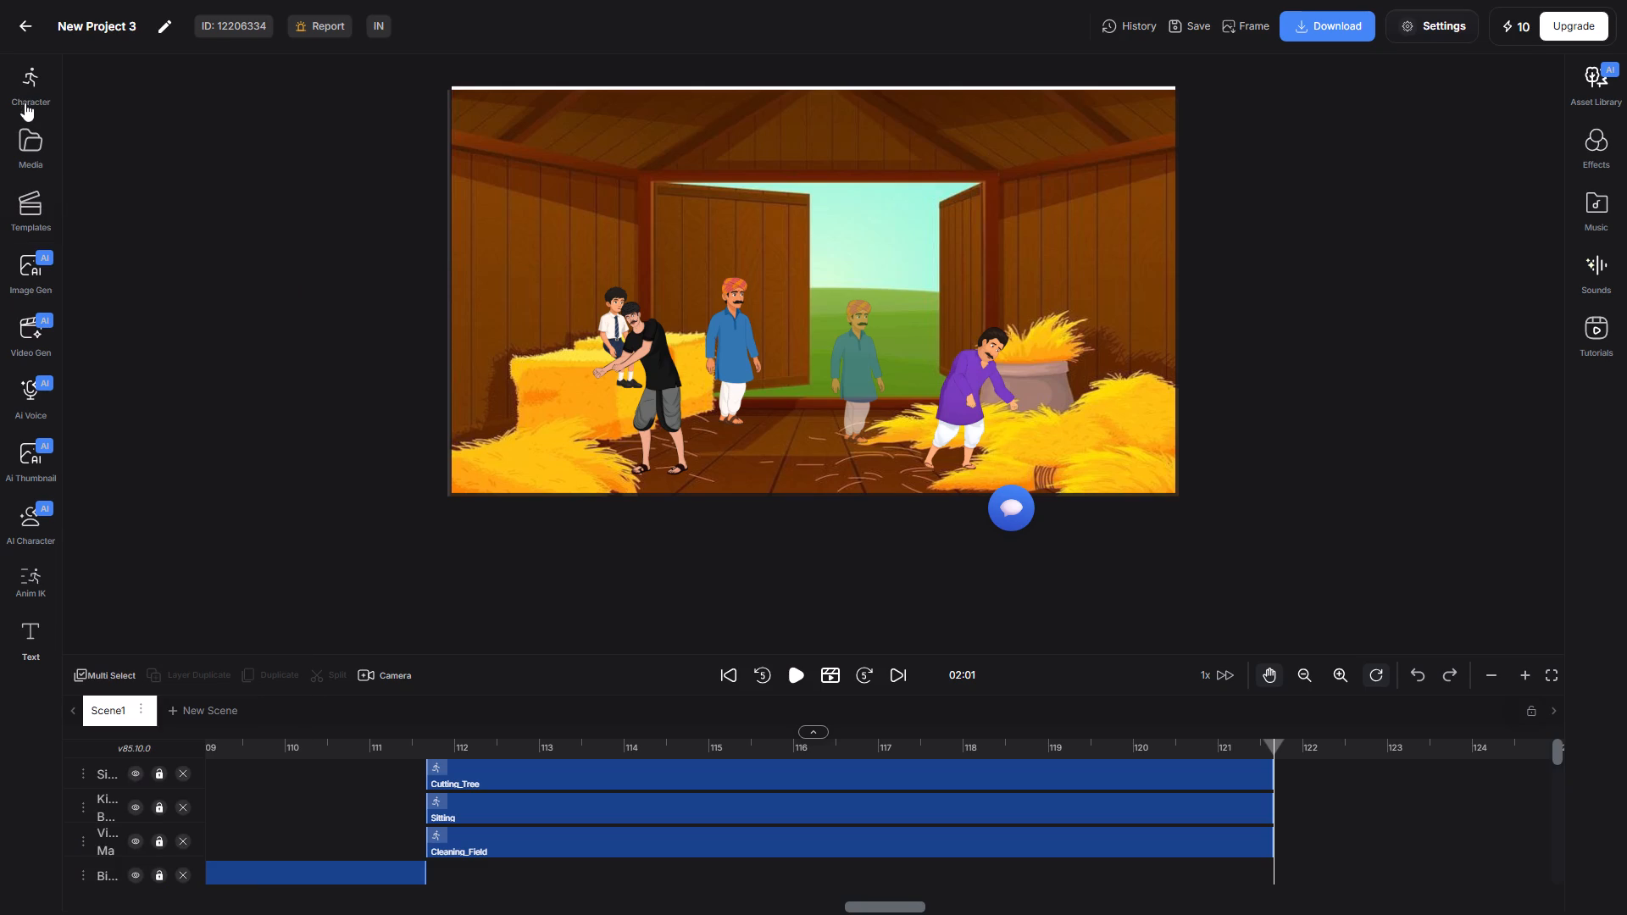
left_click(28, 75)
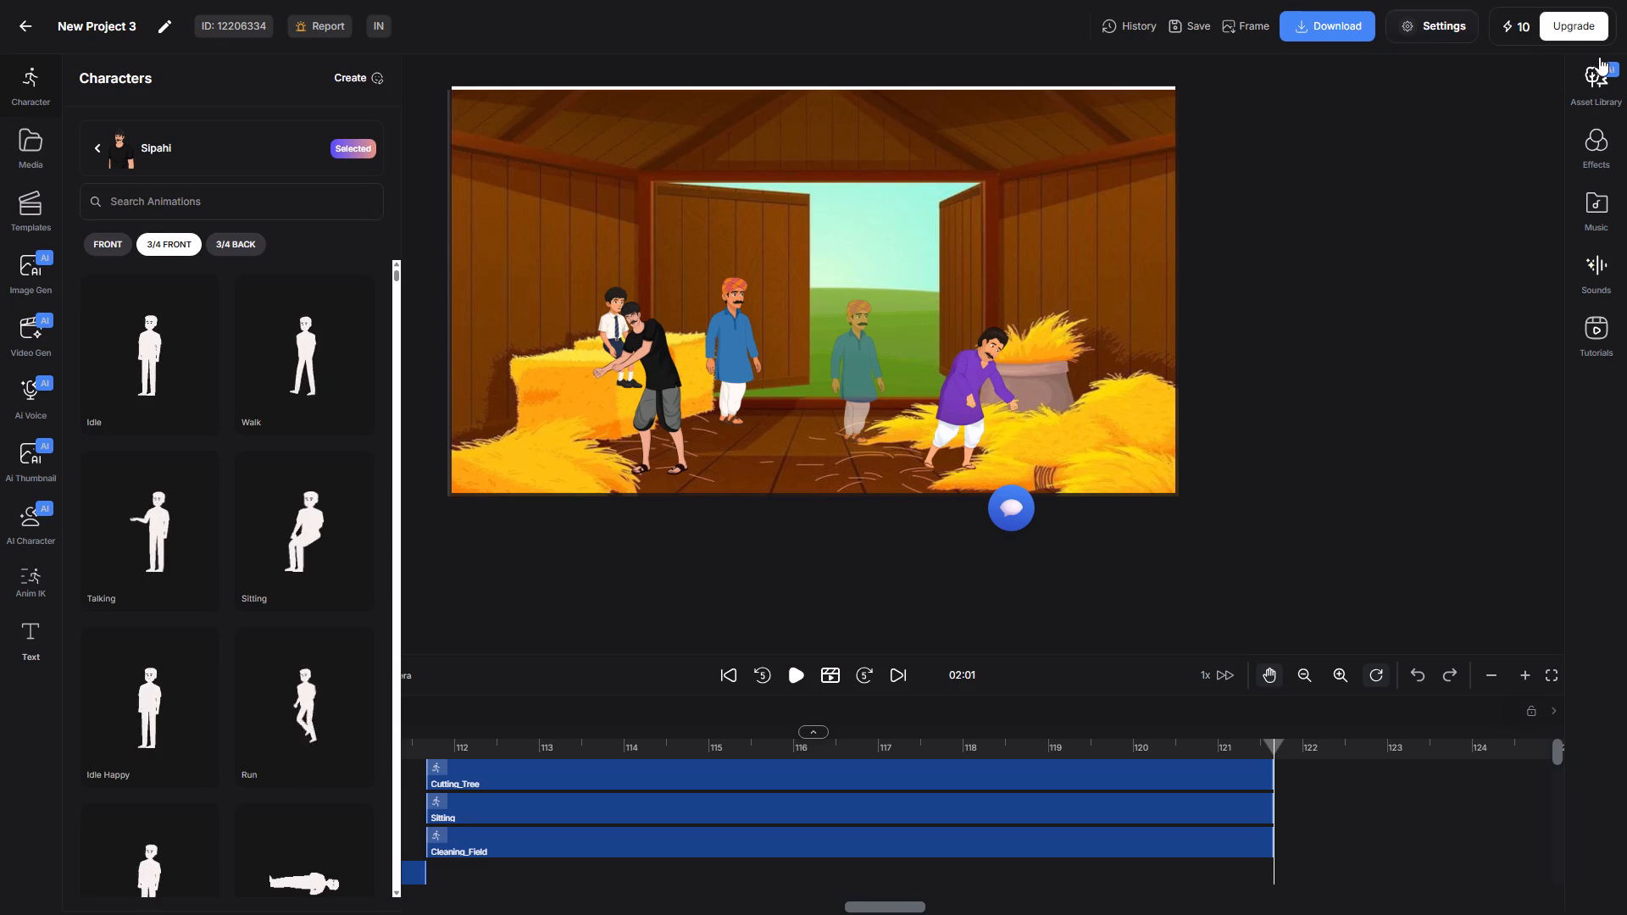
left_click(1595, 86)
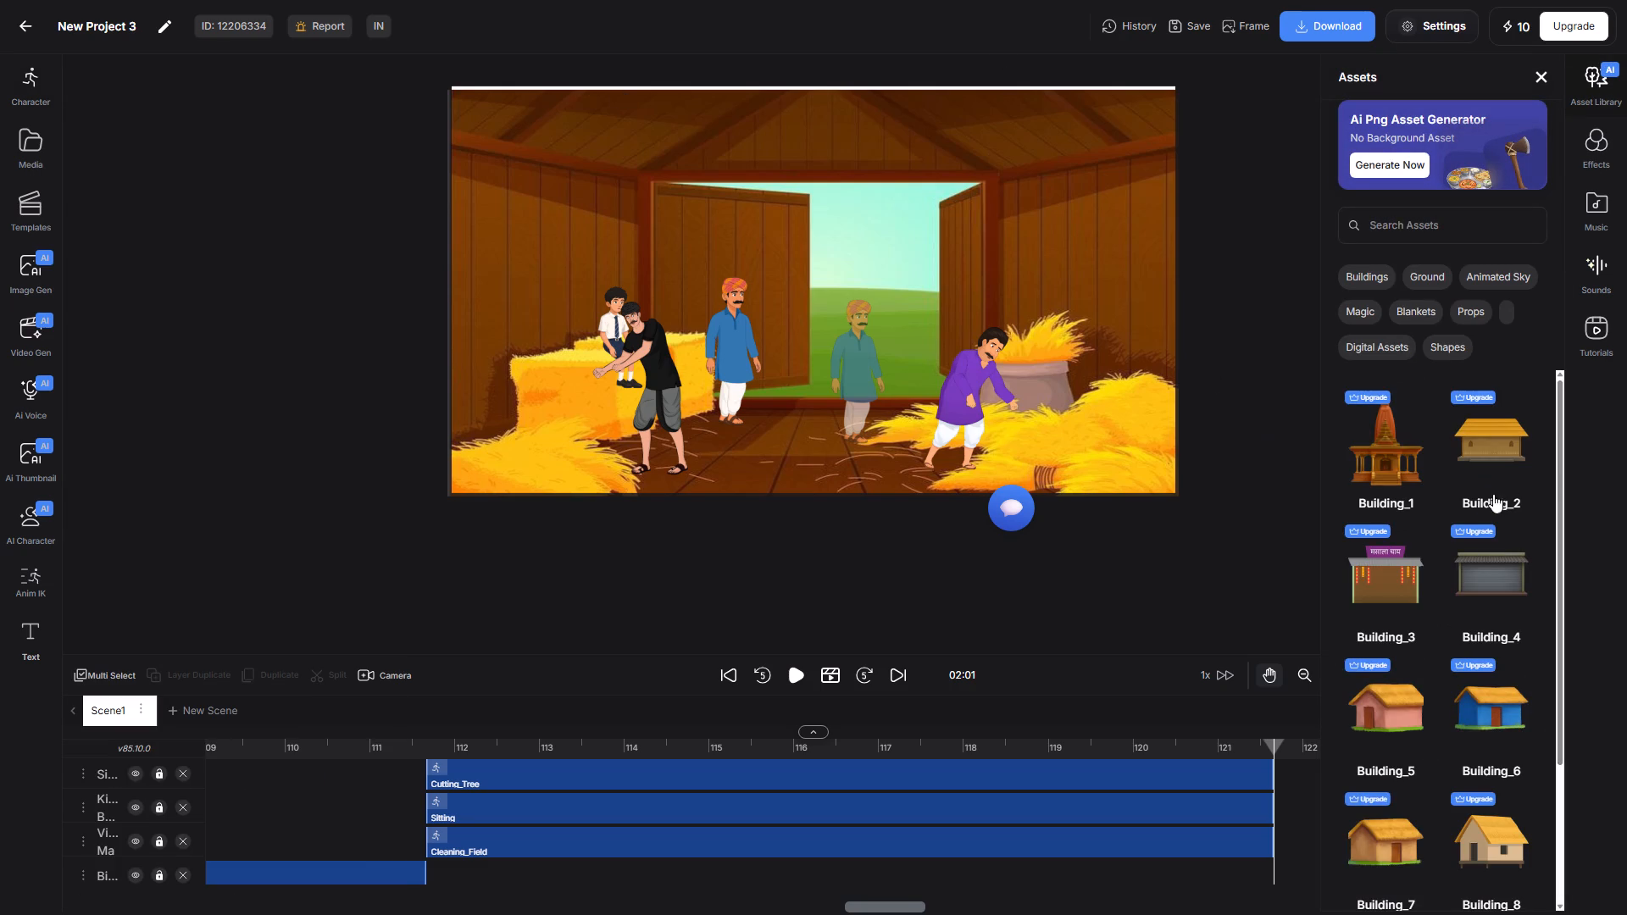
scroll(1484, 500, "down", 5)
scroll(1482, 500, "up", 4)
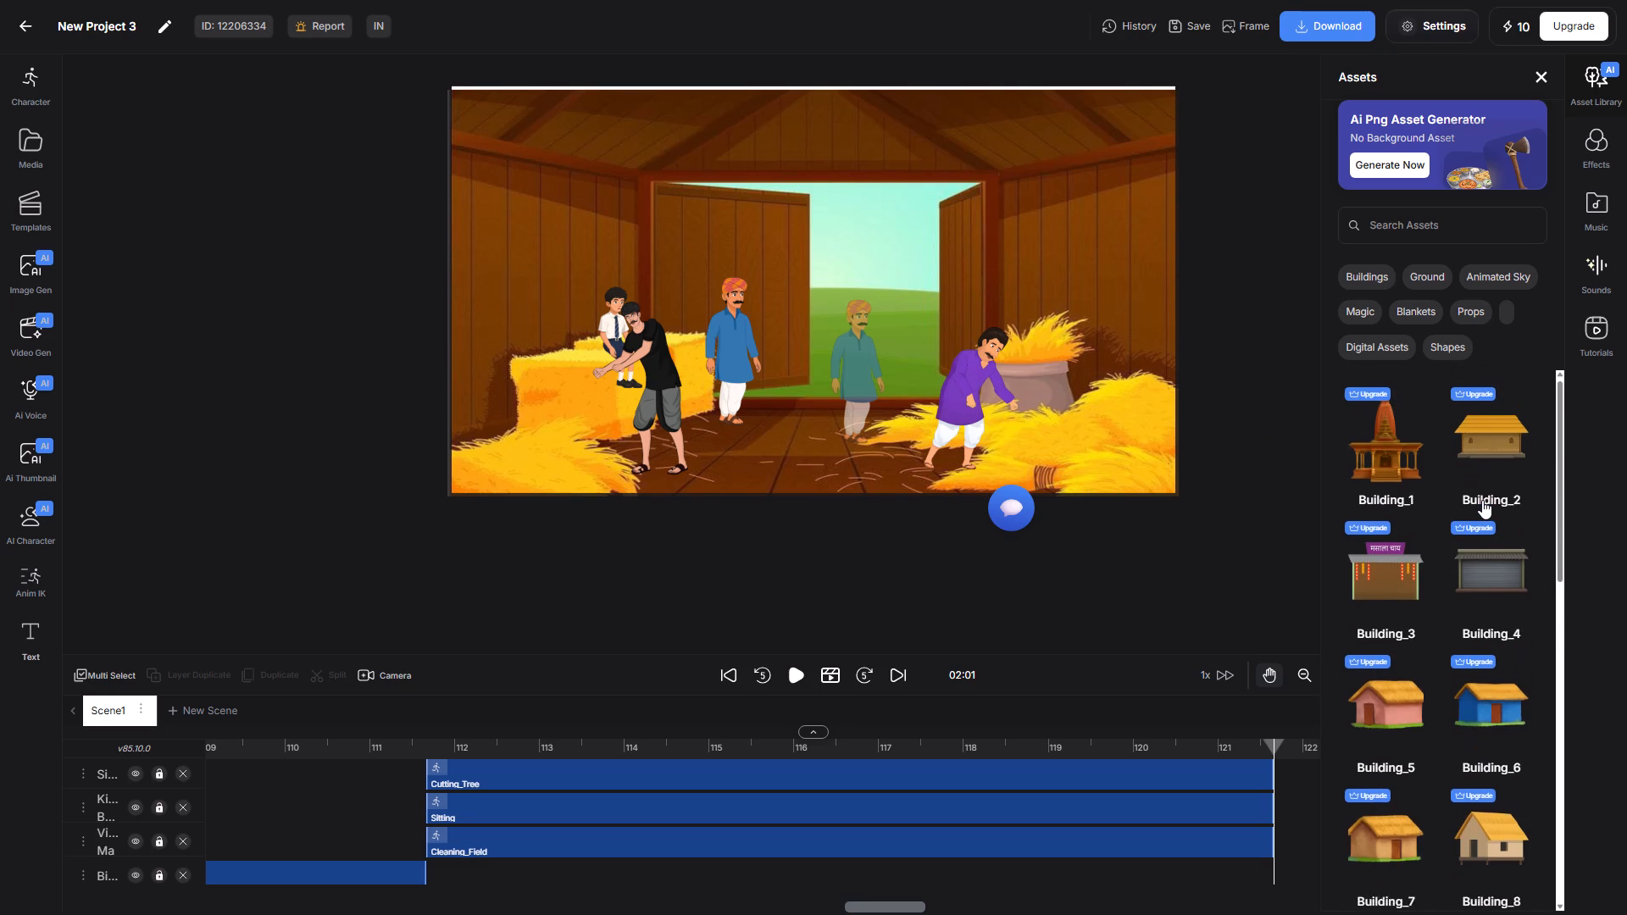
scroll(1482, 500, "up", 6)
left_click(1358, 274)
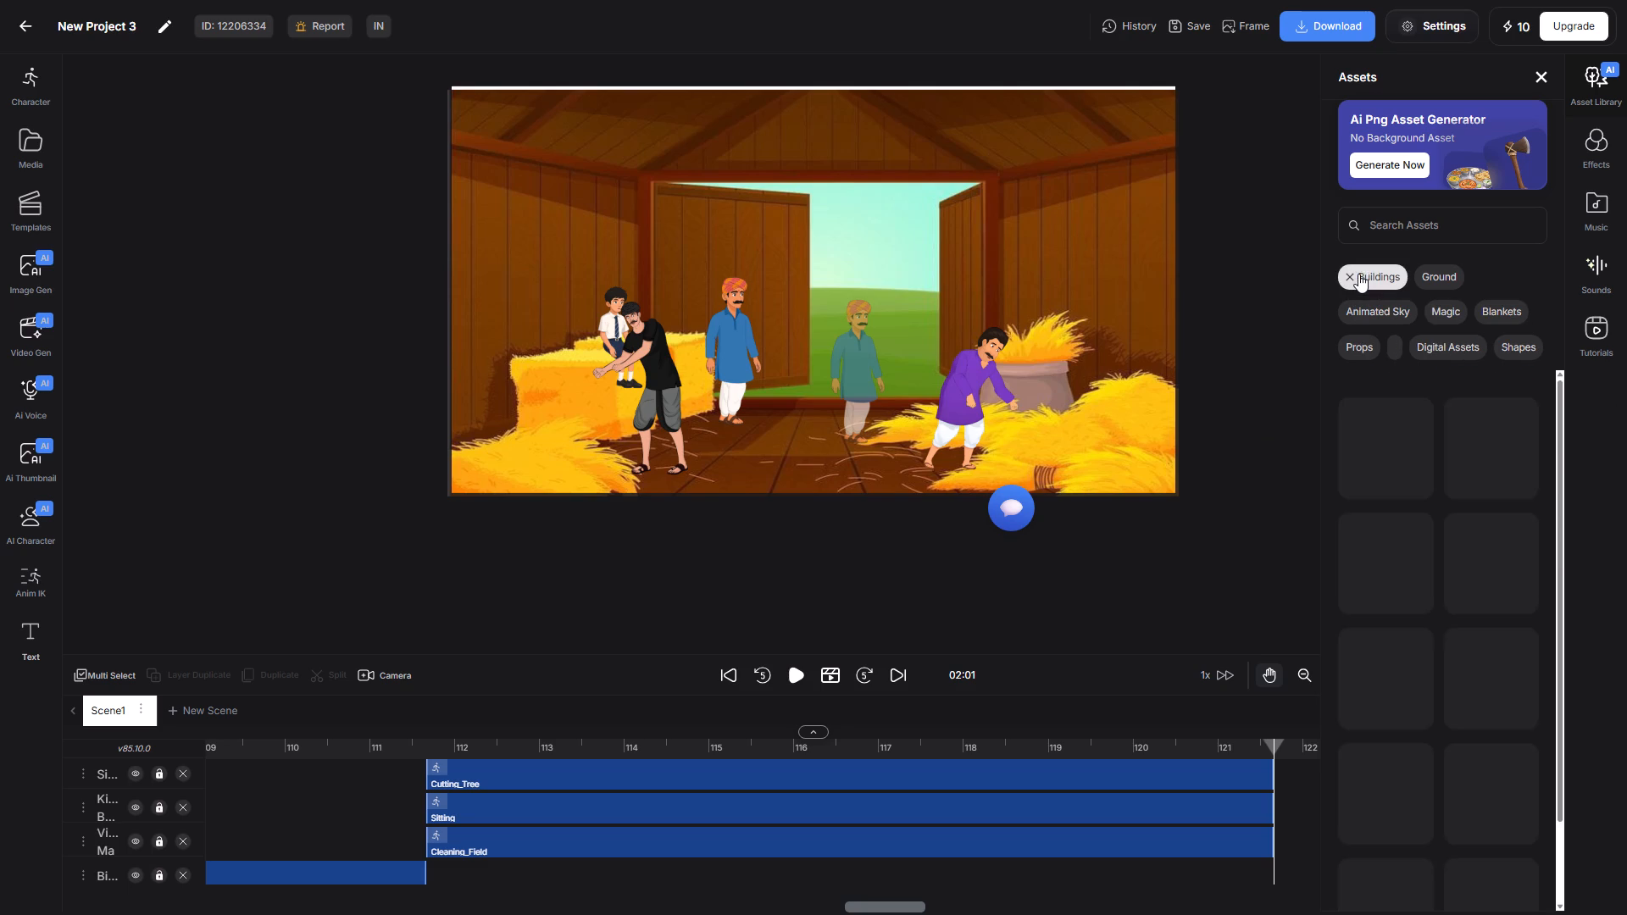
left_click(1448, 273)
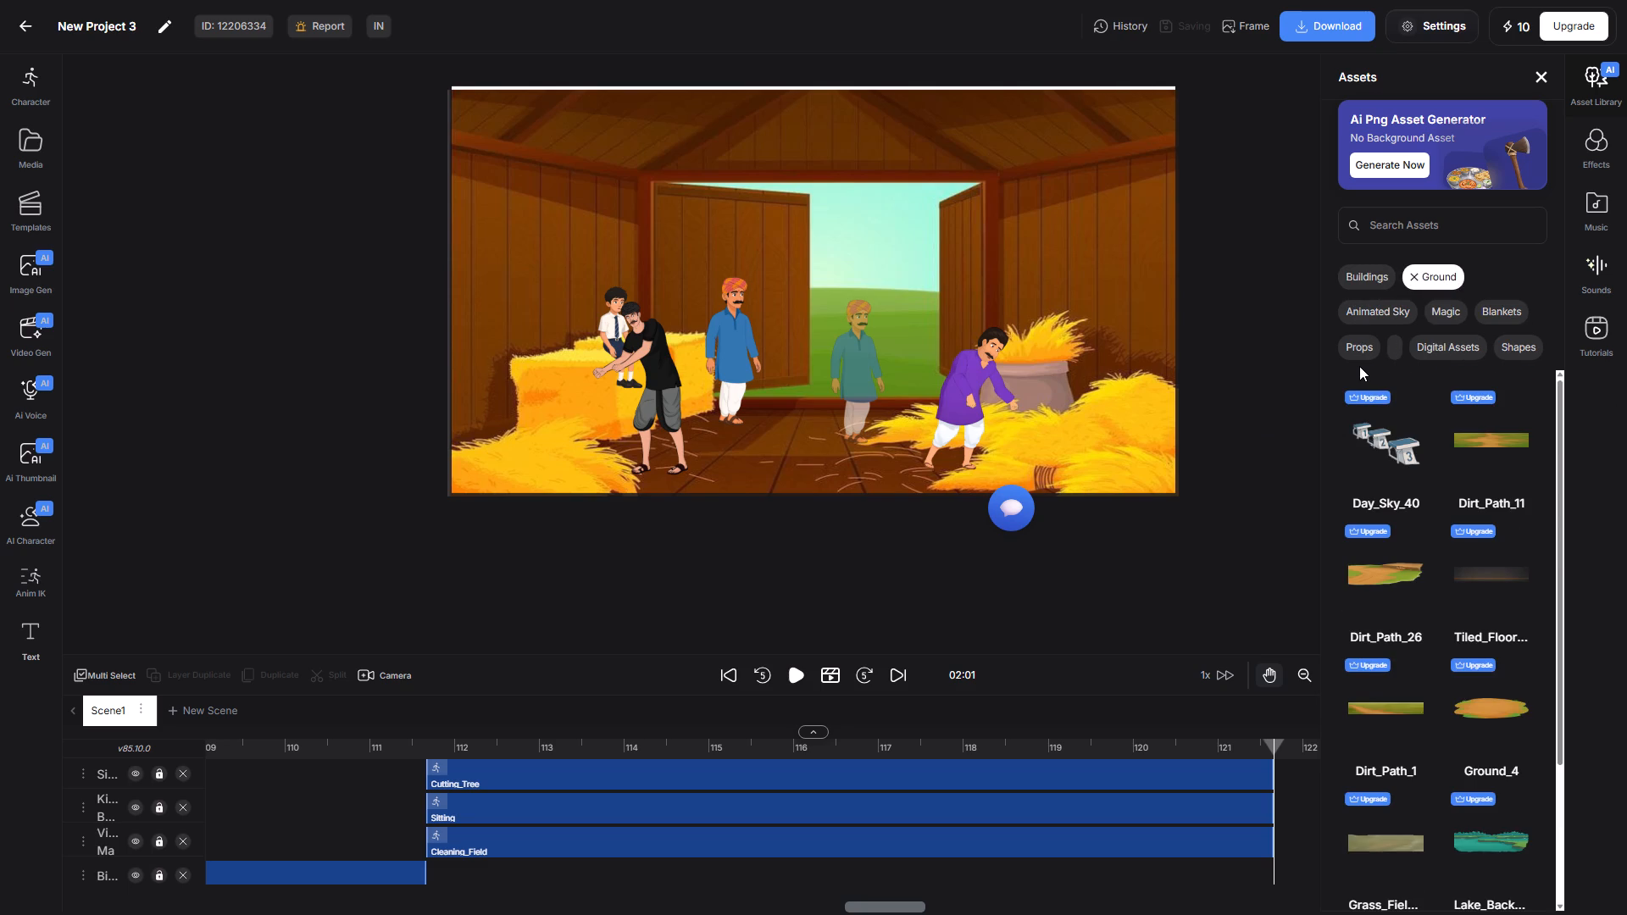
left_click(1359, 366)
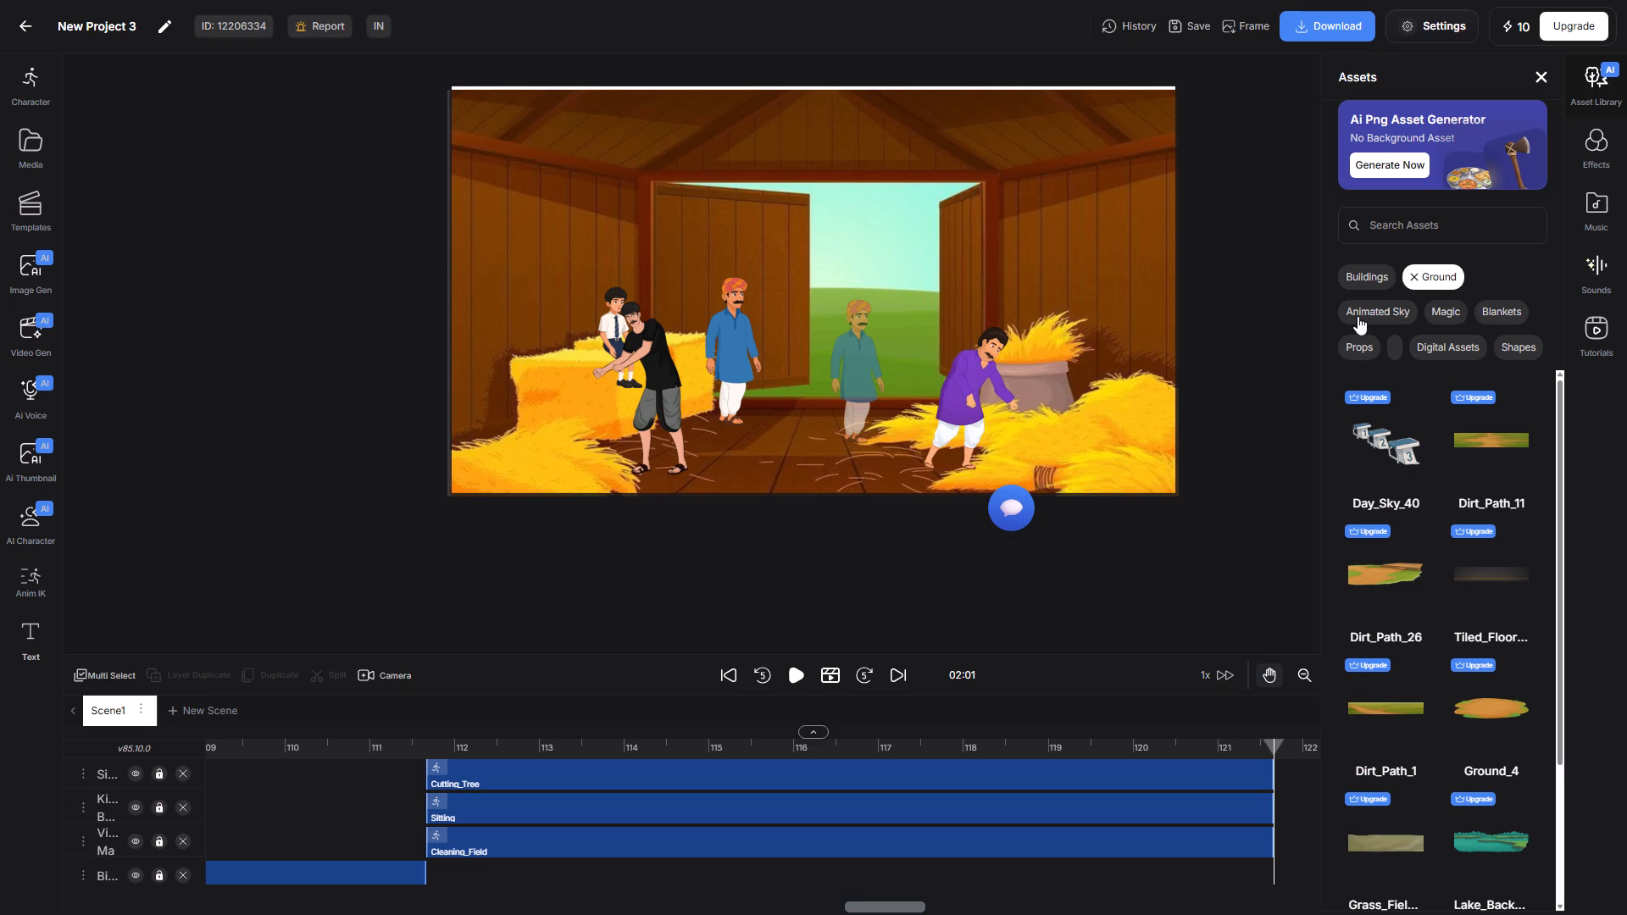
left_click(1358, 316)
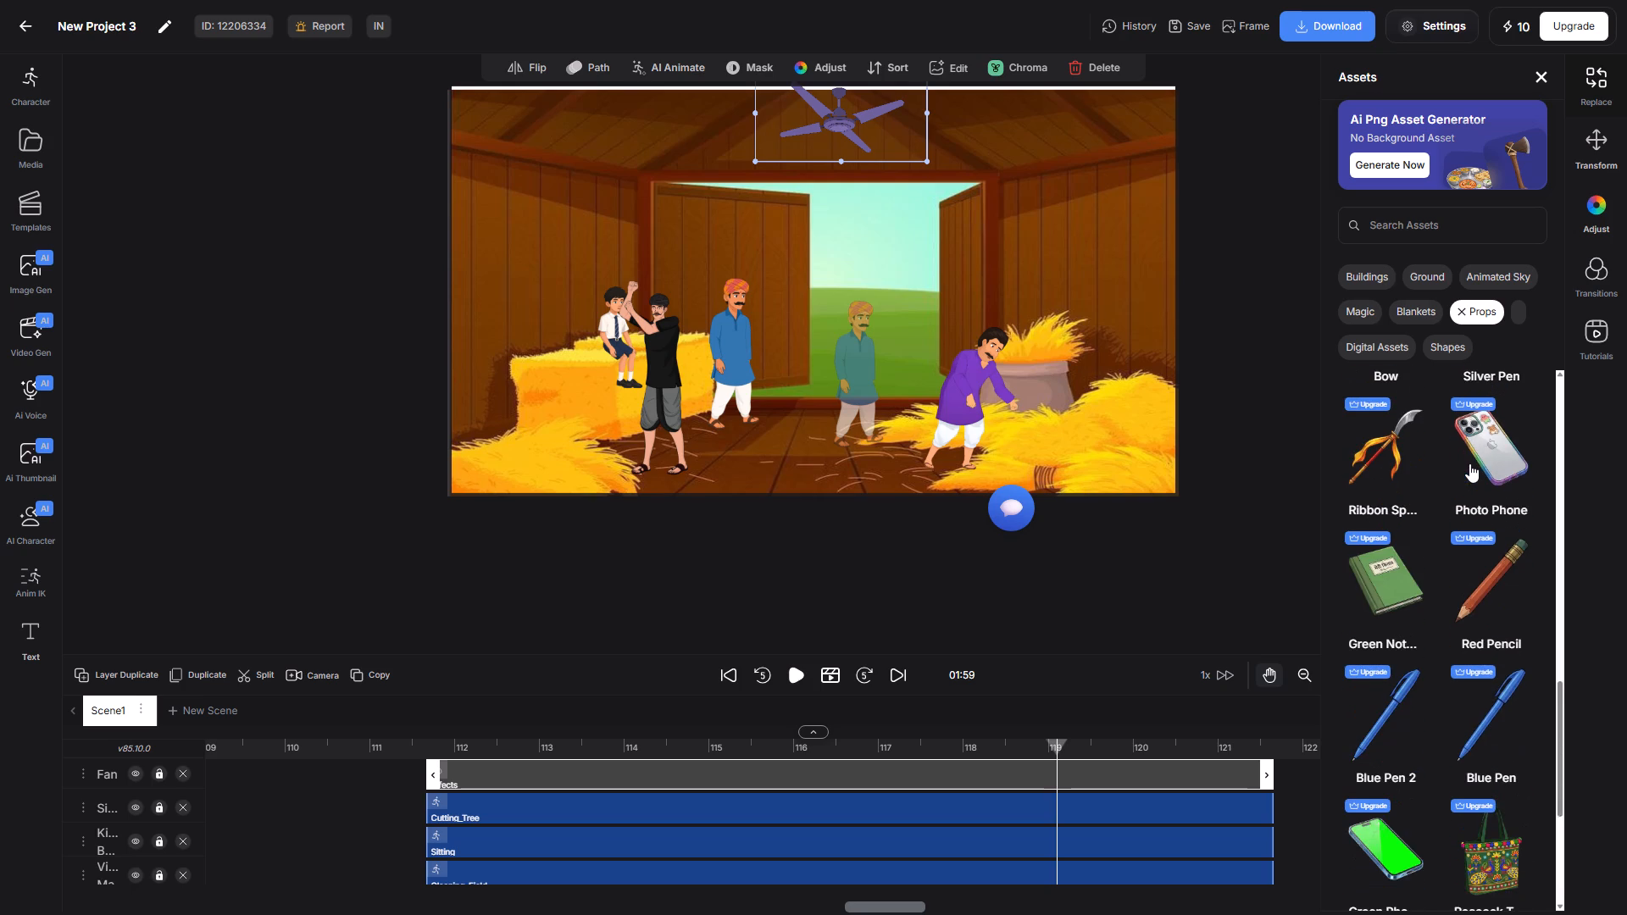
scroll(1469, 463, "down", 6)
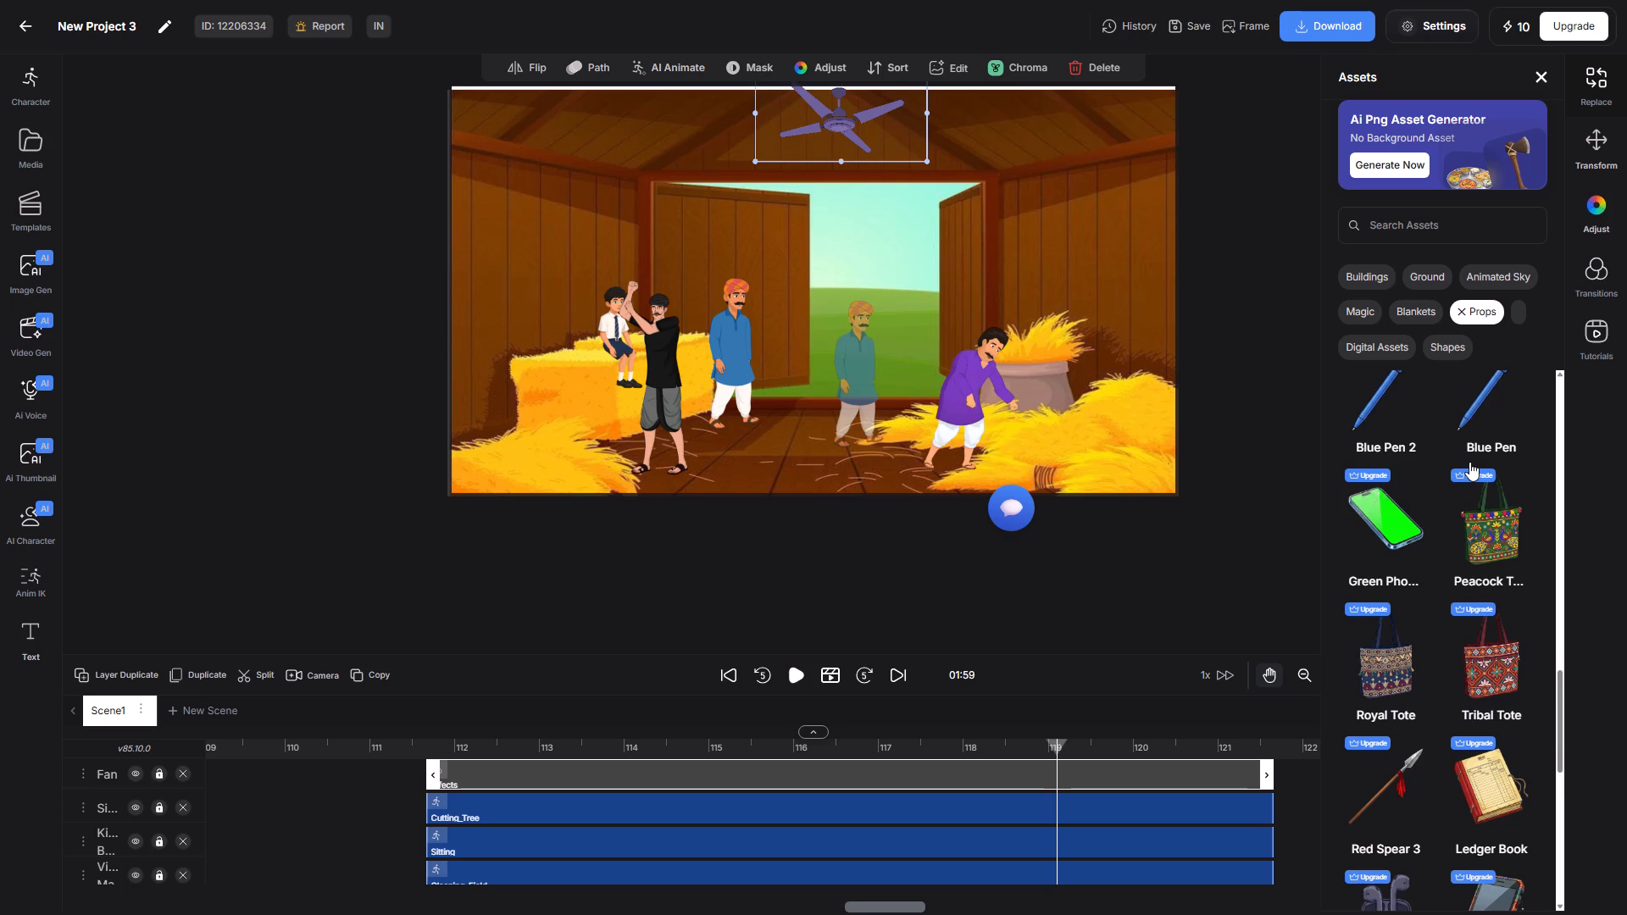
scroll(1438, 457, "down", 4)
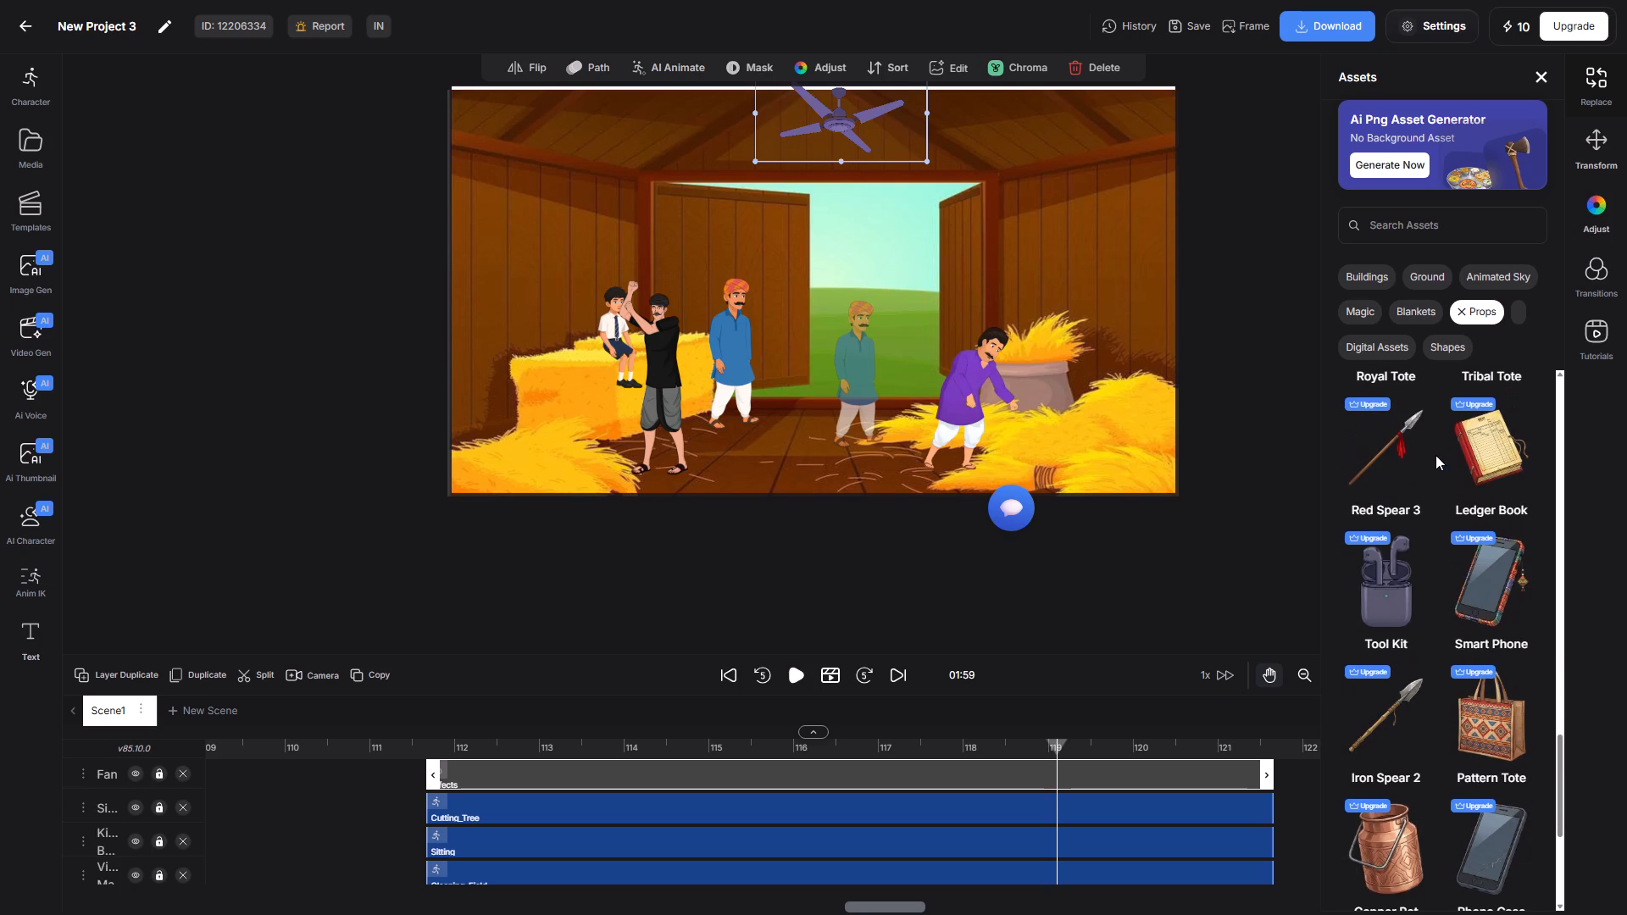
Compare the Digital Assets and Shapes categories, and replace the ceiling fan with the num 1 digital asset.
left_click(1361, 343)
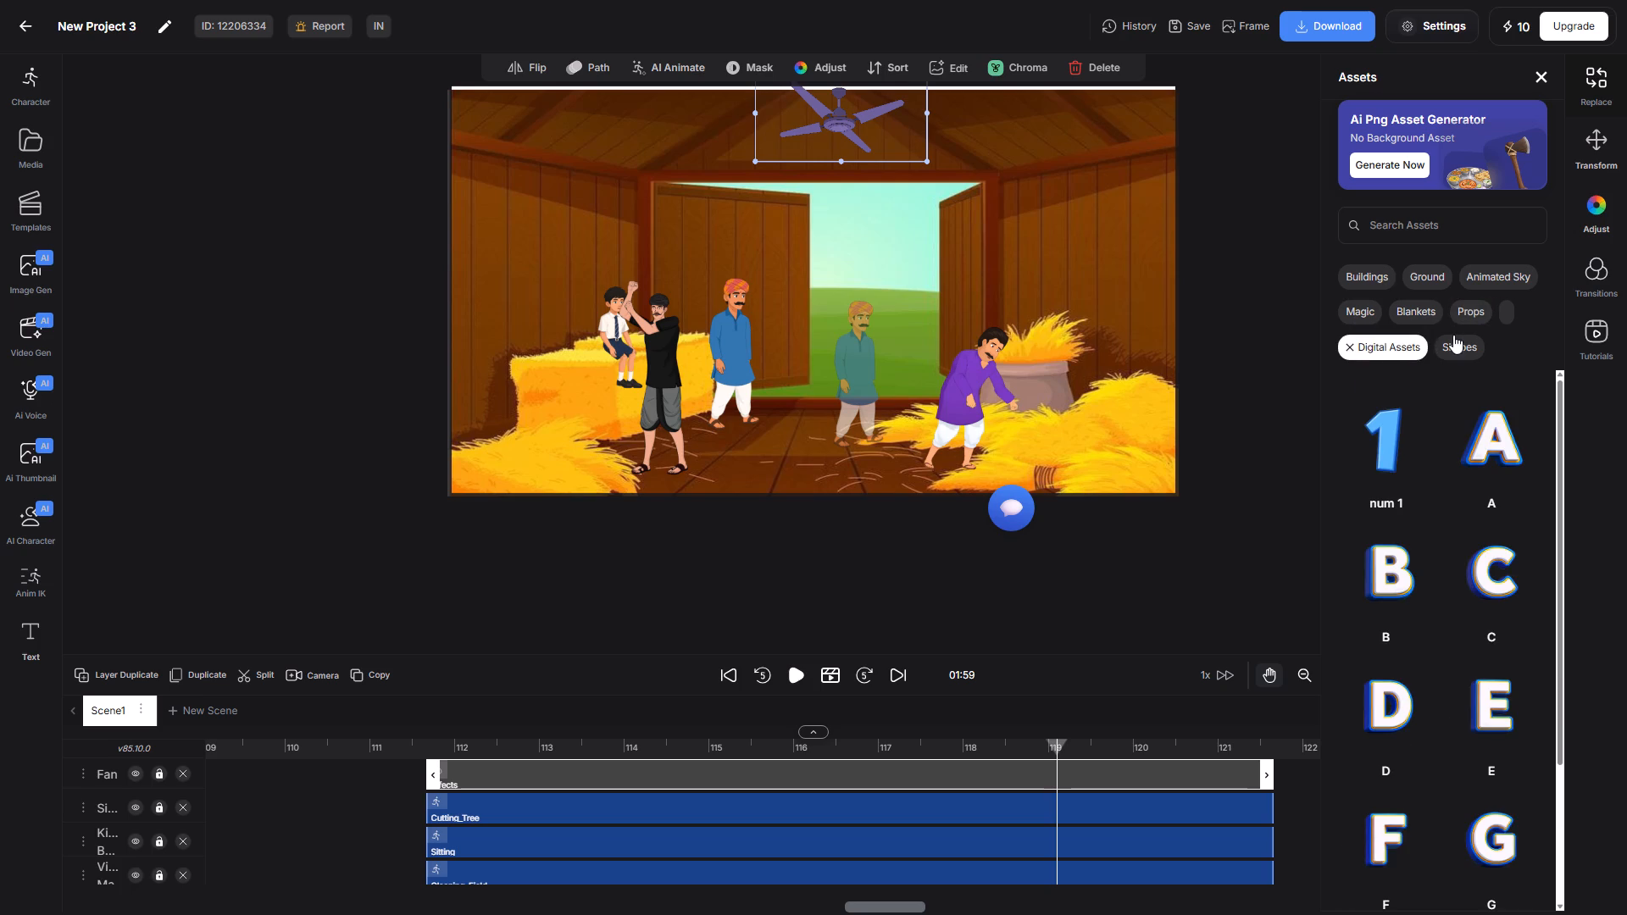
left_click(1458, 341)
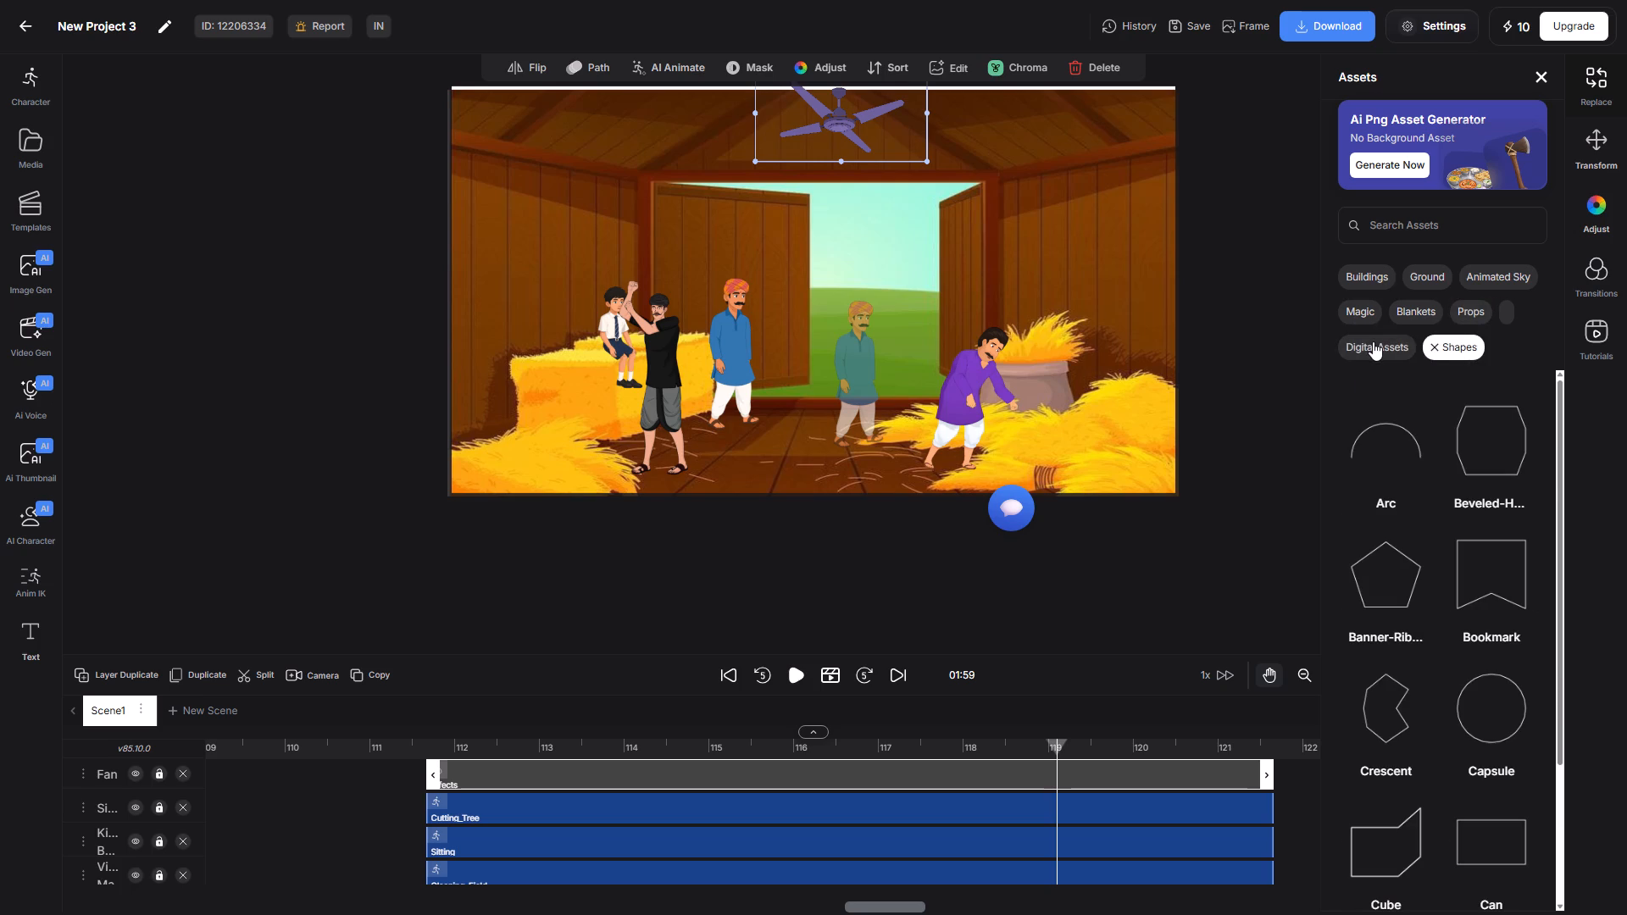
left_click(1373, 341)
scroll(1373, 343, "down", 9)
scroll(1461, 544, "down", 5)
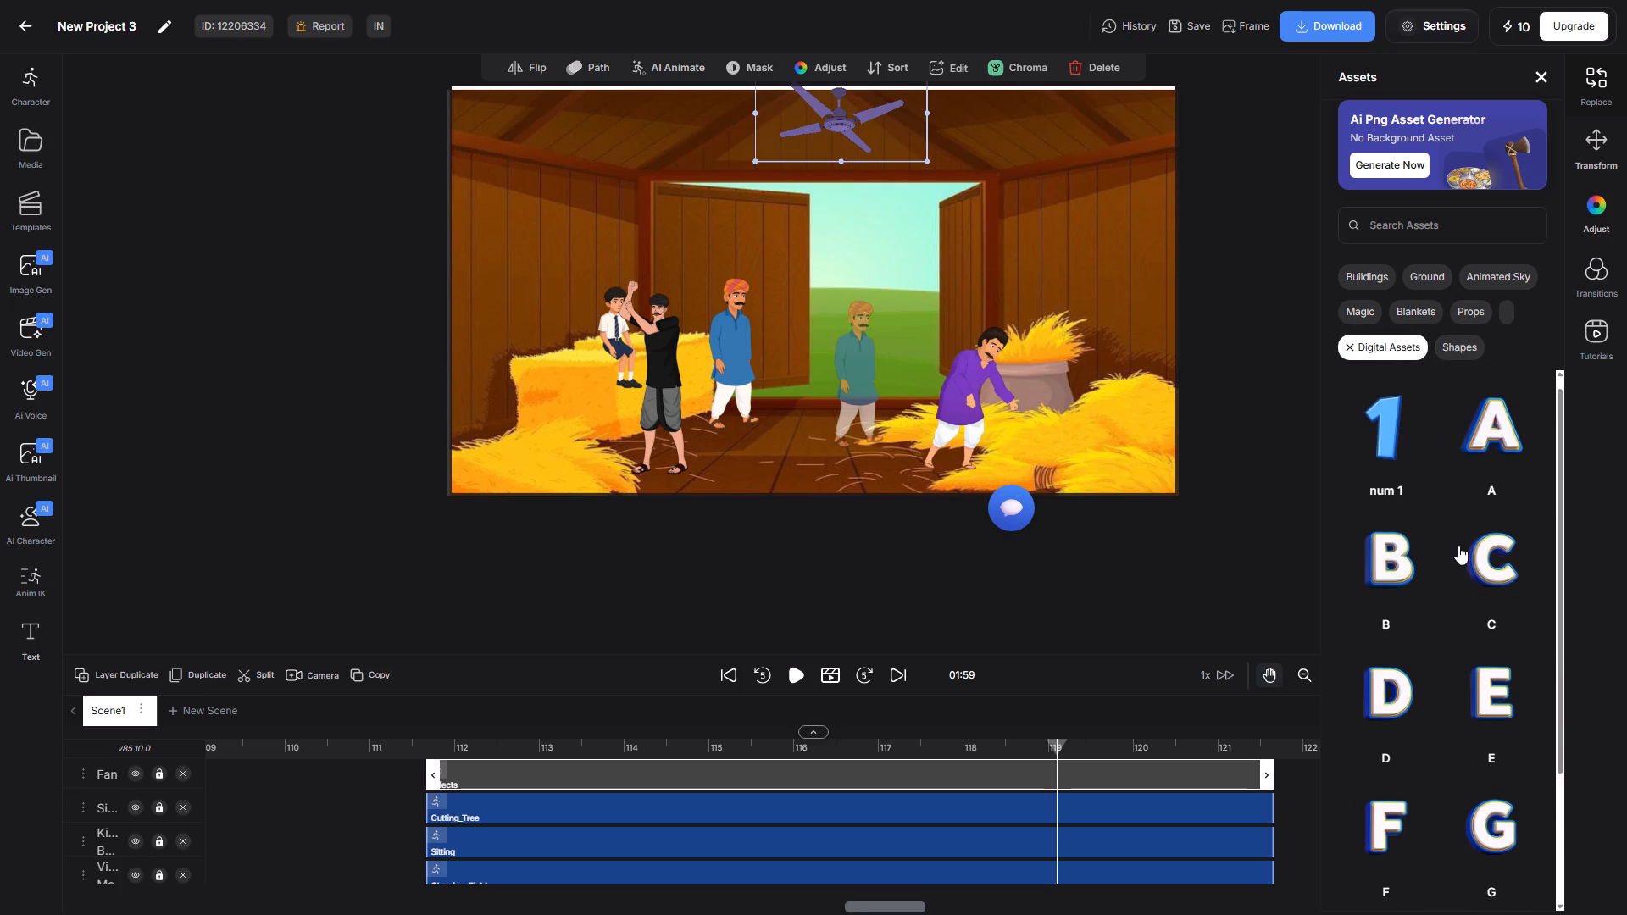
scroll(1457, 544, "down", 3)
scroll(1457, 534, "up", 7)
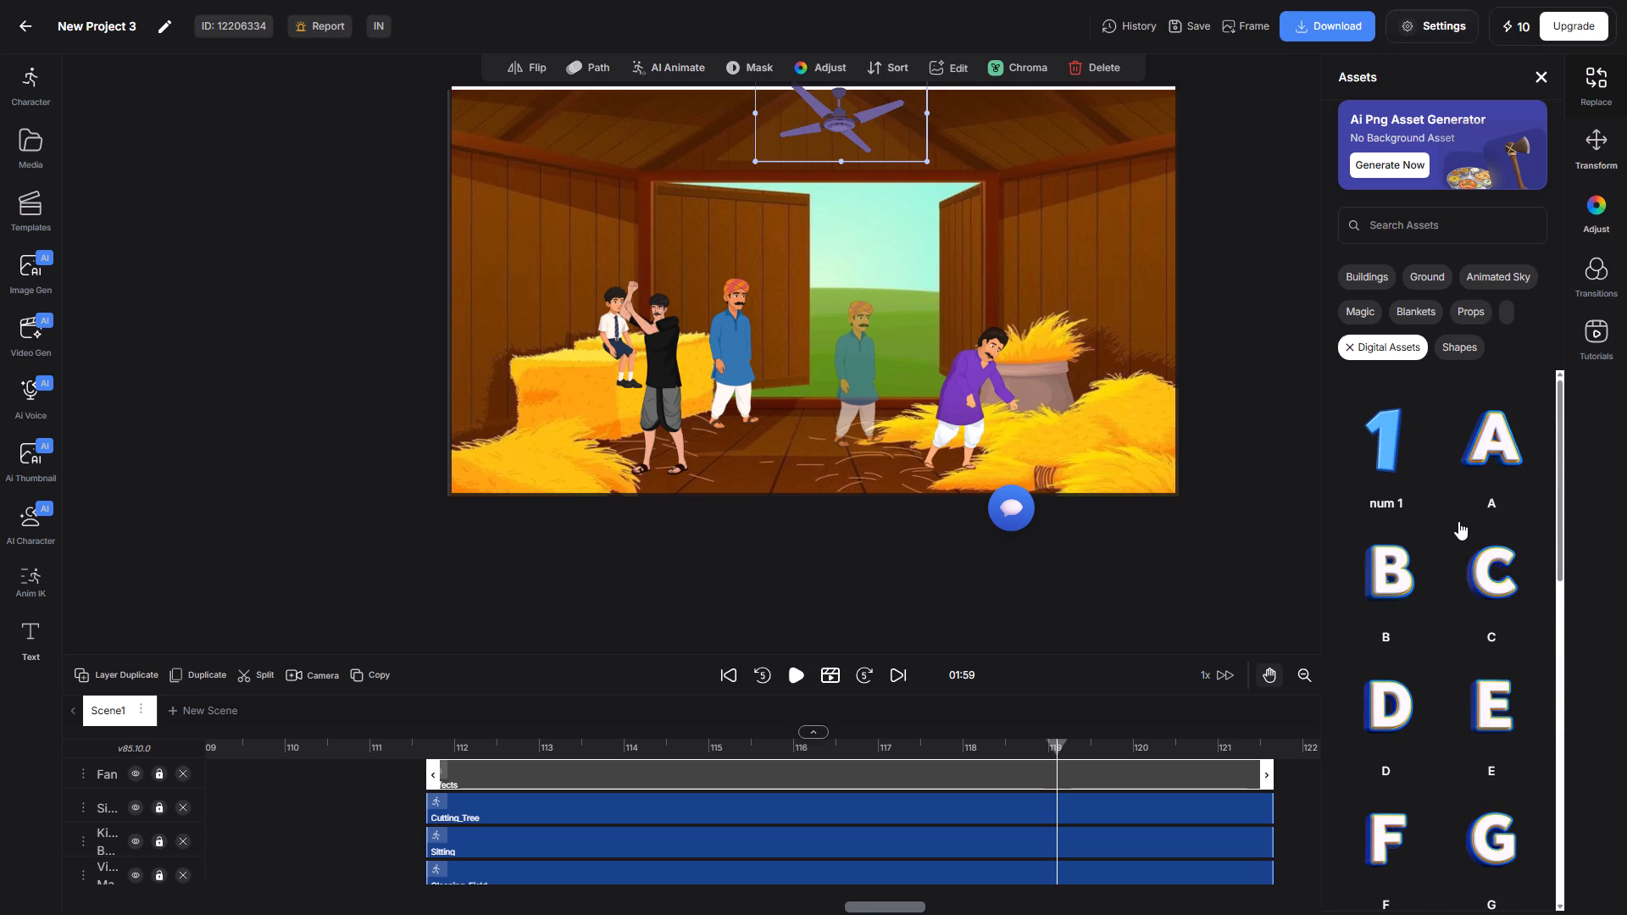
left_click(1395, 460)
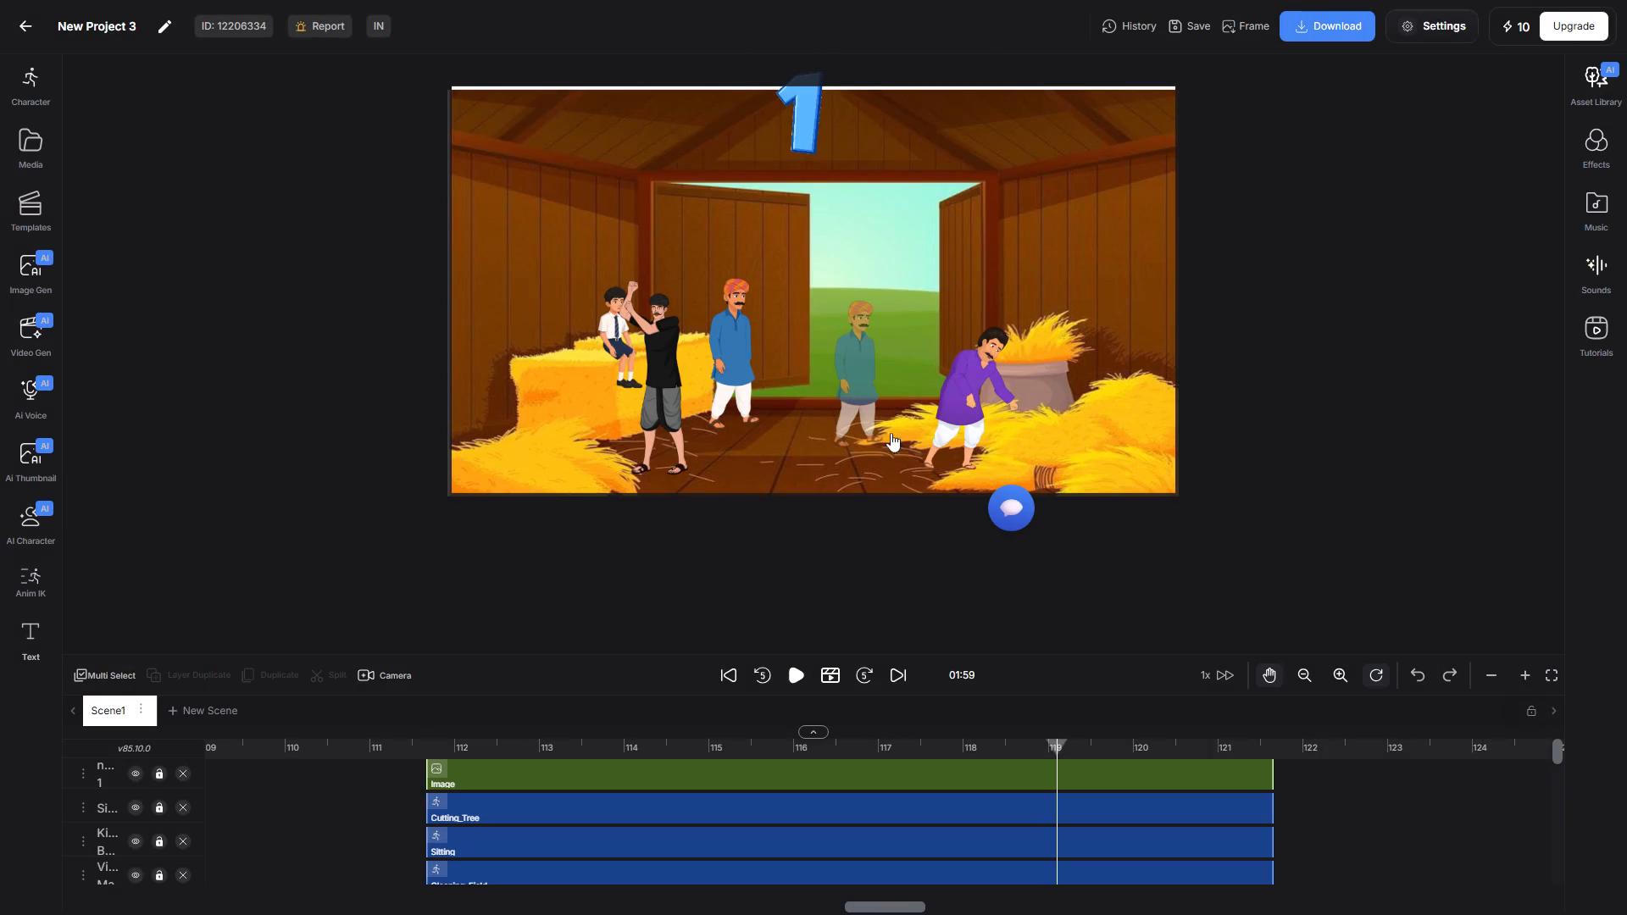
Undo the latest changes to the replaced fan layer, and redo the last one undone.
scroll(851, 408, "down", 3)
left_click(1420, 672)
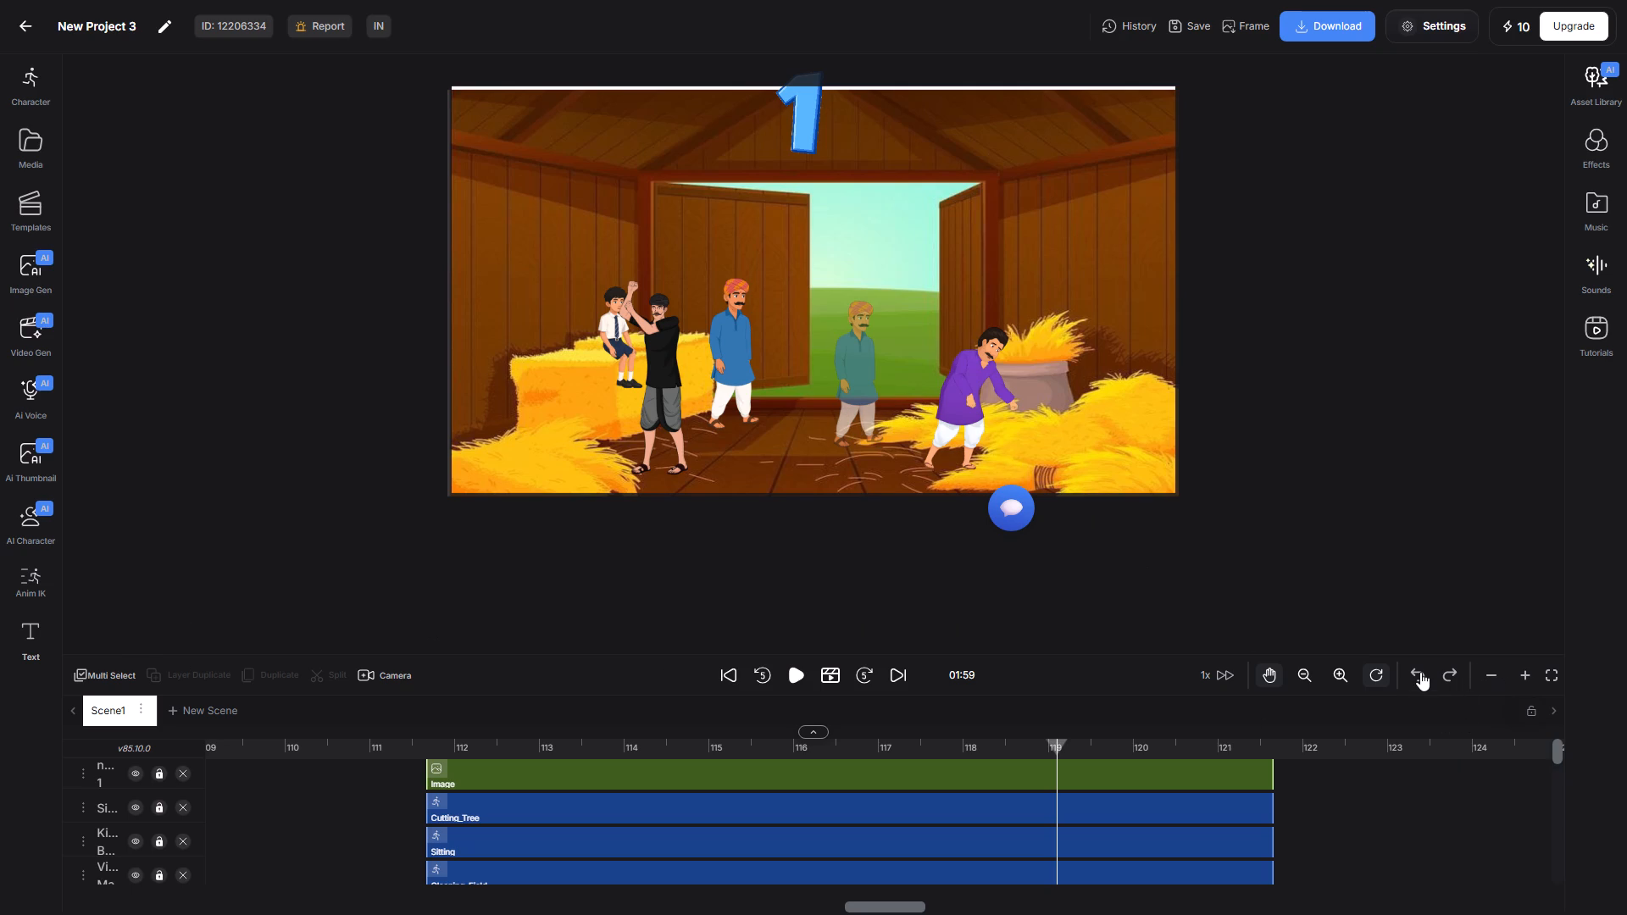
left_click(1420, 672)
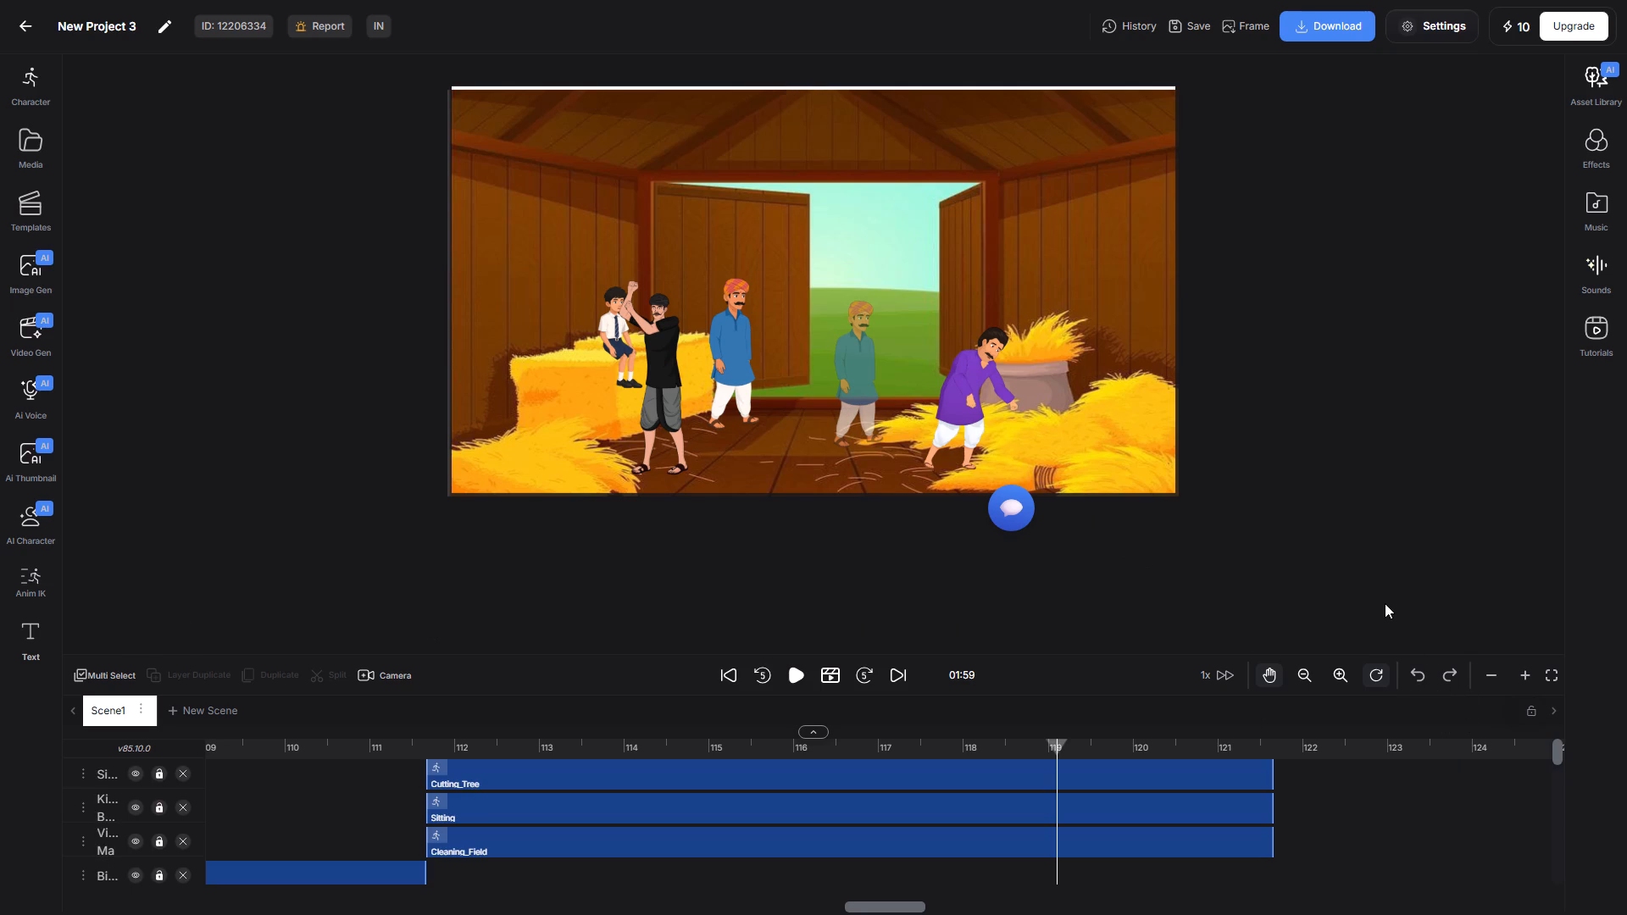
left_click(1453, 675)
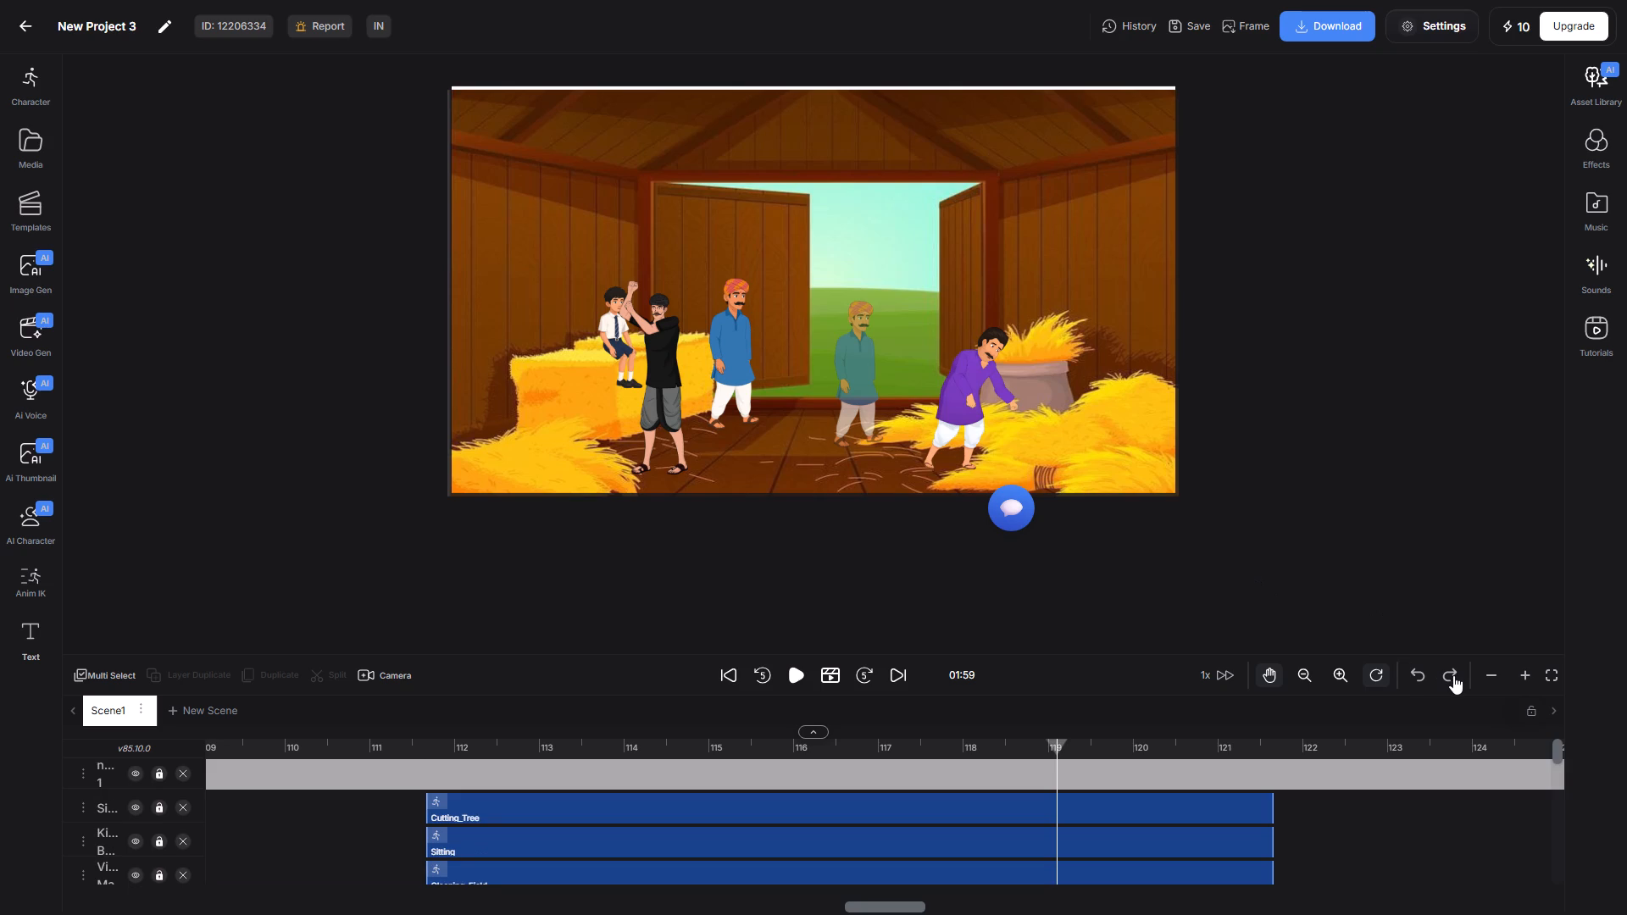
Look through the Ground assets, the sound effects including the Vocal category, and the background music library.
left_click(1587, 81)
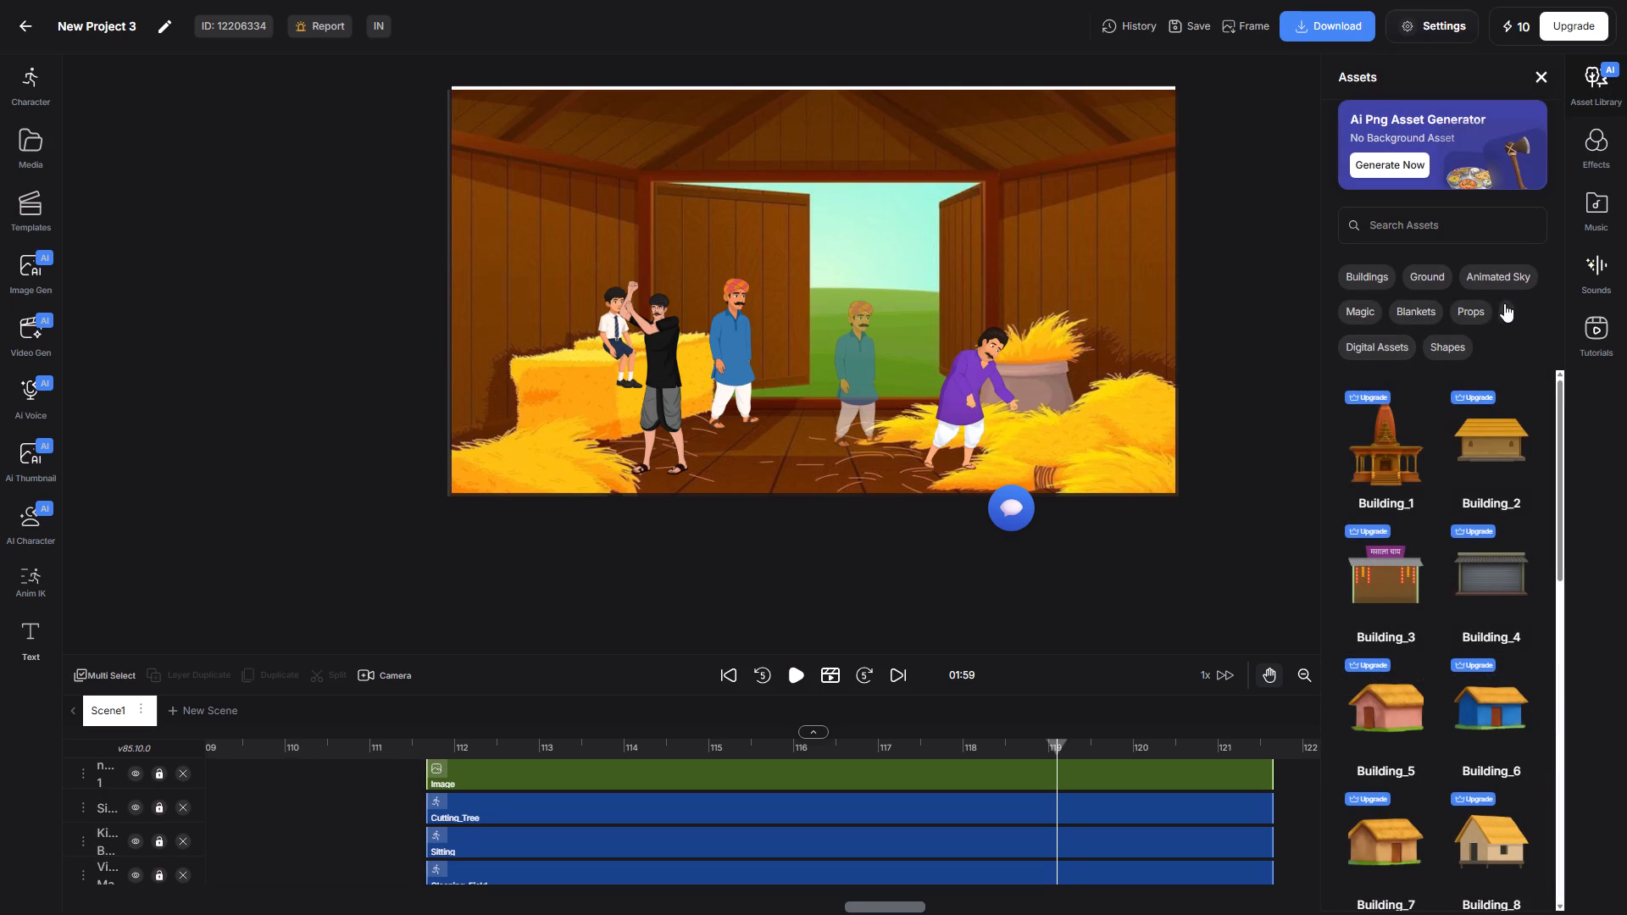
left_click(1415, 270)
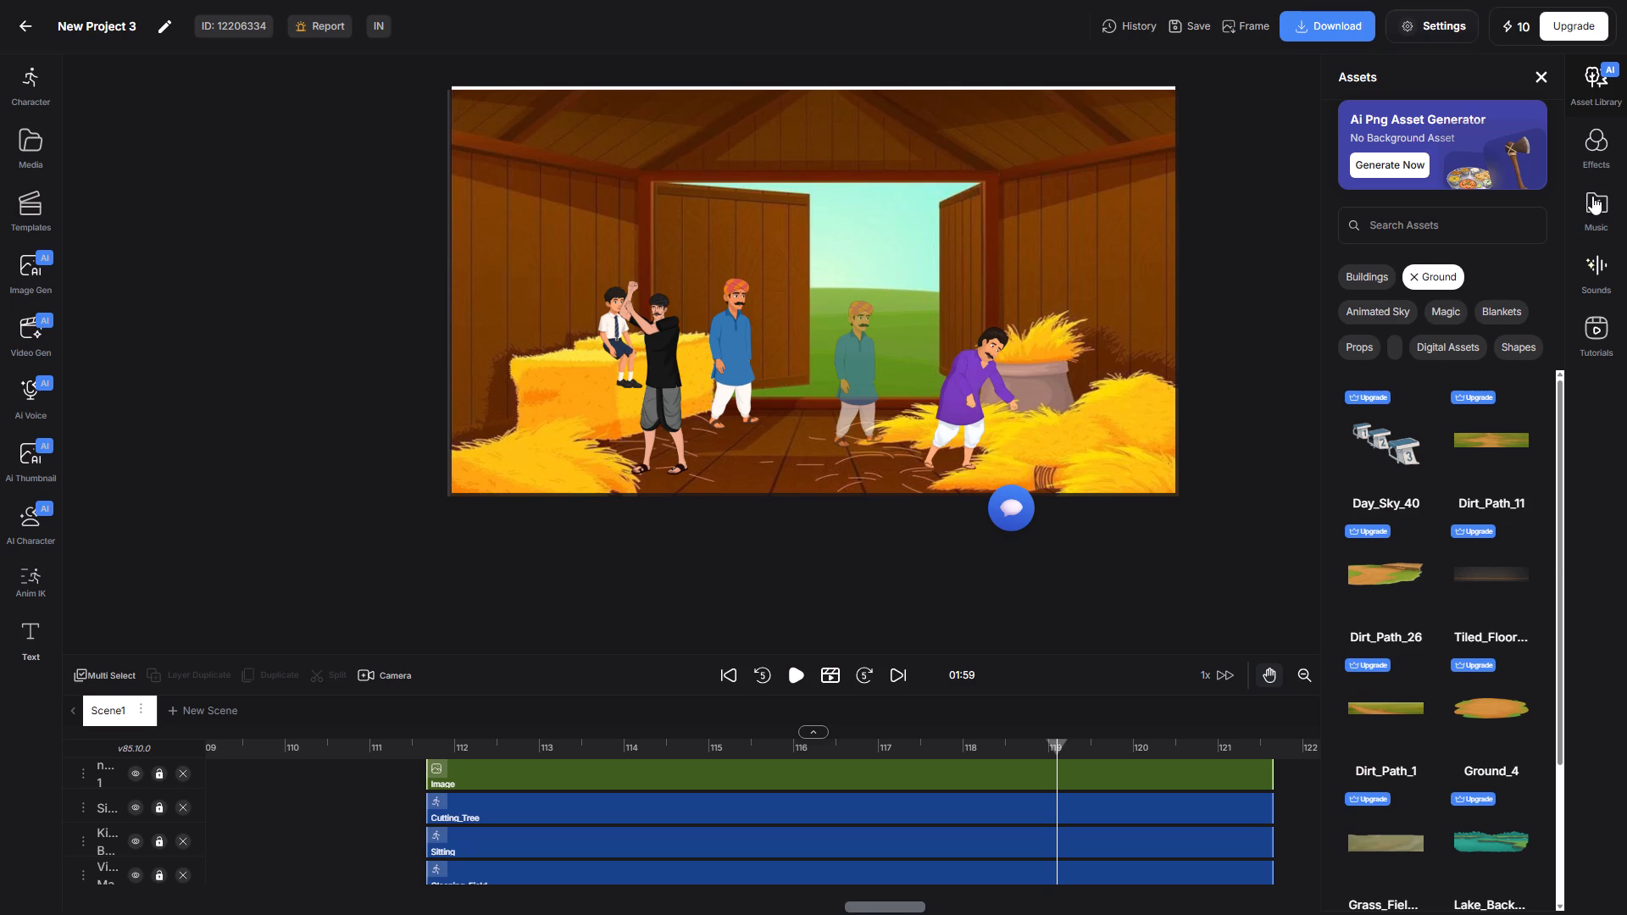
left_click(1596, 274)
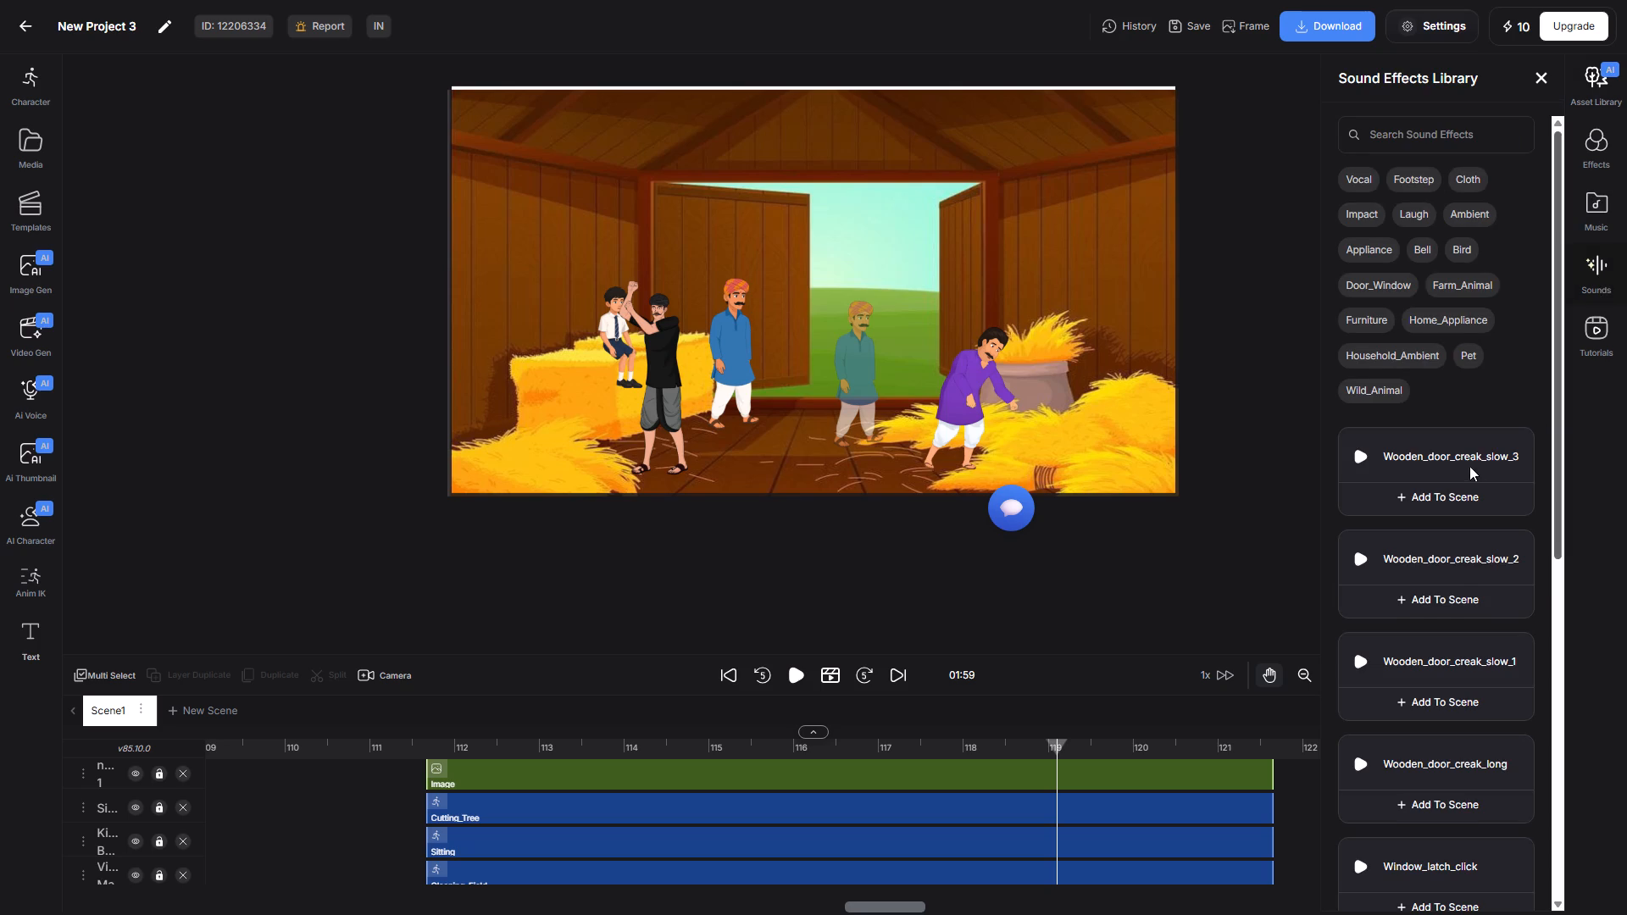
scroll(1456, 471, "down", 7)
scroll(1456, 473, "up", 11)
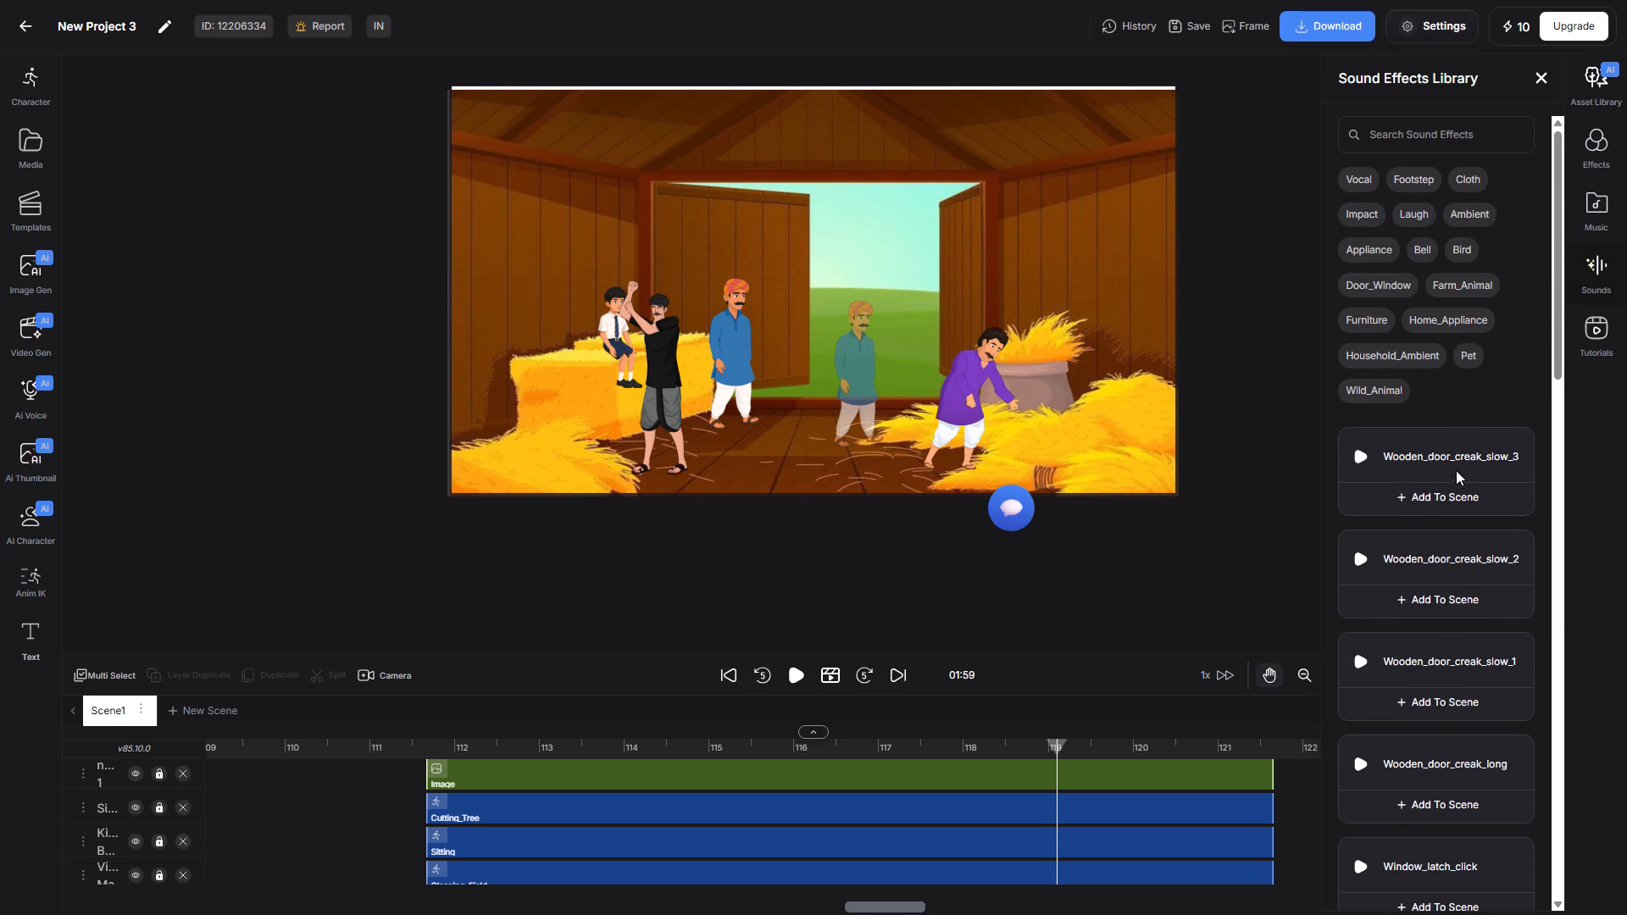
left_click(1351, 183)
left_click(1408, 178)
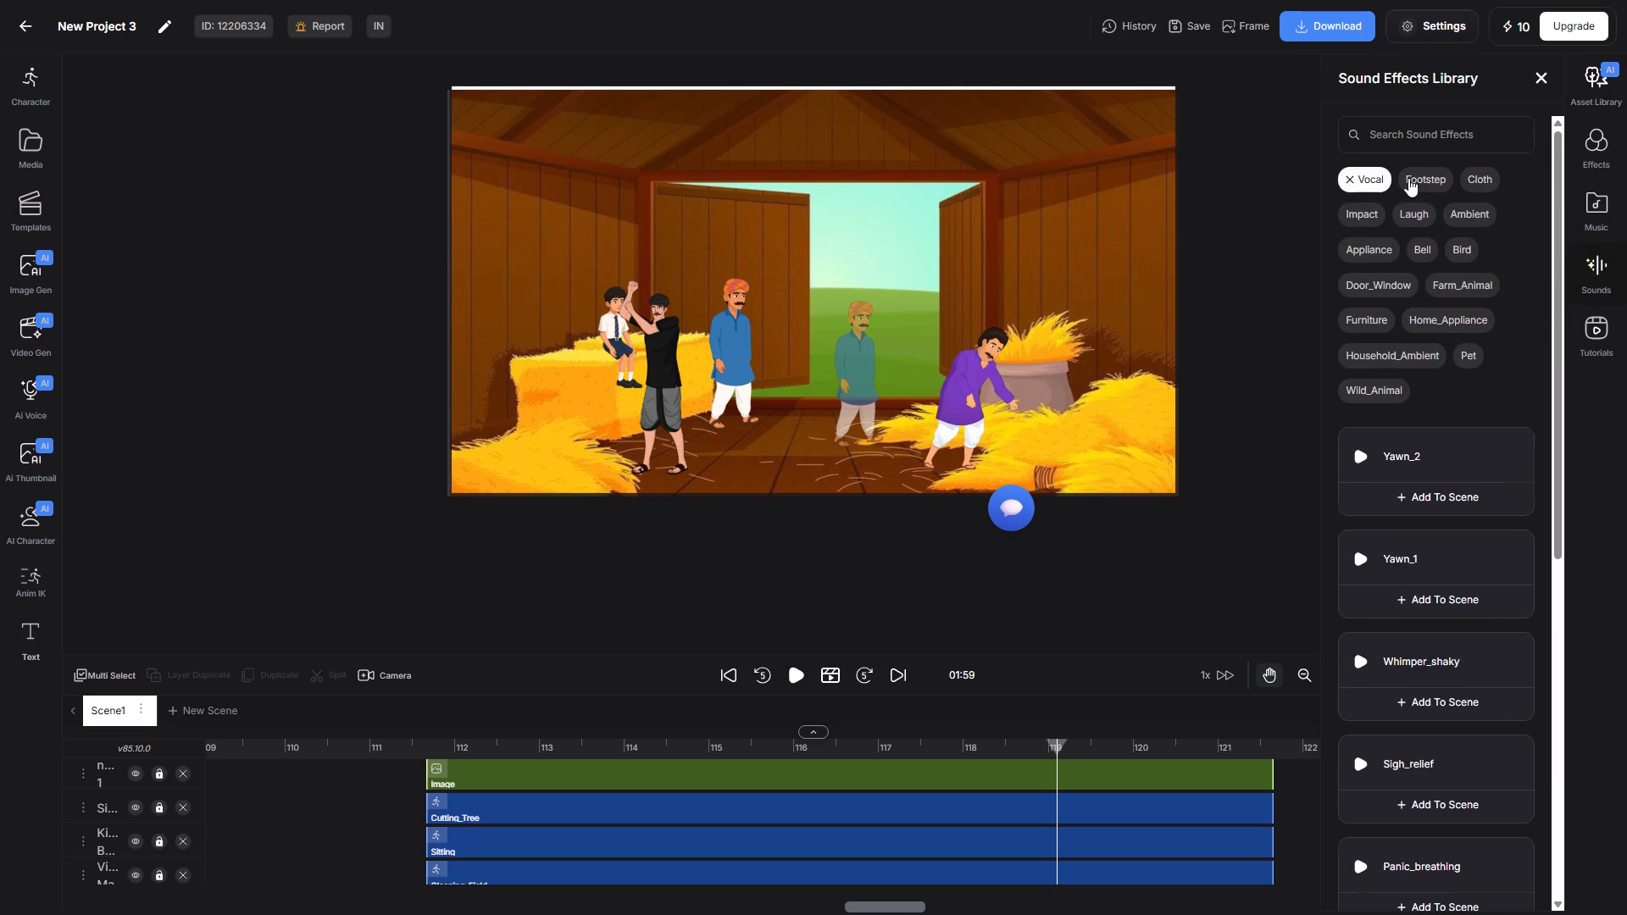
left_click(1601, 196)
Find the Mashaal torch among the effects and add it to the barn scene at 01:59.
left_click(1591, 141)
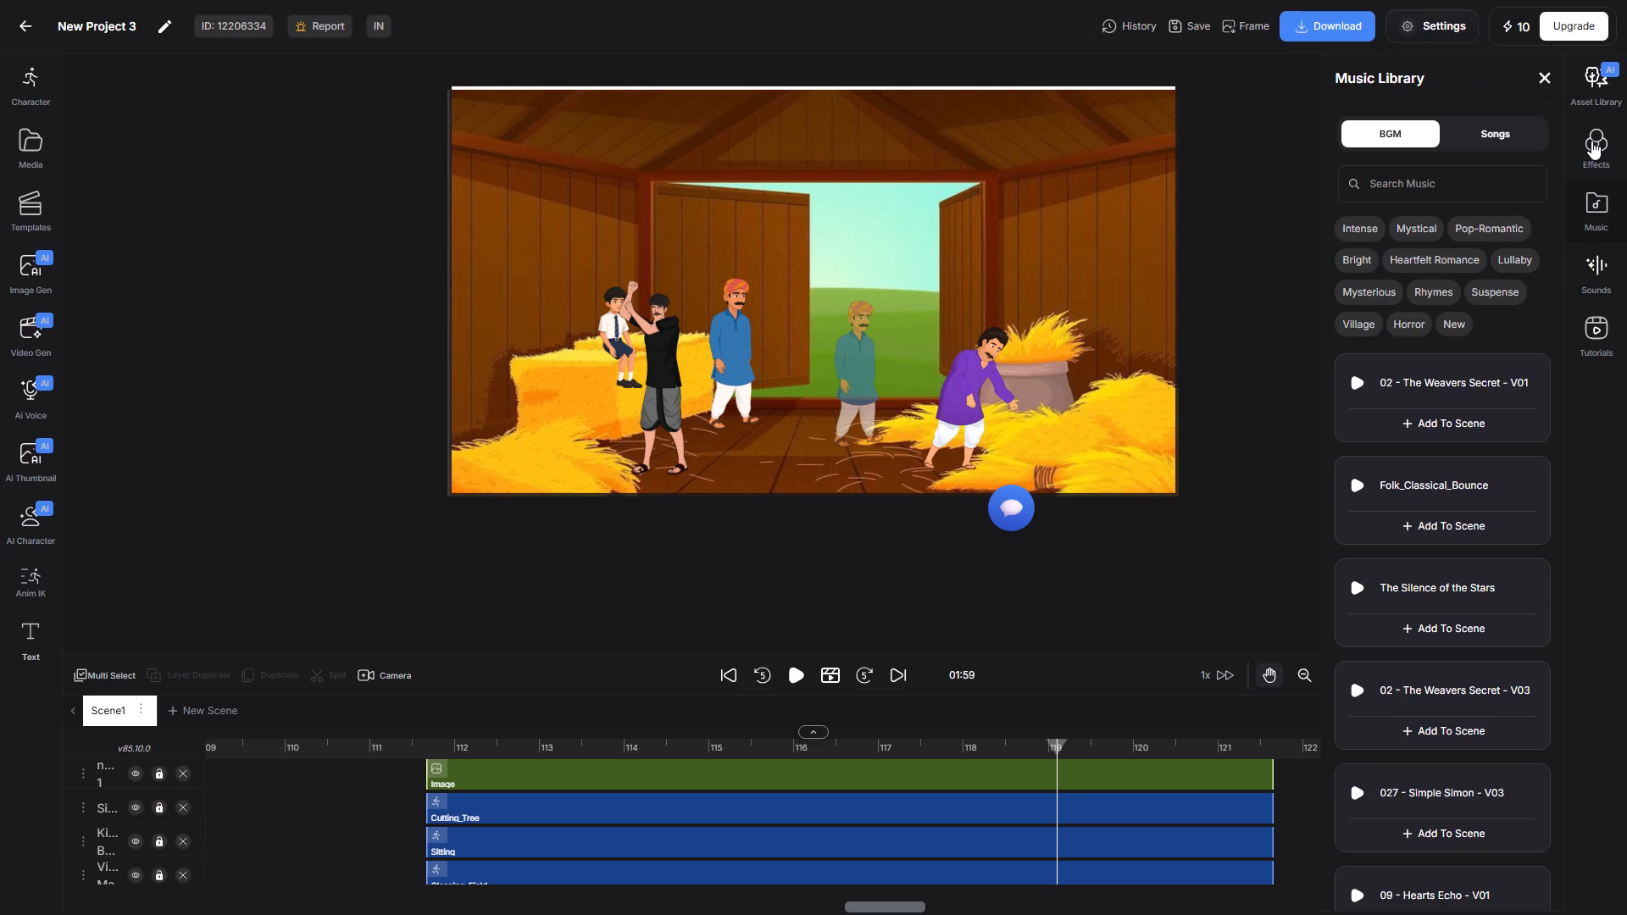
scroll(1492, 513, "down", 2)
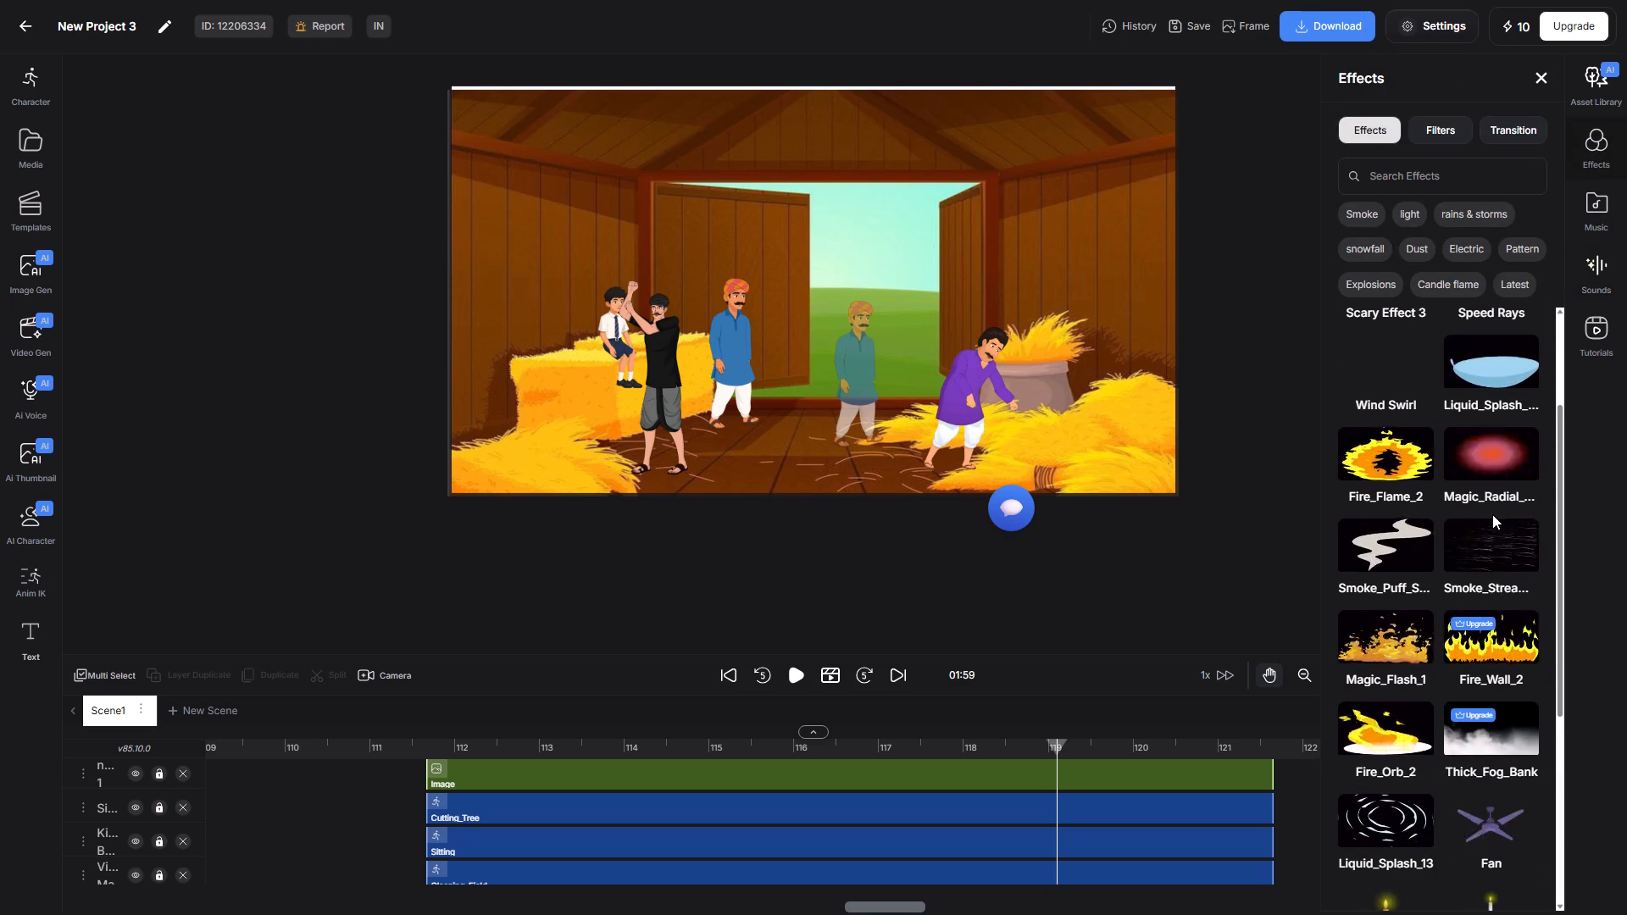
scroll(1492, 514, "down", 3)
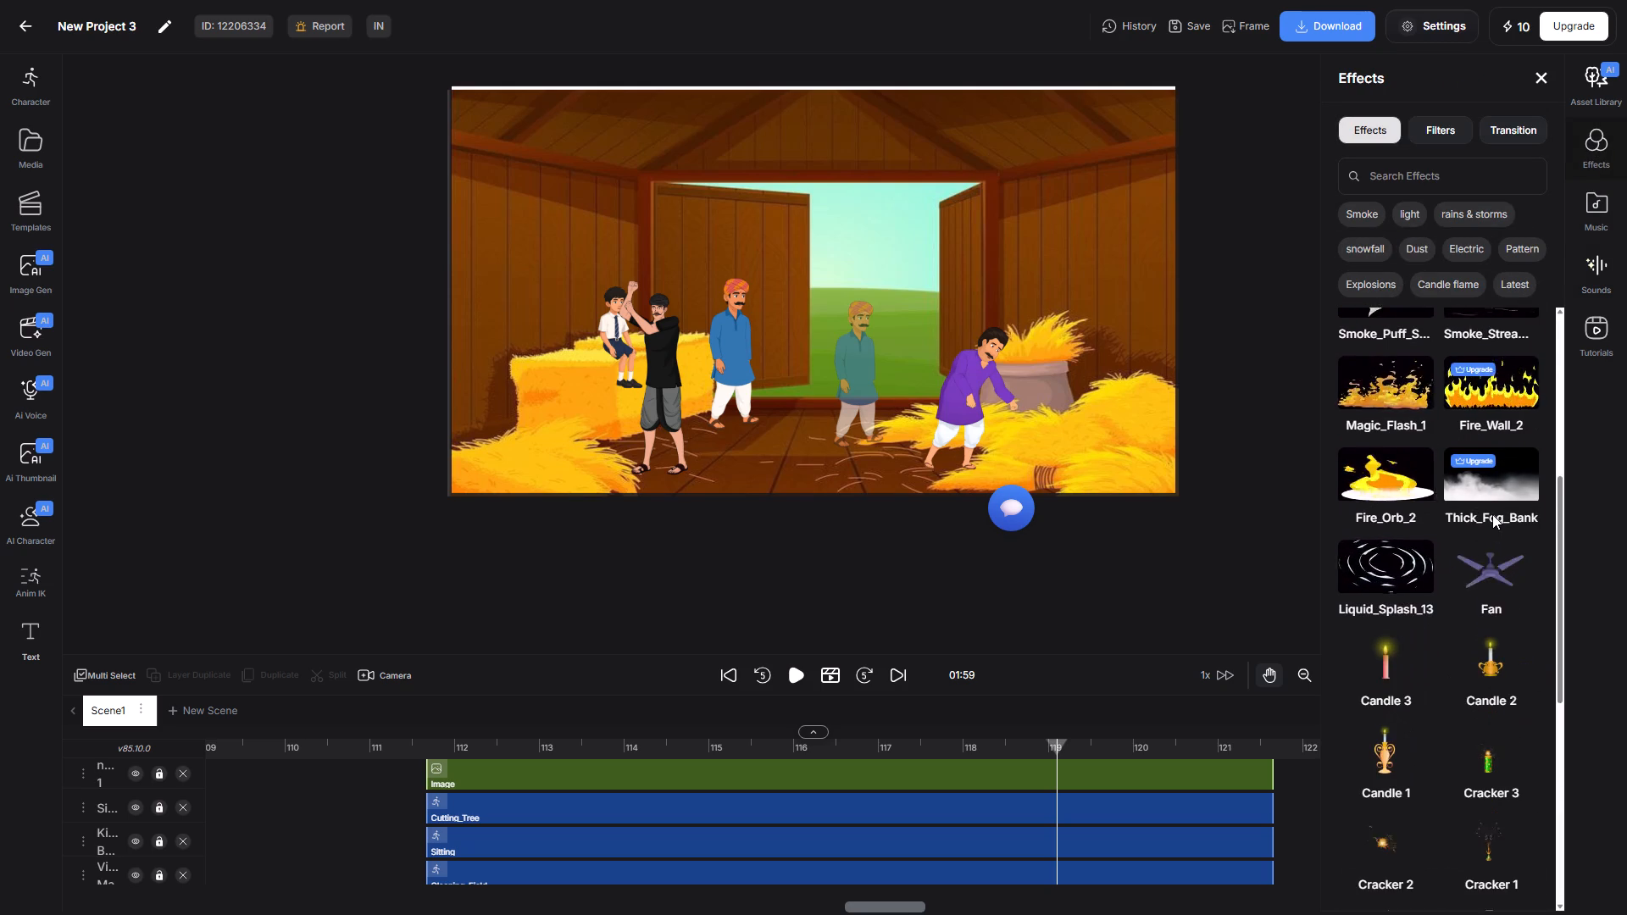
scroll(1492, 514, "down", 1)
scroll(1492, 514, "up", 1)
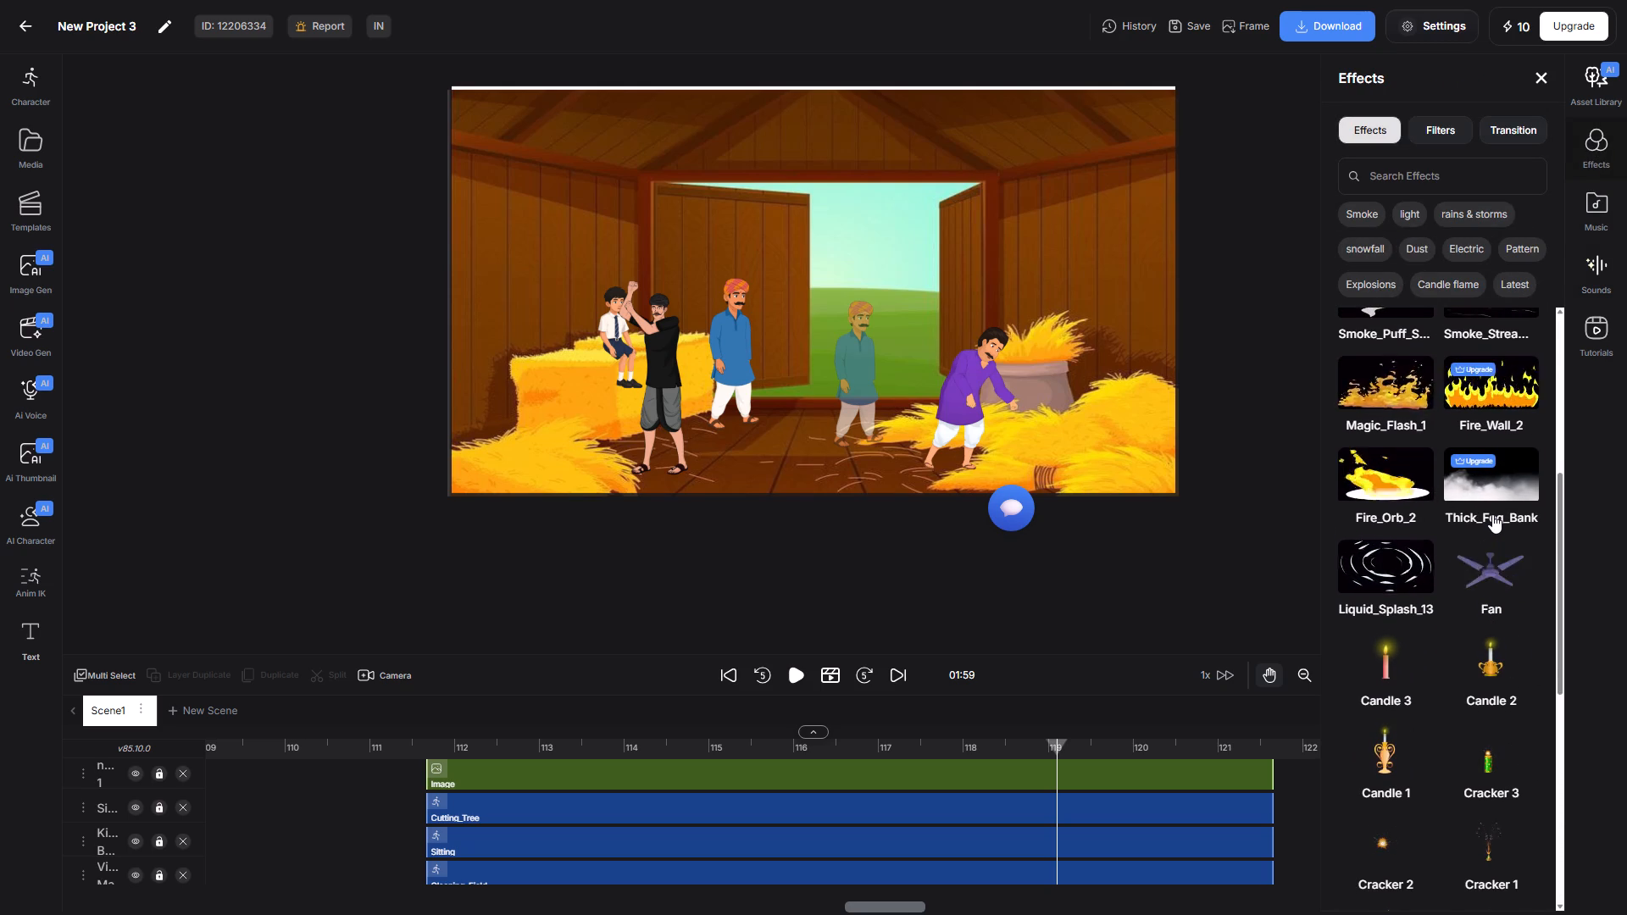
scroll(1492, 514, "down", 6)
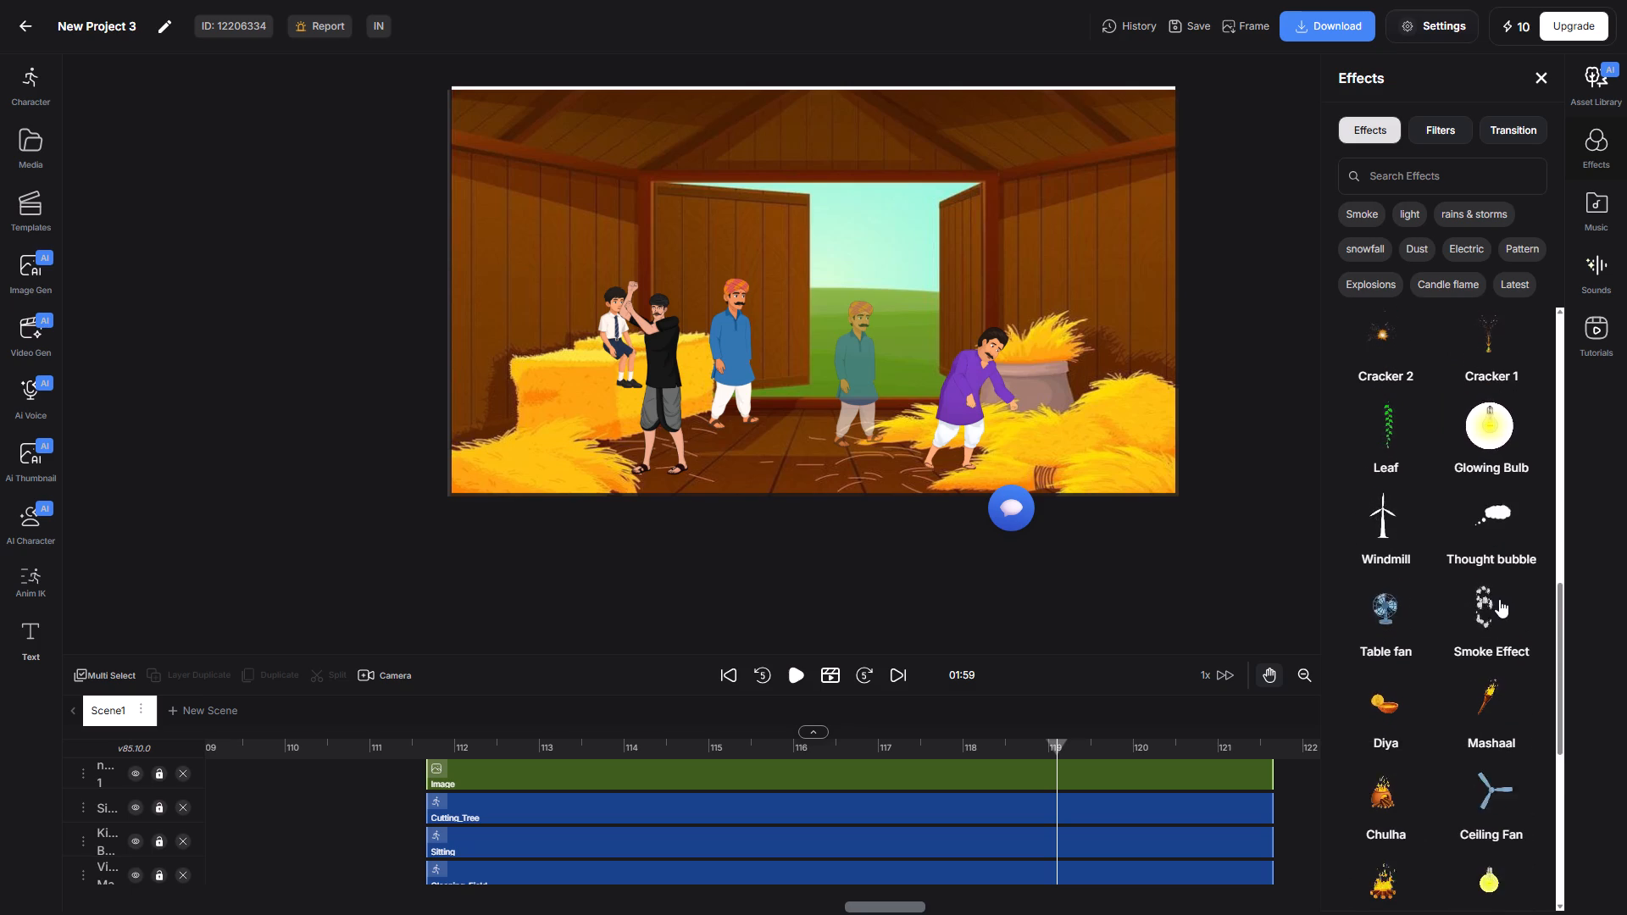
left_click(1489, 684)
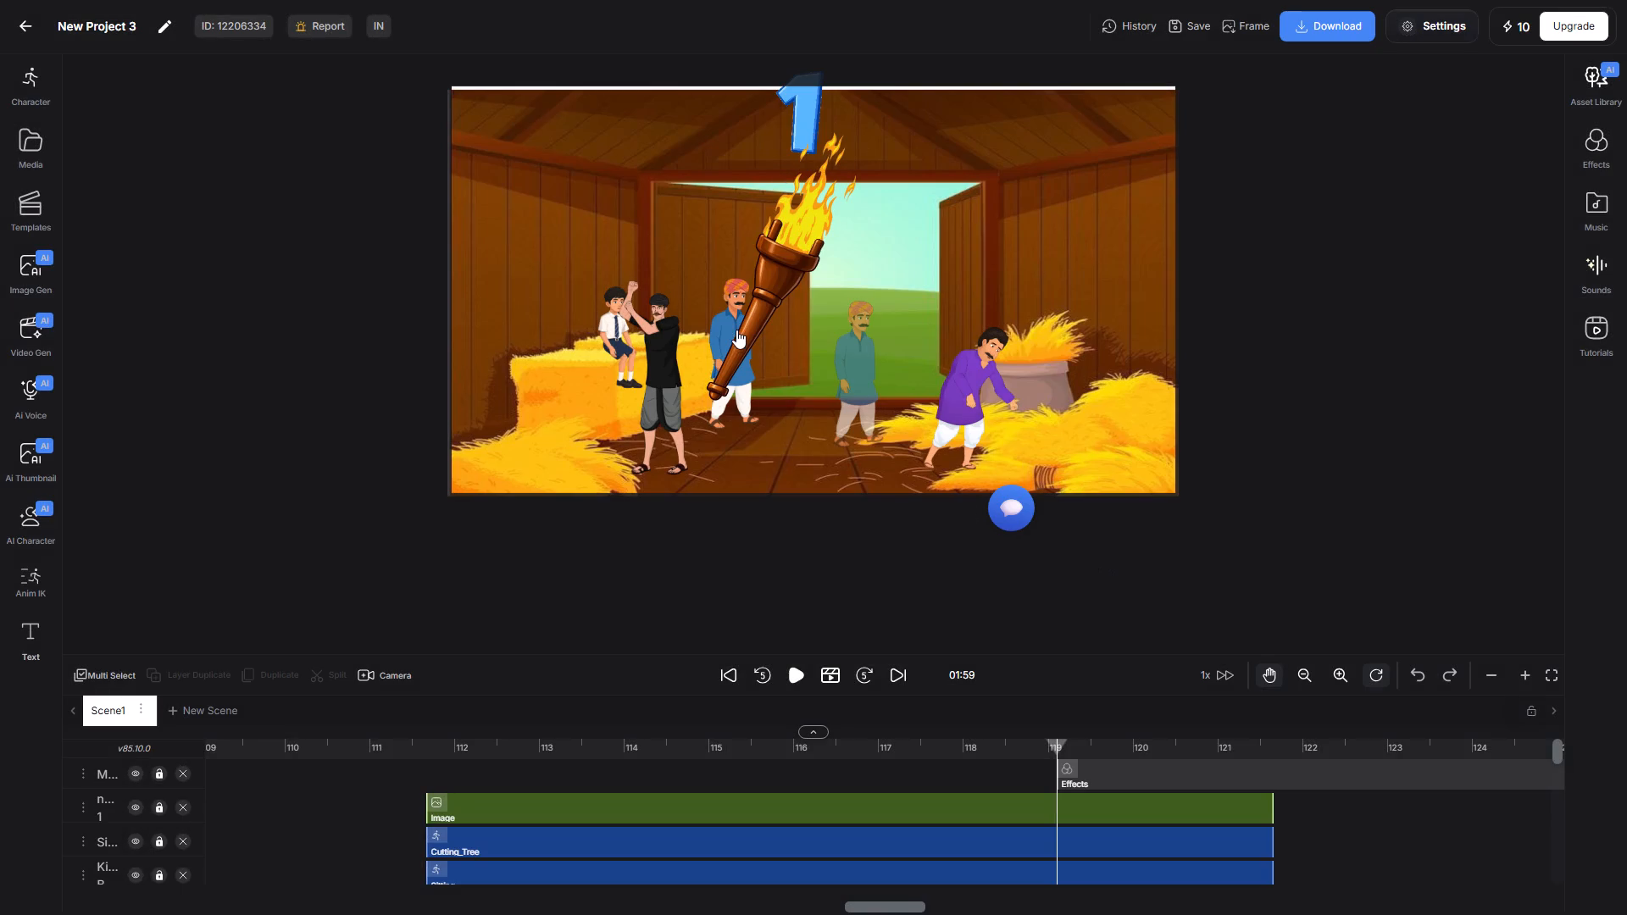
Shrink the Mashaal torch effect and place it on the barn's left wall above the sitting boy.
left_click_drag(736, 330, 908, 277)
left_click(785, 273)
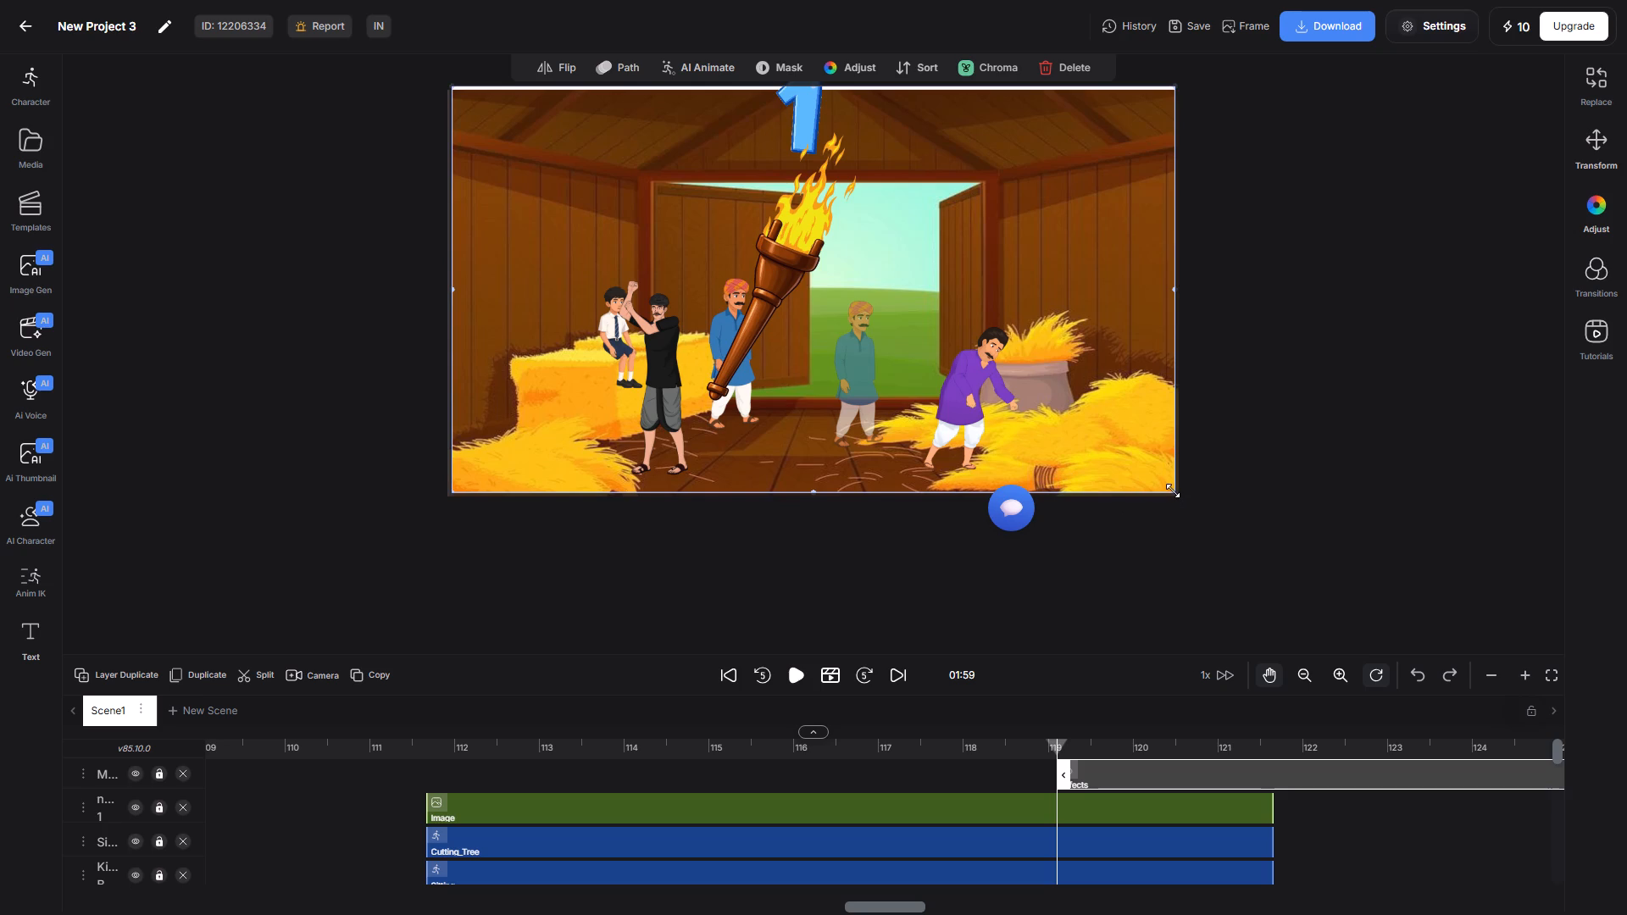
left_click_drag(1173, 491, 932, 372)
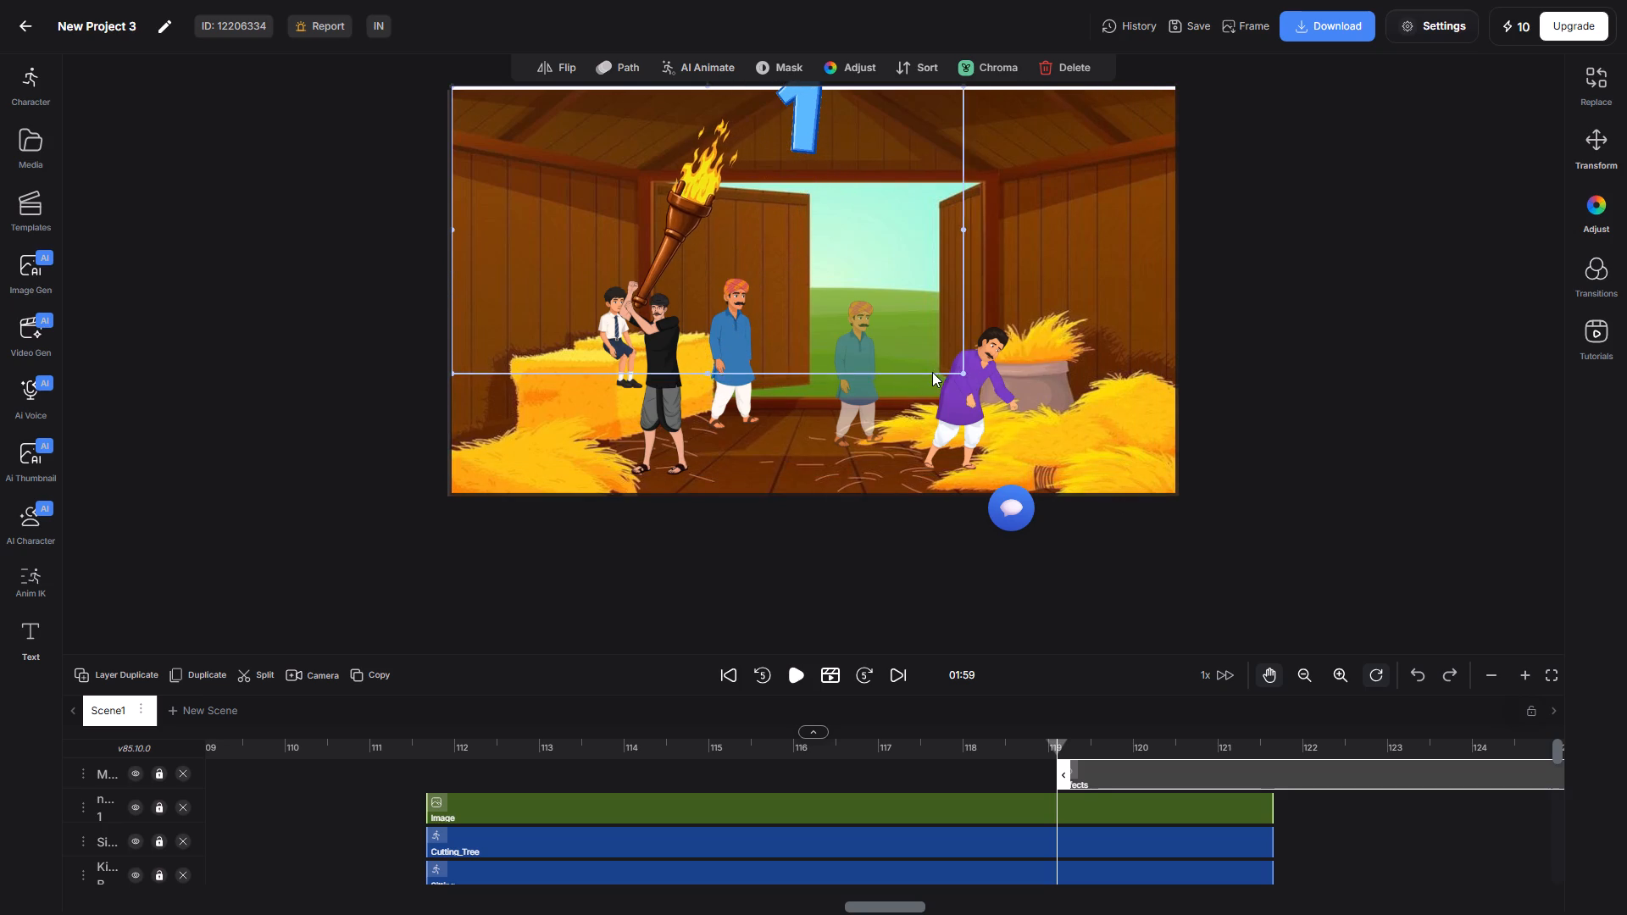
left_click_drag(932, 372, 577, 232)
left_click_drag(567, 158, 555, 187)
left_click_drag(555, 187, 558, 226)
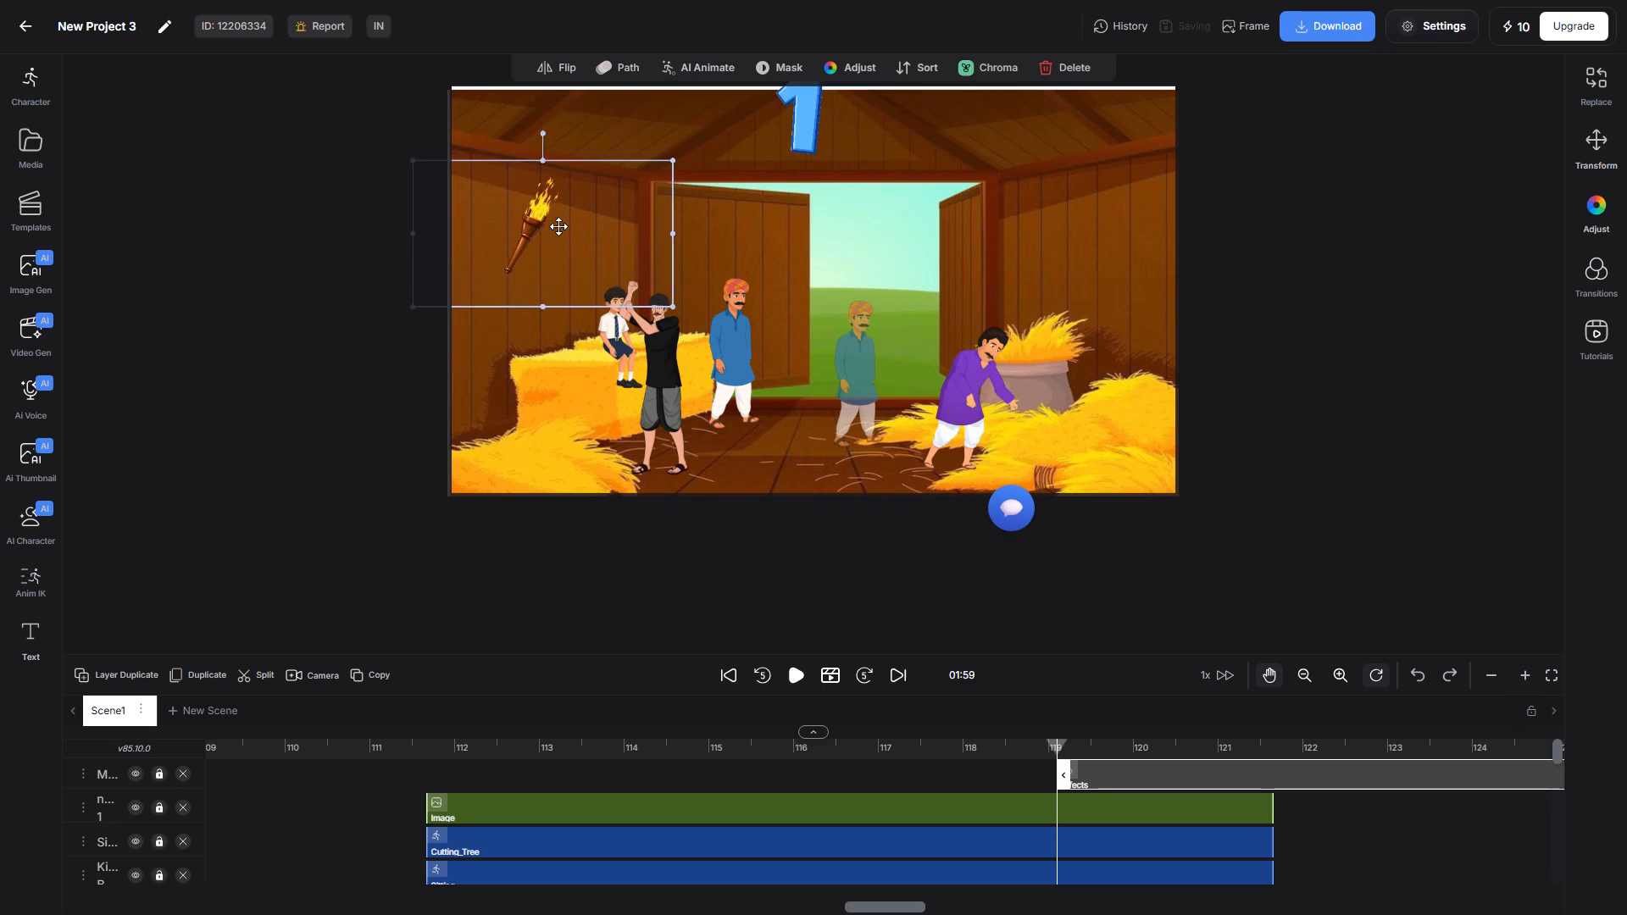
left_click_drag(558, 226, 569, 224)
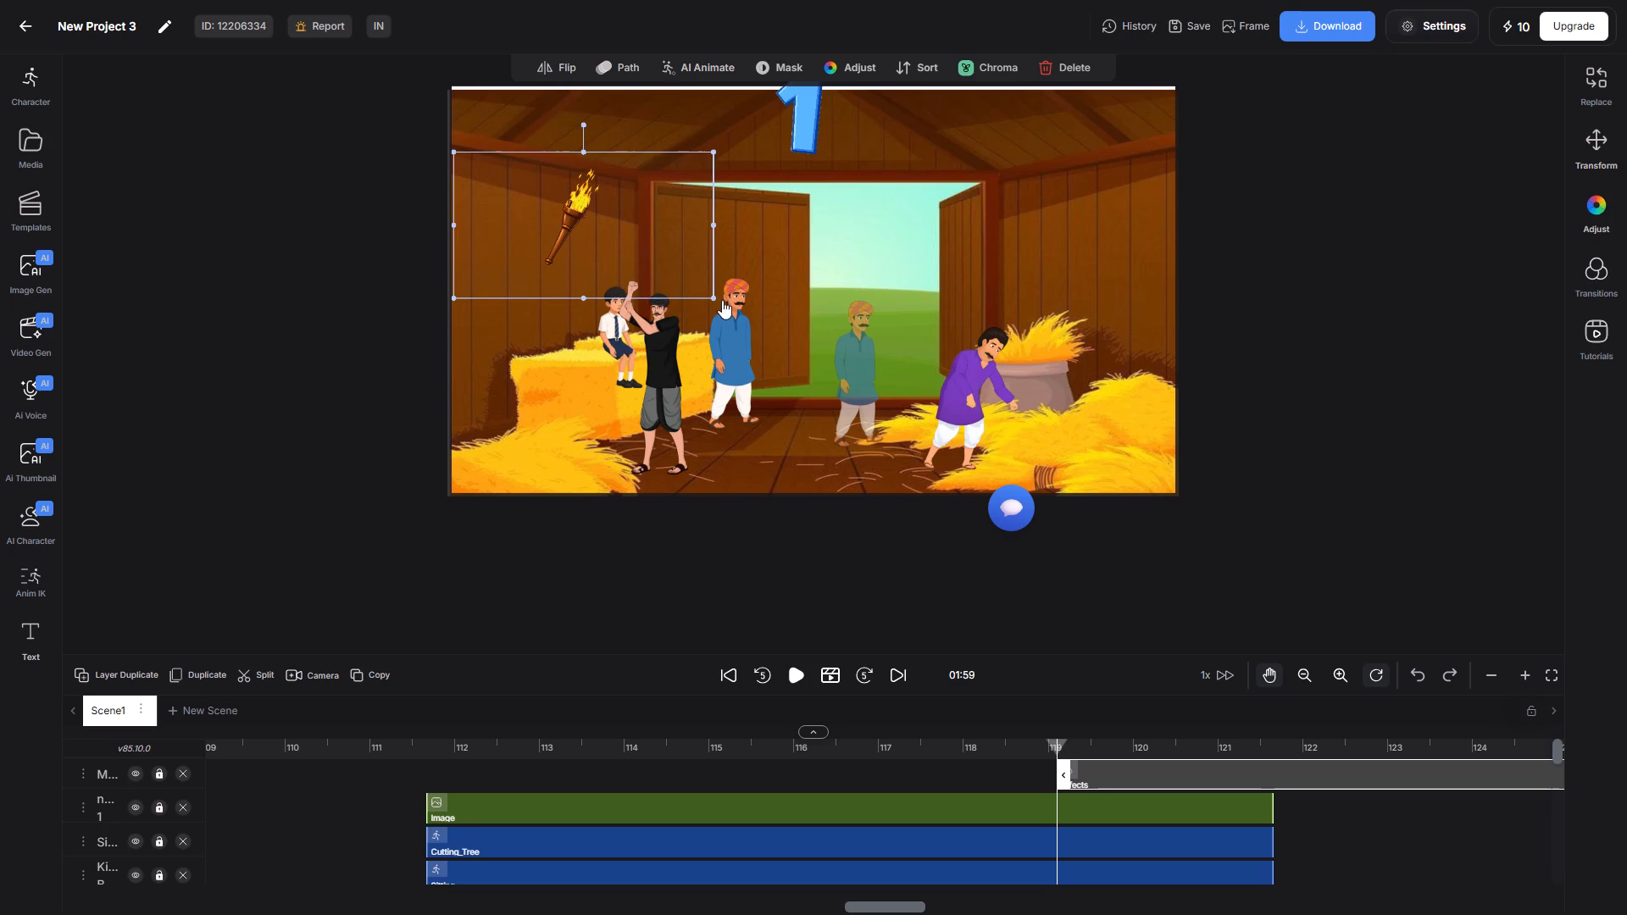
Reduce the torch further to a scale of about 0.13 and shift it toward the left wall's outer edge.
left_click_drag(714, 298, 691, 289)
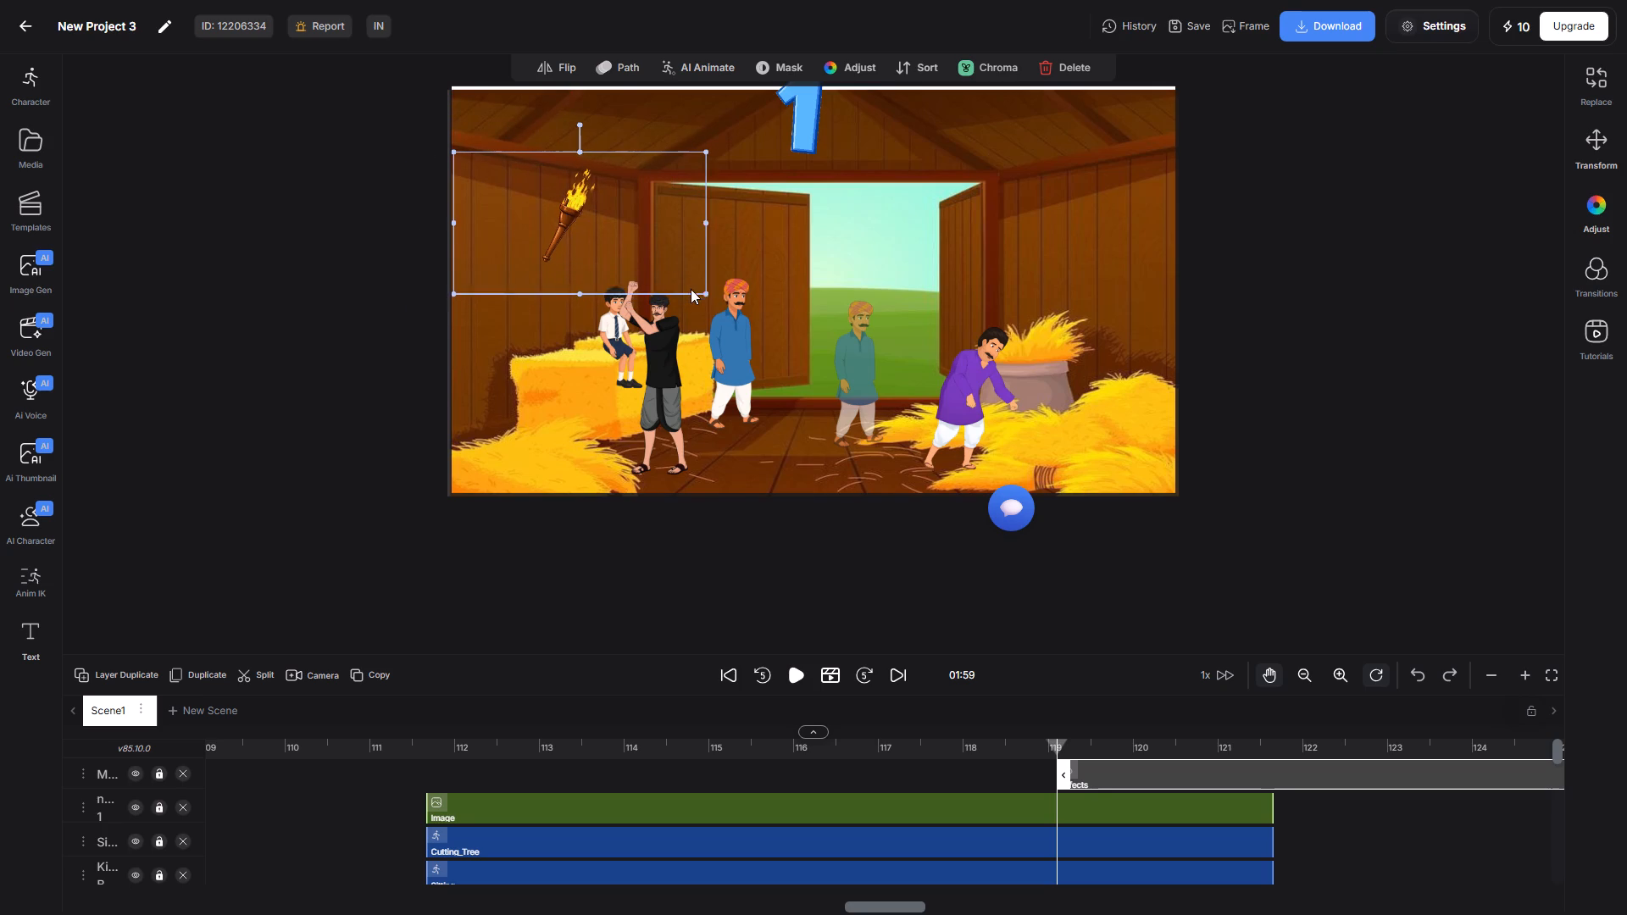
left_click_drag(691, 289, 625, 258)
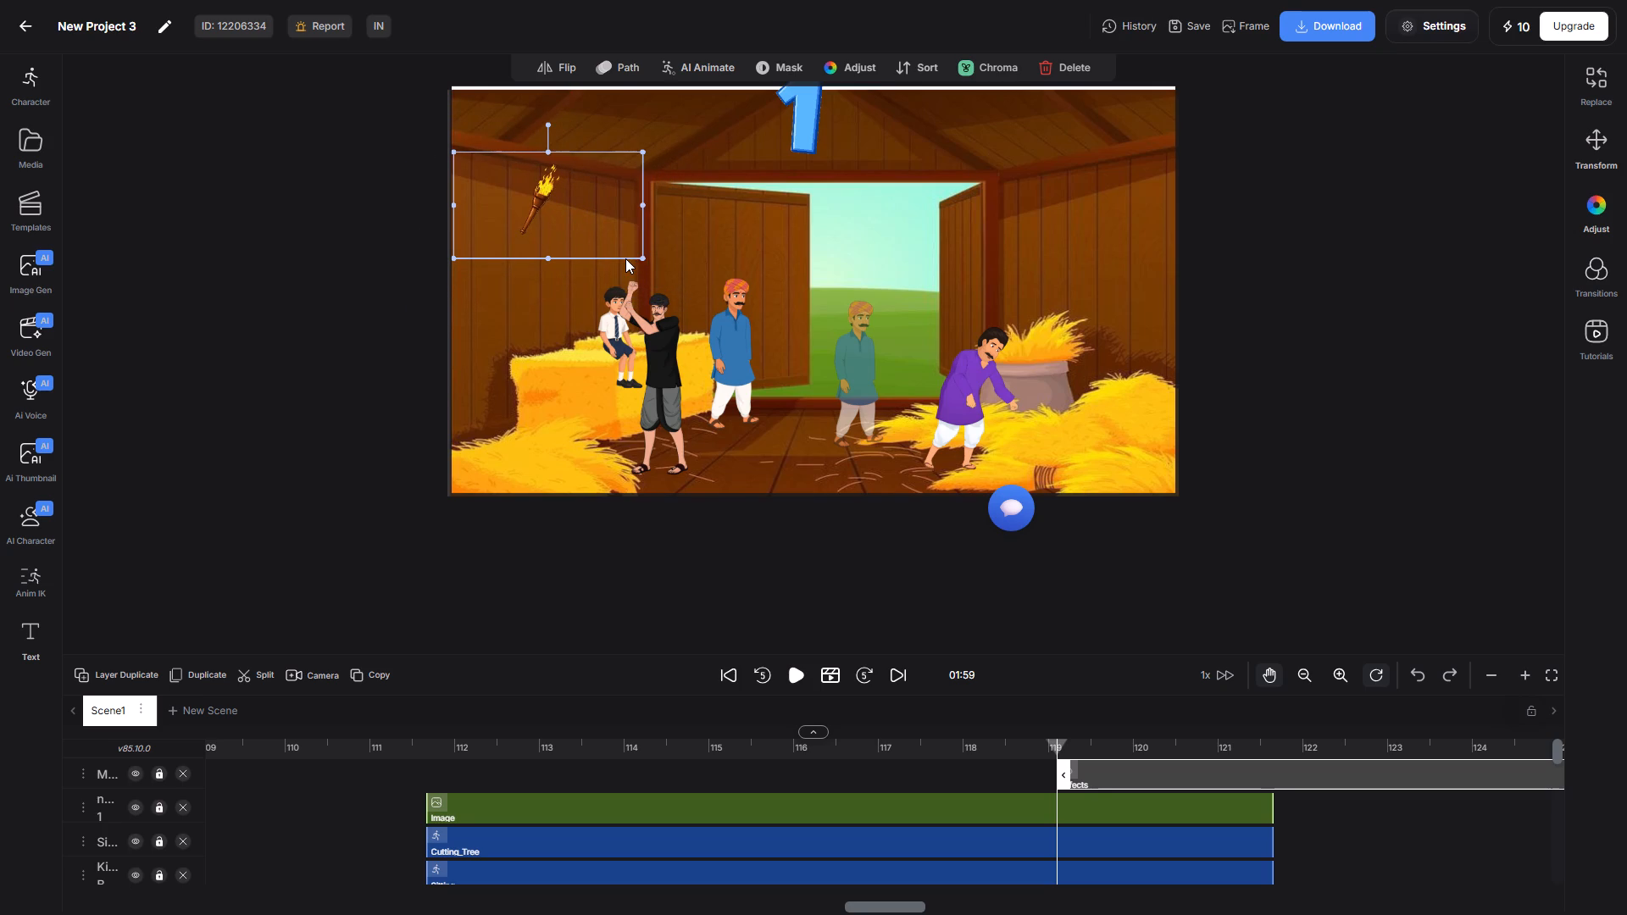
left_click_drag(625, 258, 662, 269)
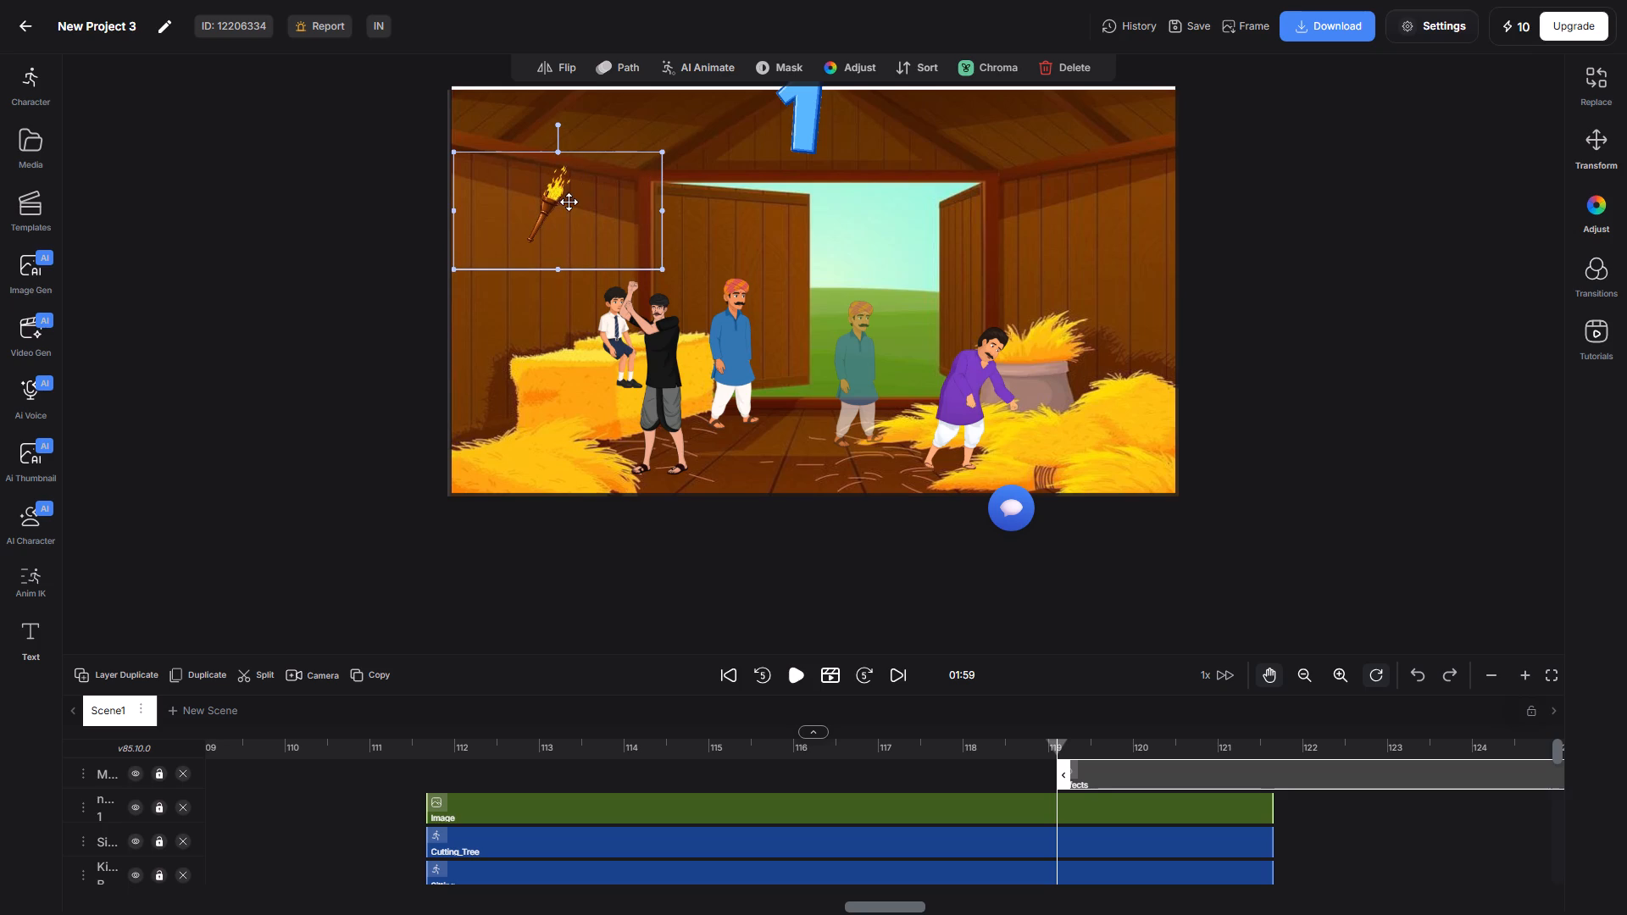
left_click_drag(554, 205, 528, 212)
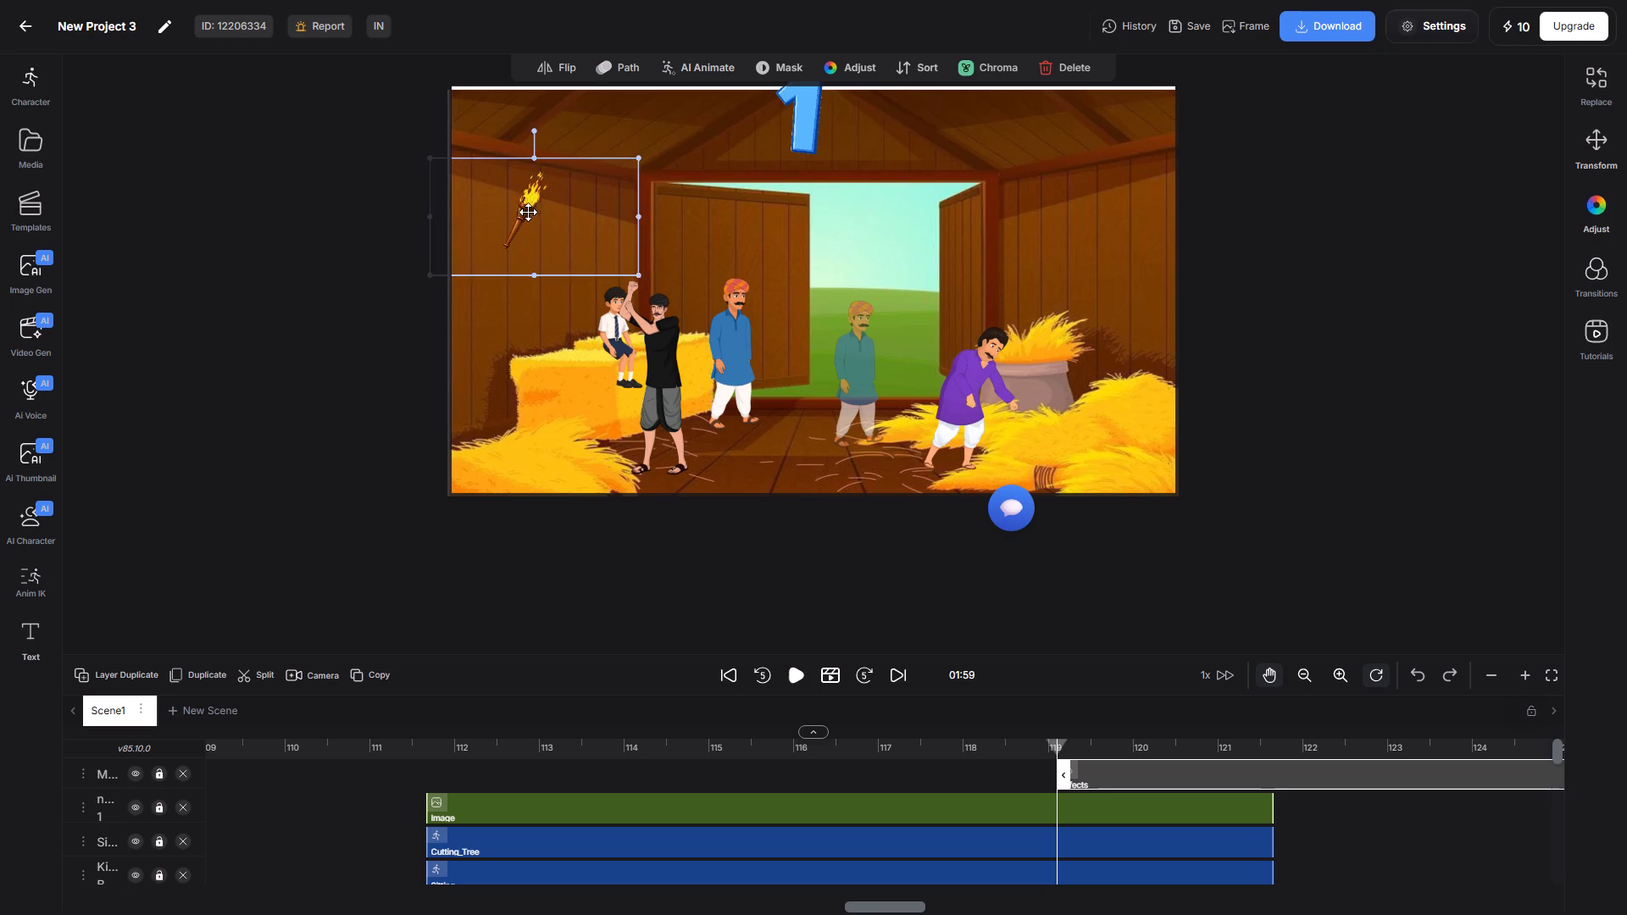
left_click_drag(528, 212, 503, 208)
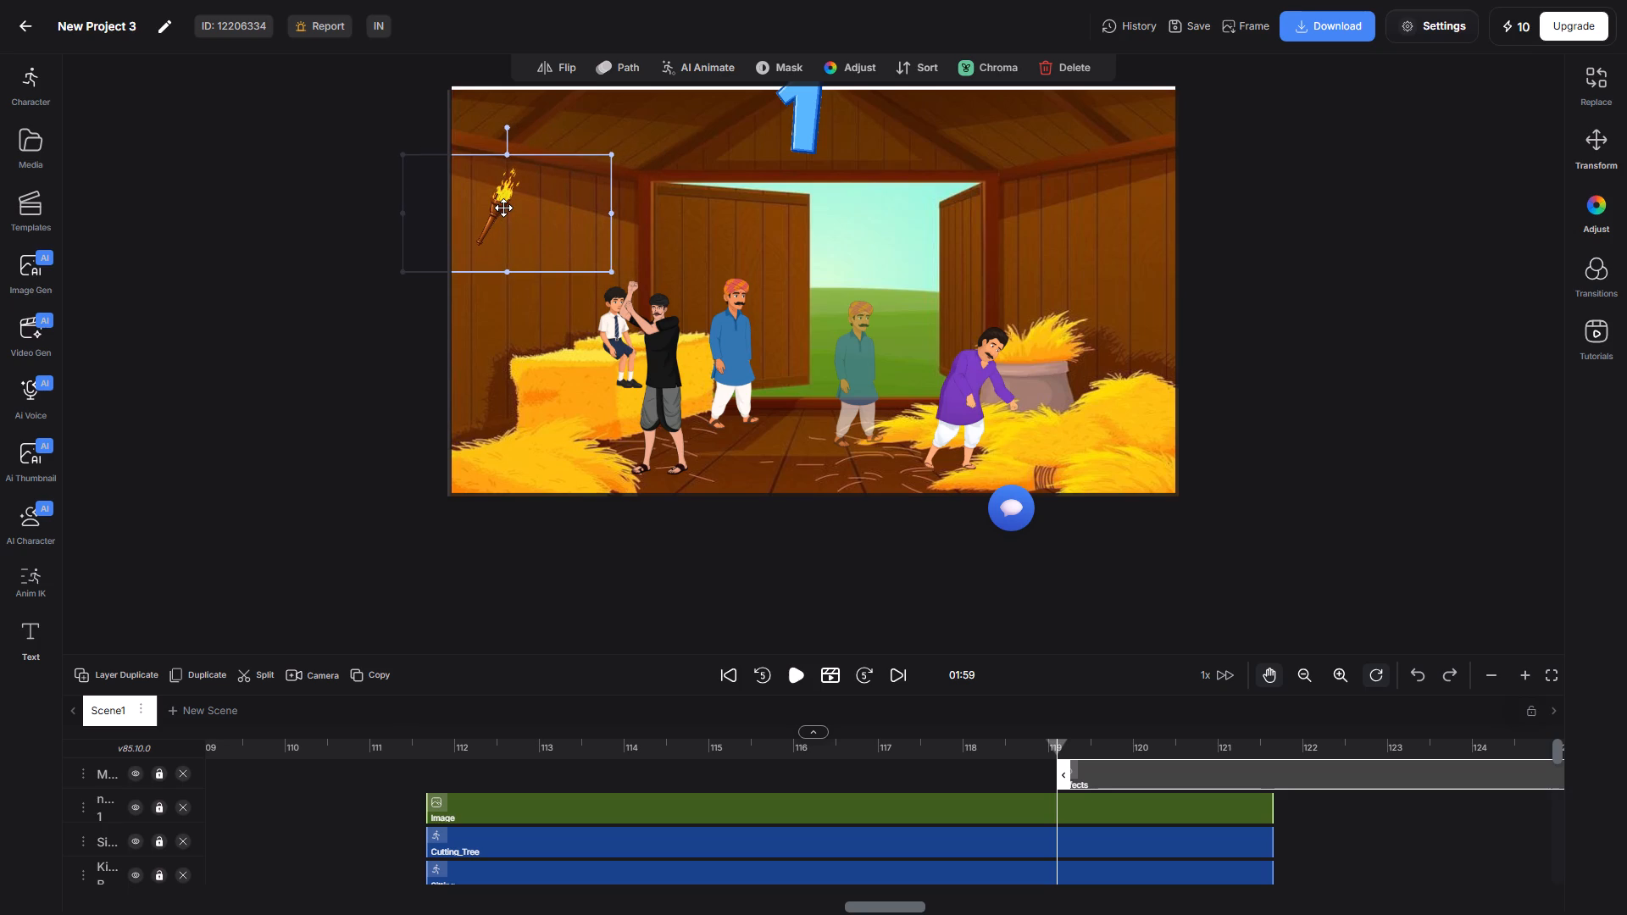
left_click_drag(503, 208, 491, 212)
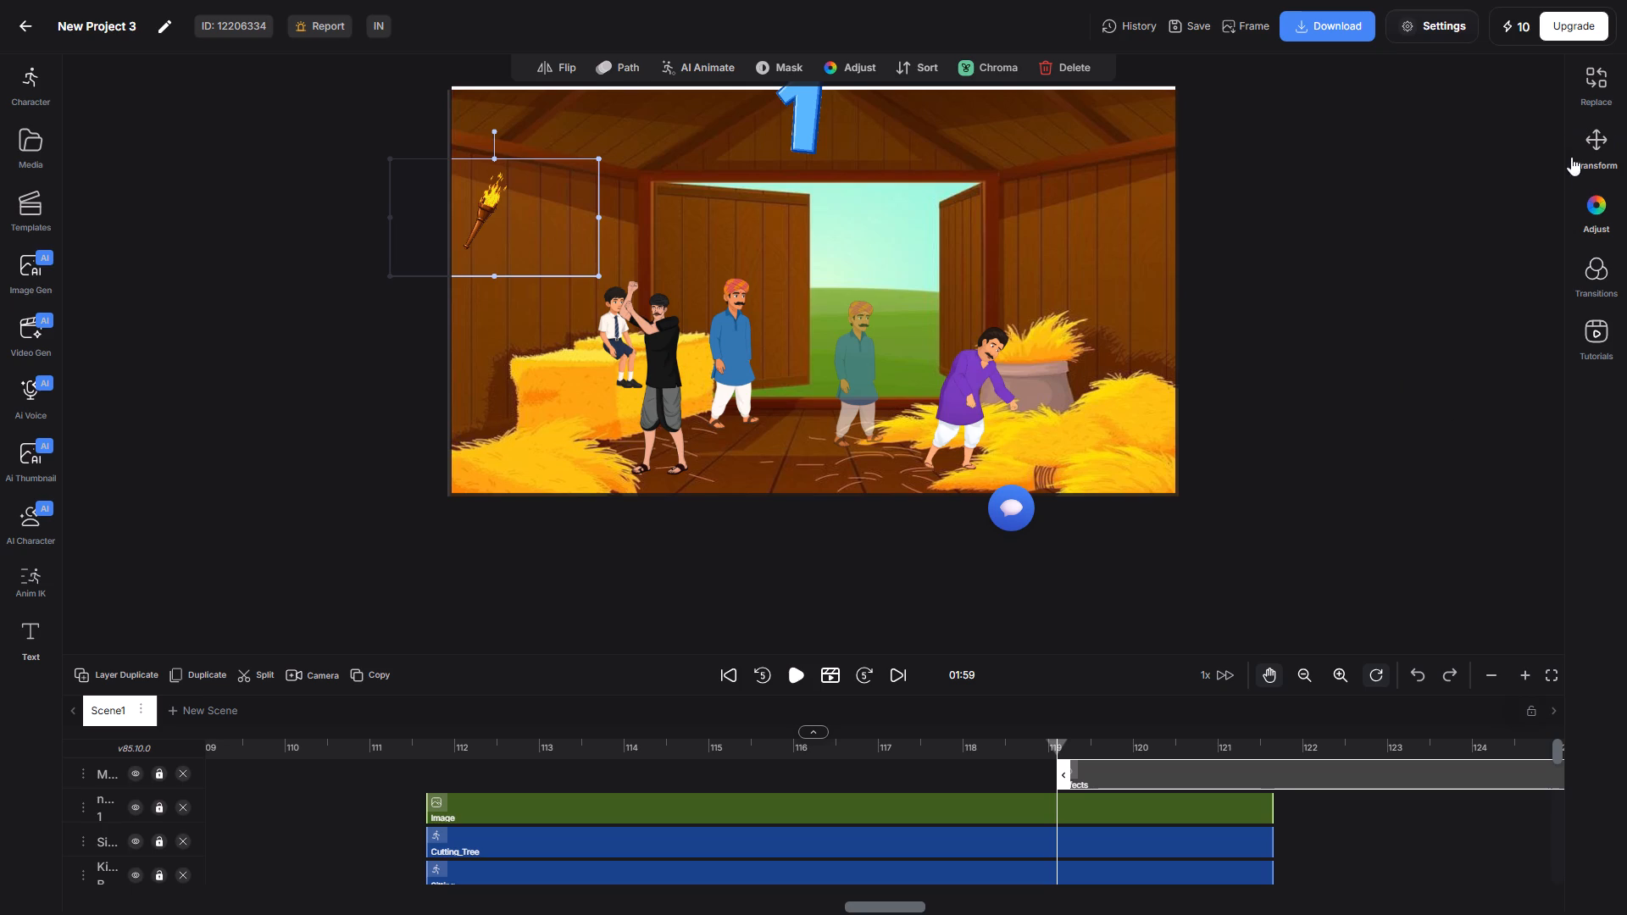
Adjust the torch's horizontal position through its transform values, trying several offsets and settling on X -54.
left_click(1594, 141)
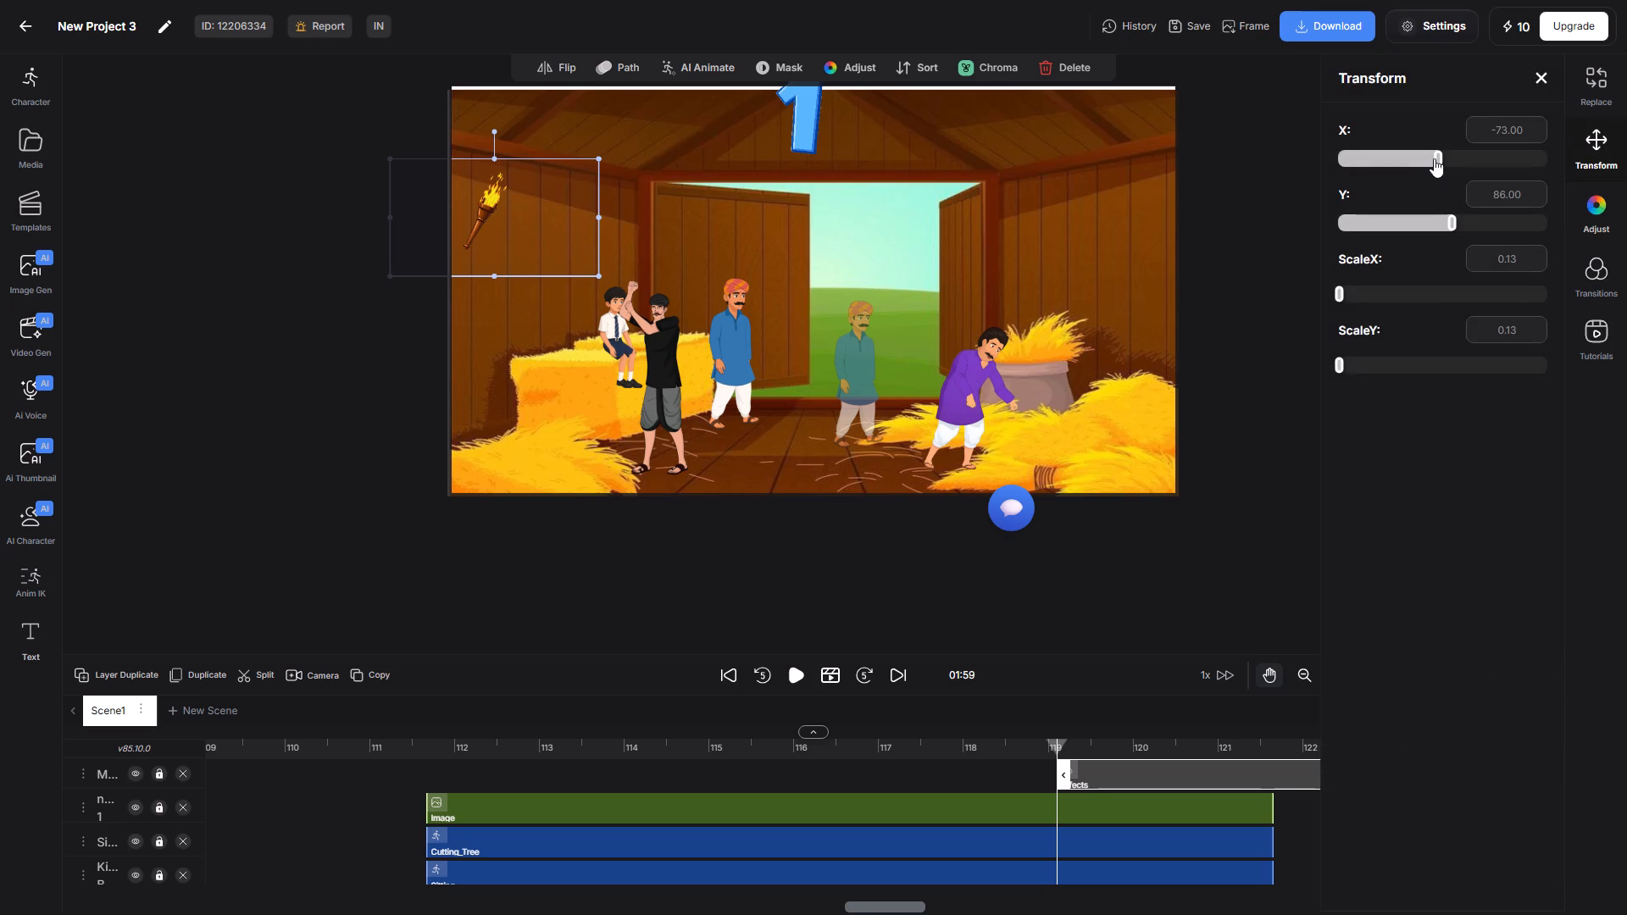
left_click_drag(1434, 158, 1338, 173)
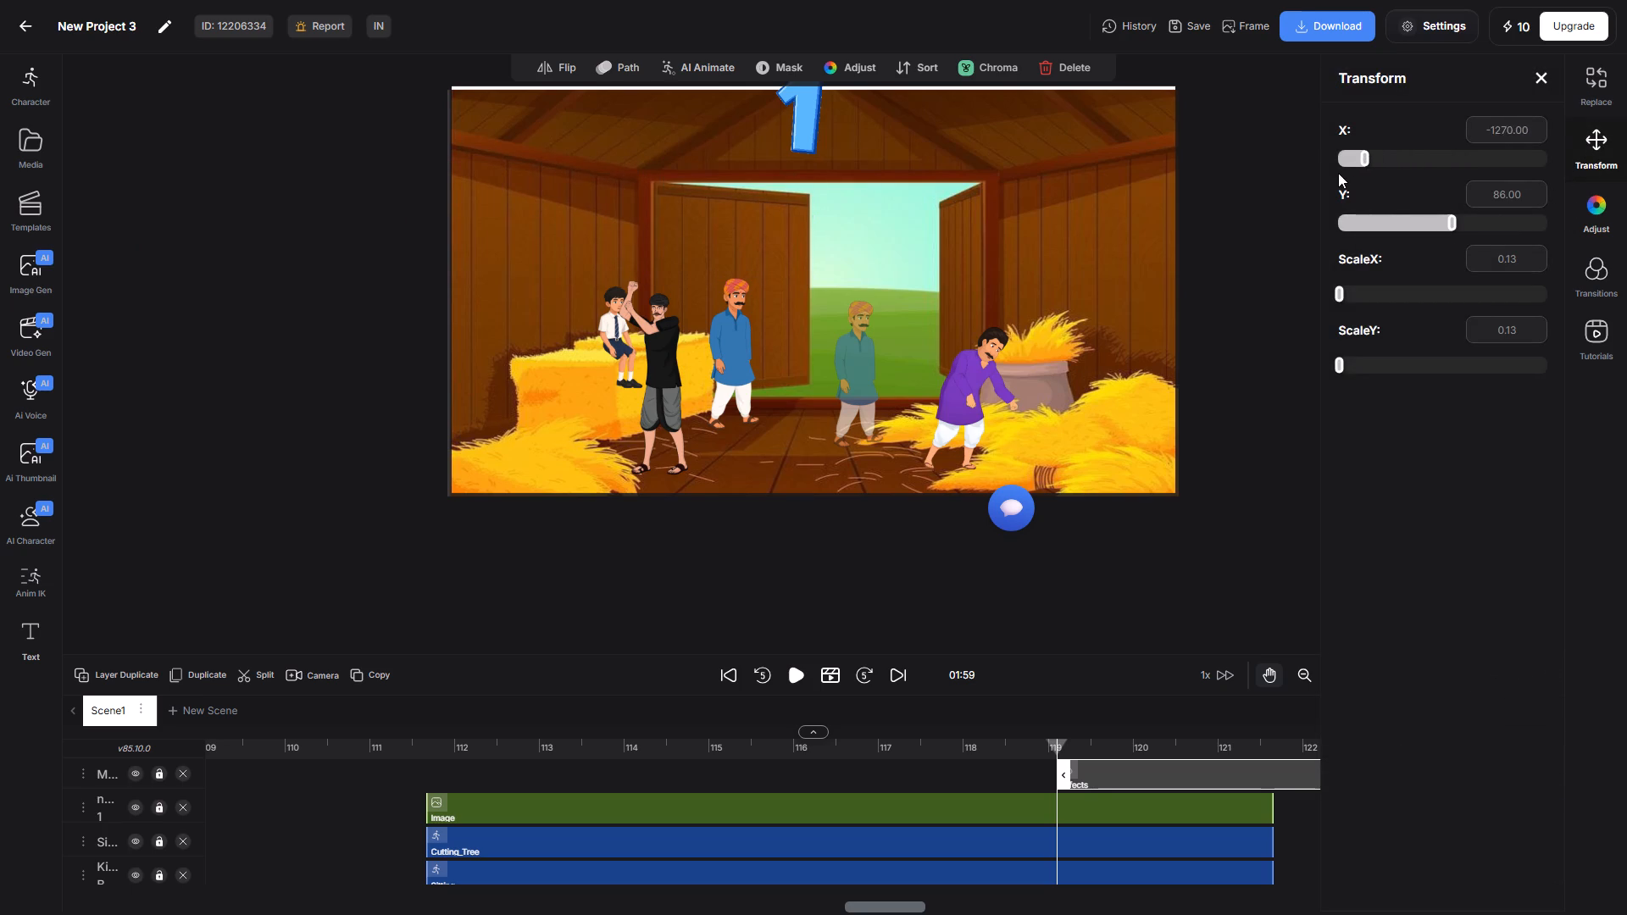
left_click_drag(1338, 173, 1444, 172)
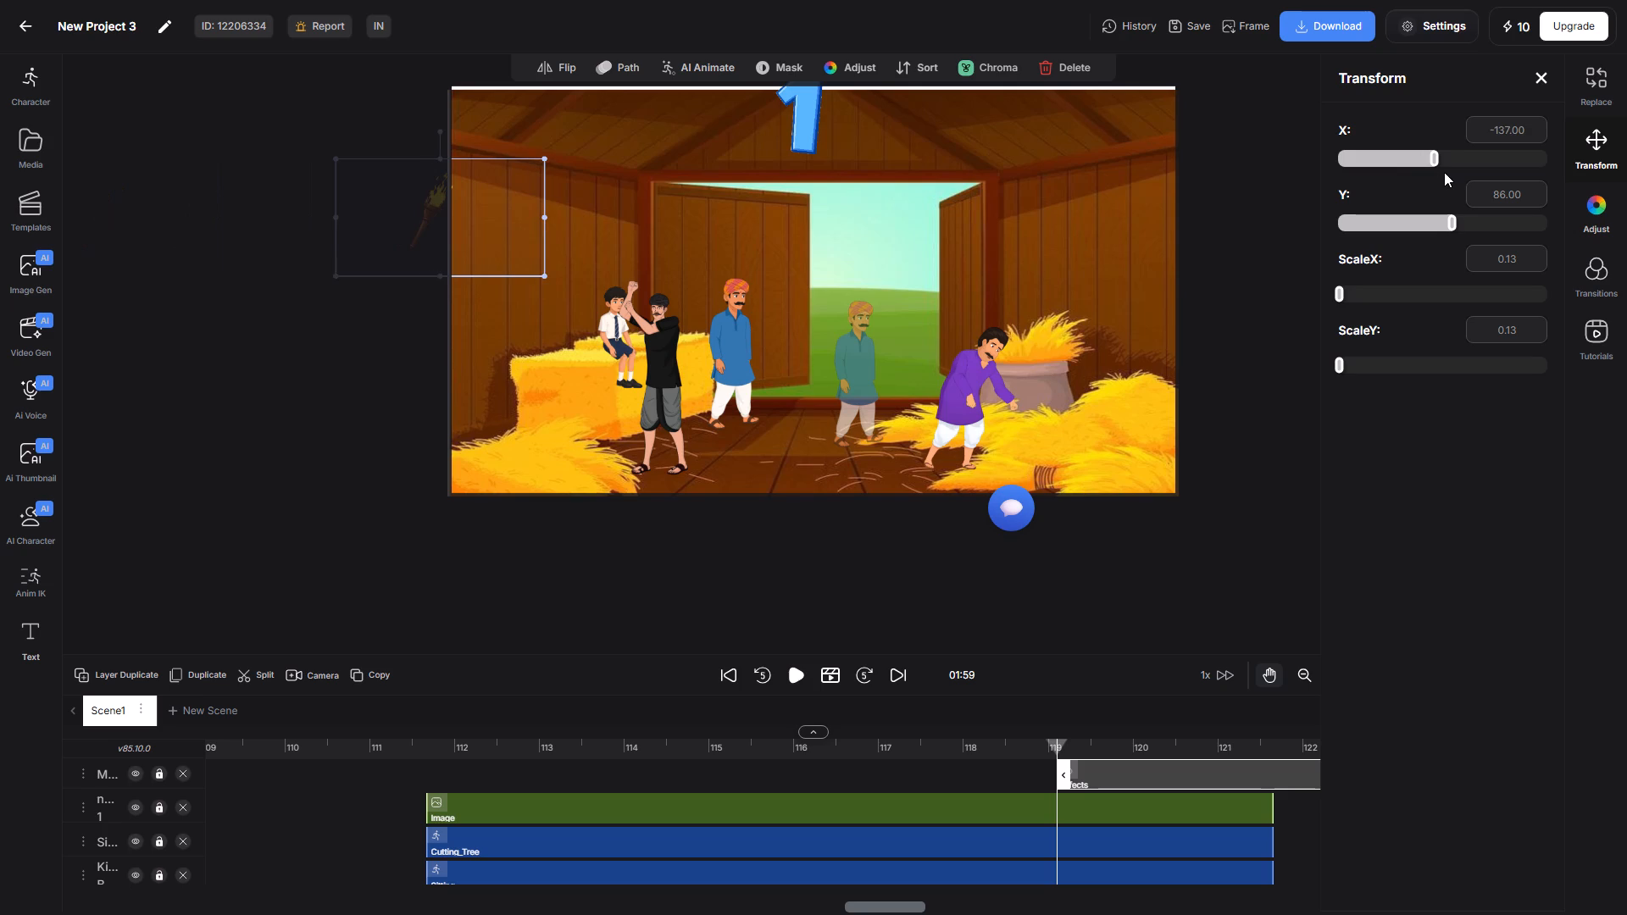
left_click_drag(1444, 172, 1436, 175)
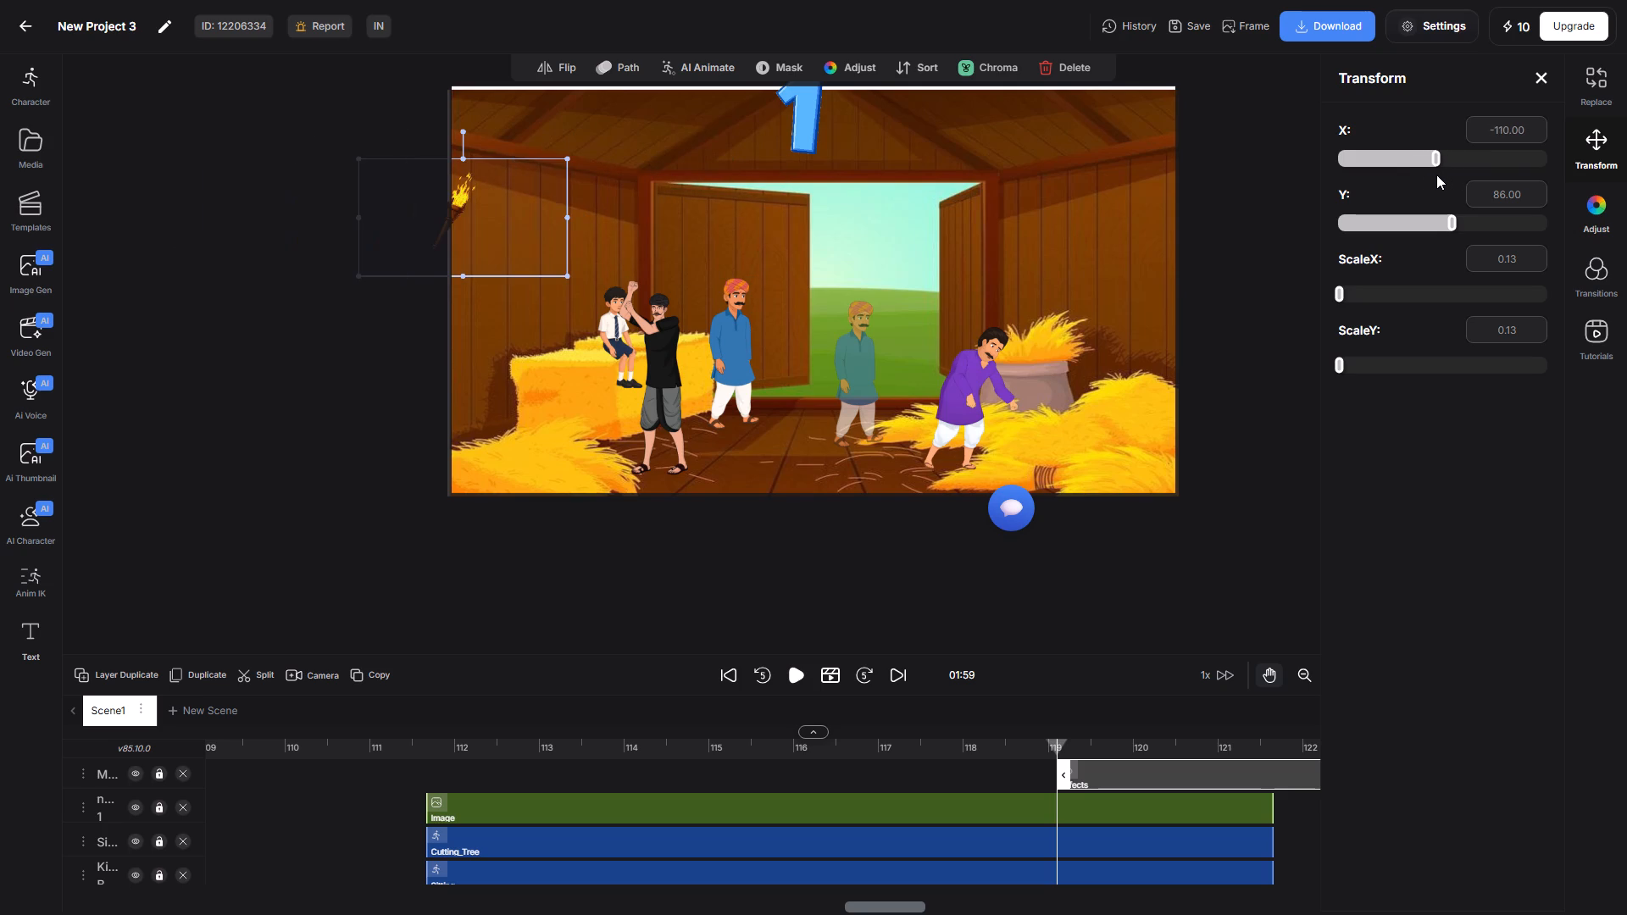
left_click_drag(1436, 175, 1441, 175)
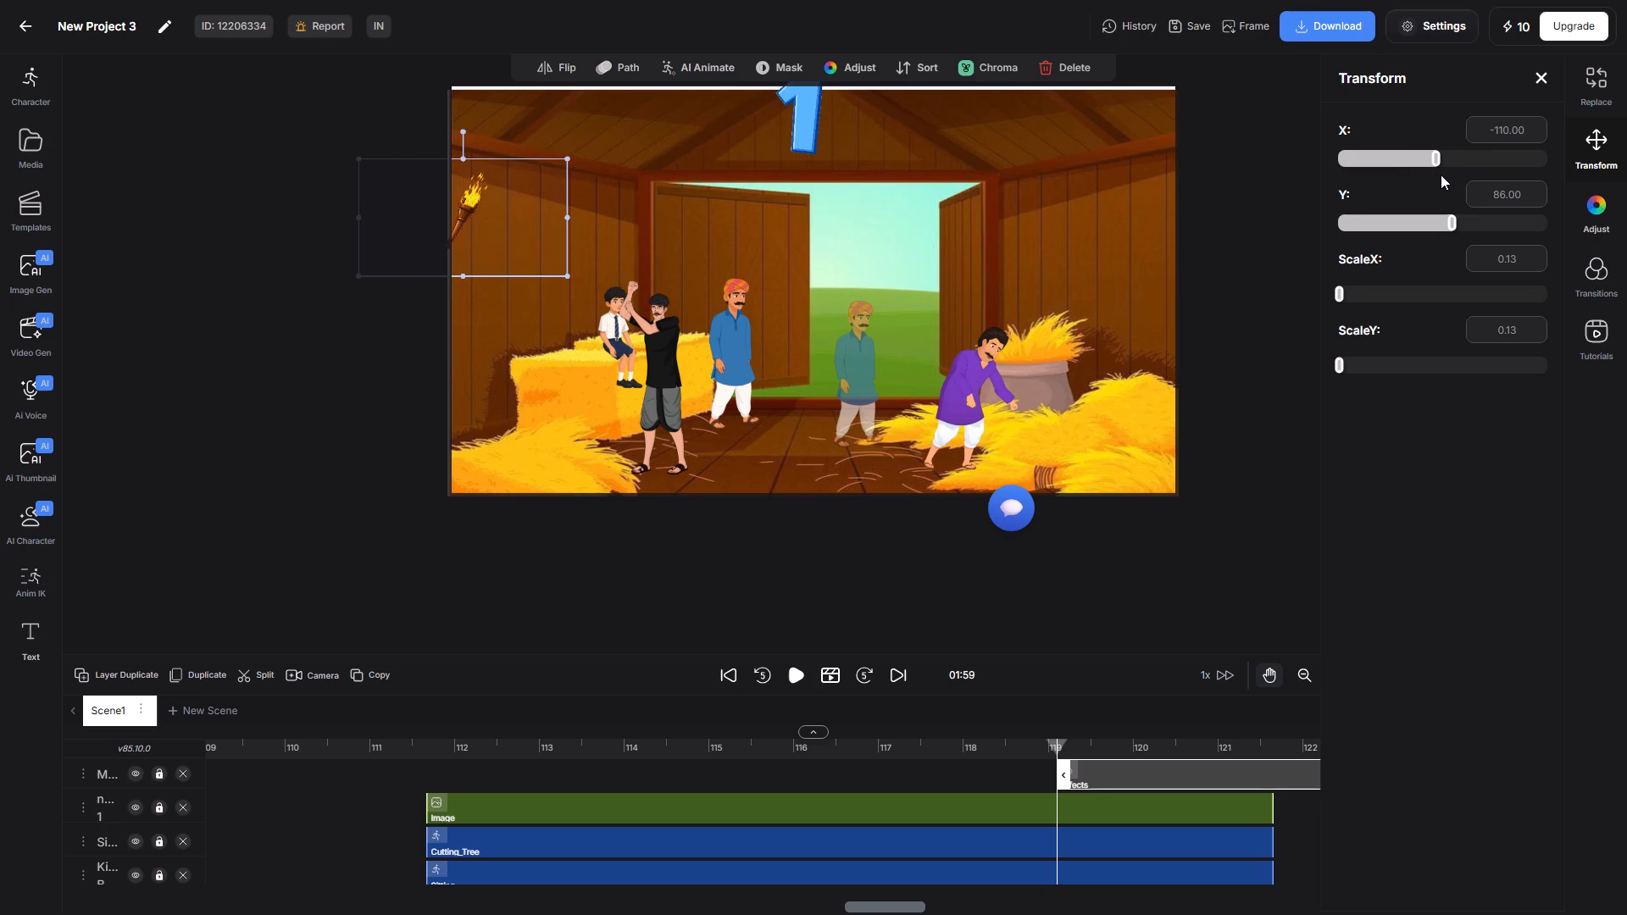
left_click_drag(1441, 175, 1447, 178)
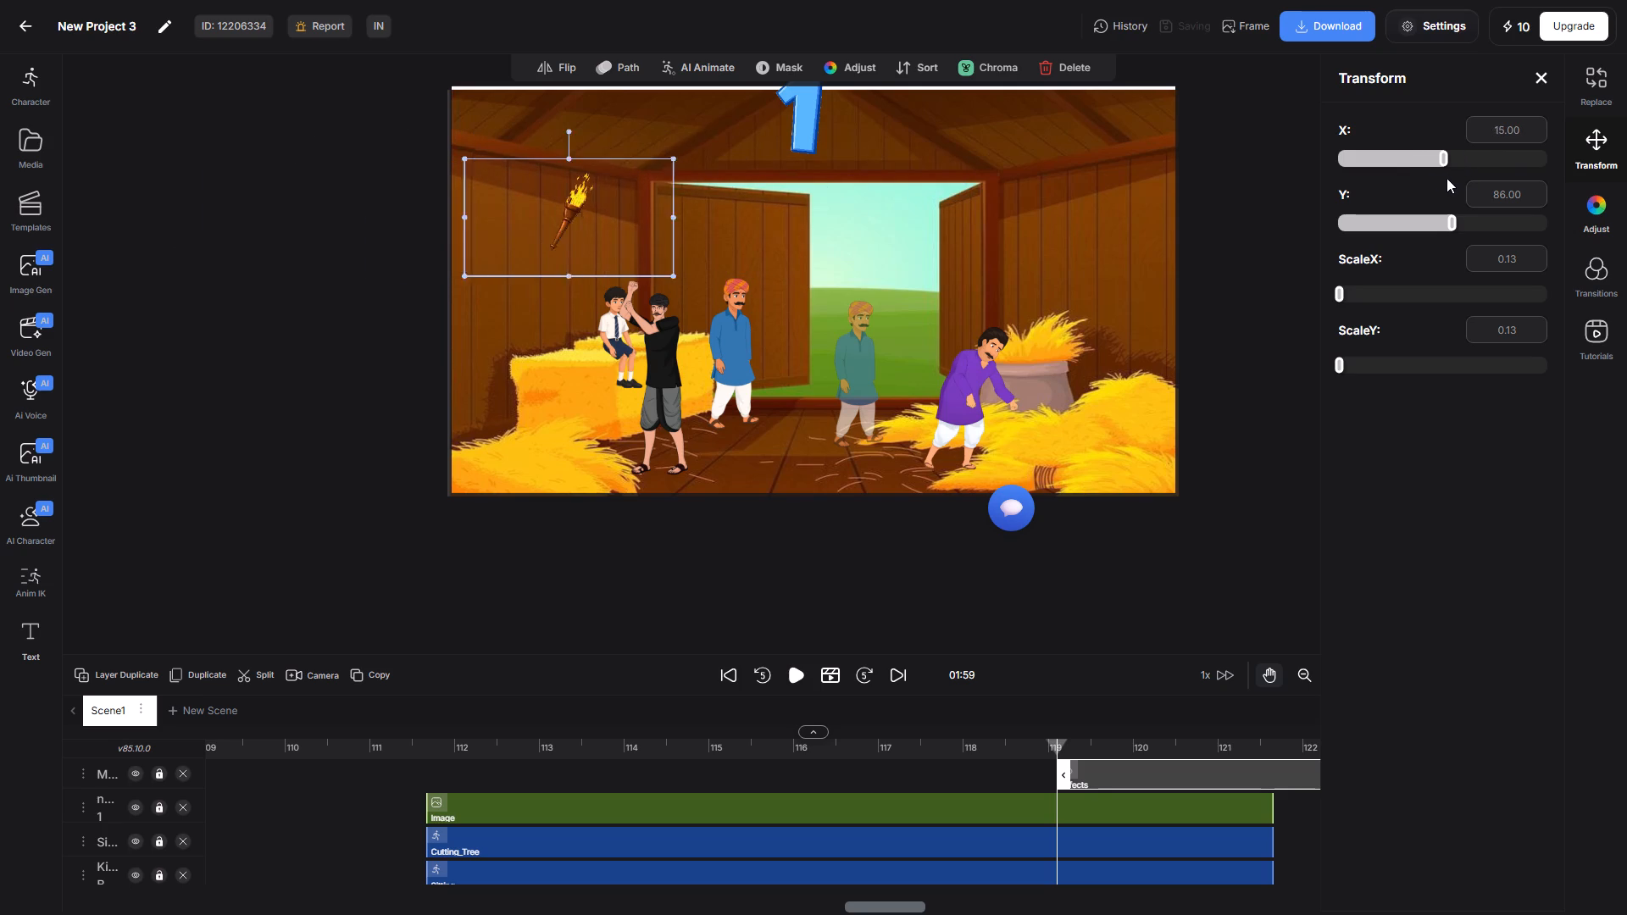
left_click_drag(1447, 178, 1440, 178)
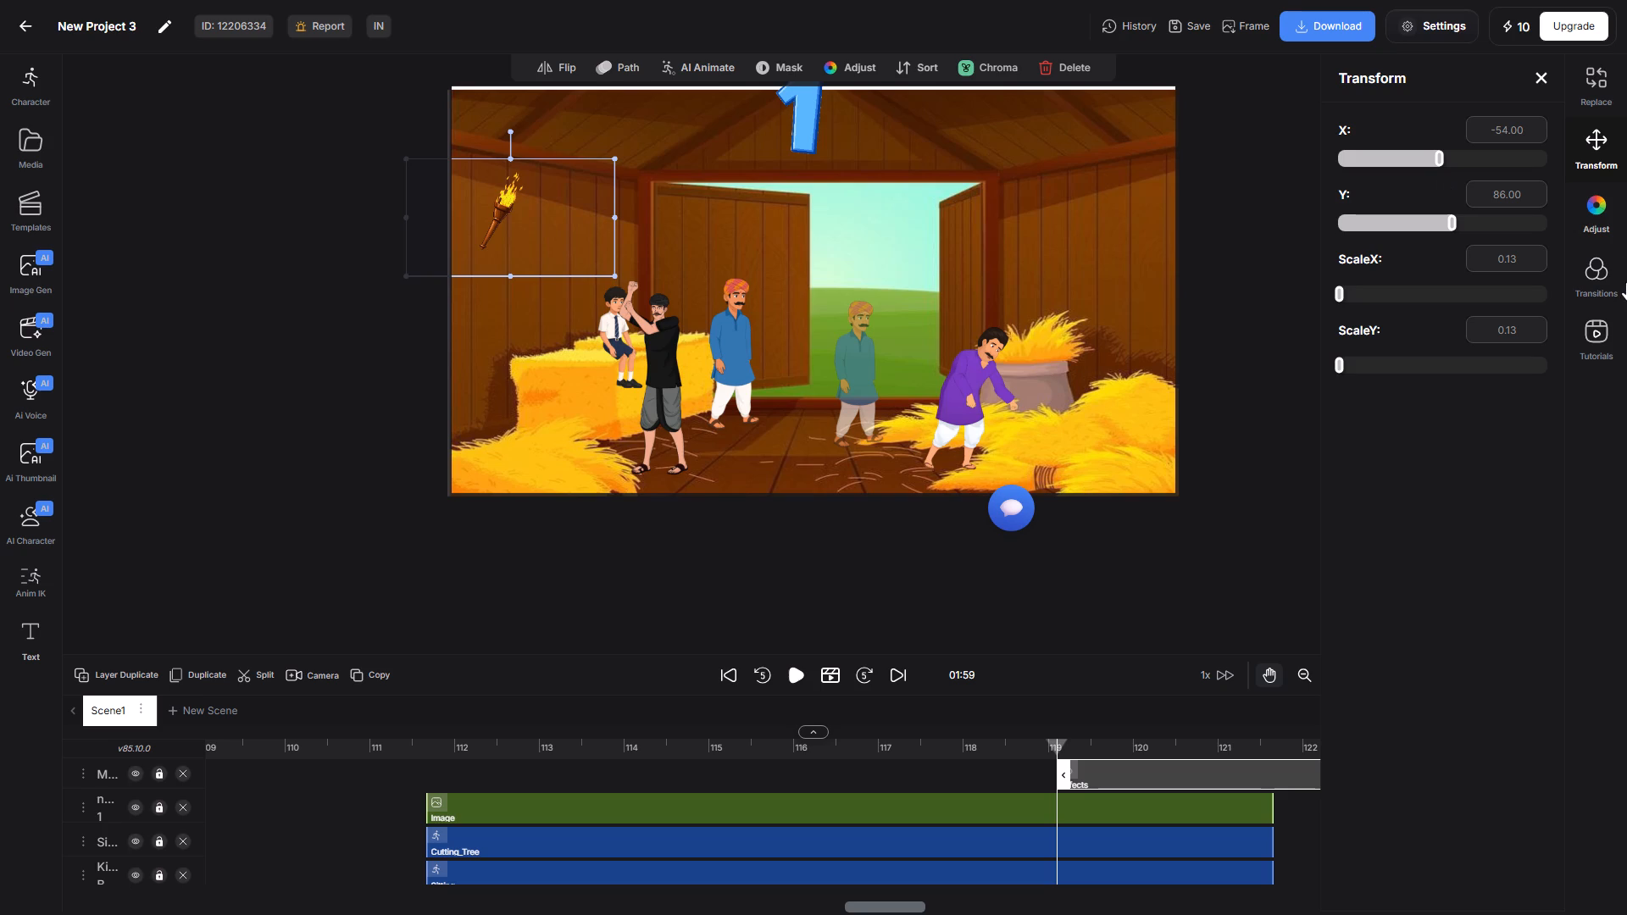
left_click(1455, 220)
Set the torch's ScaleX and ScaleY to 0.10 and close the transform settings.
left_click_drag(1345, 296, 1364, 296)
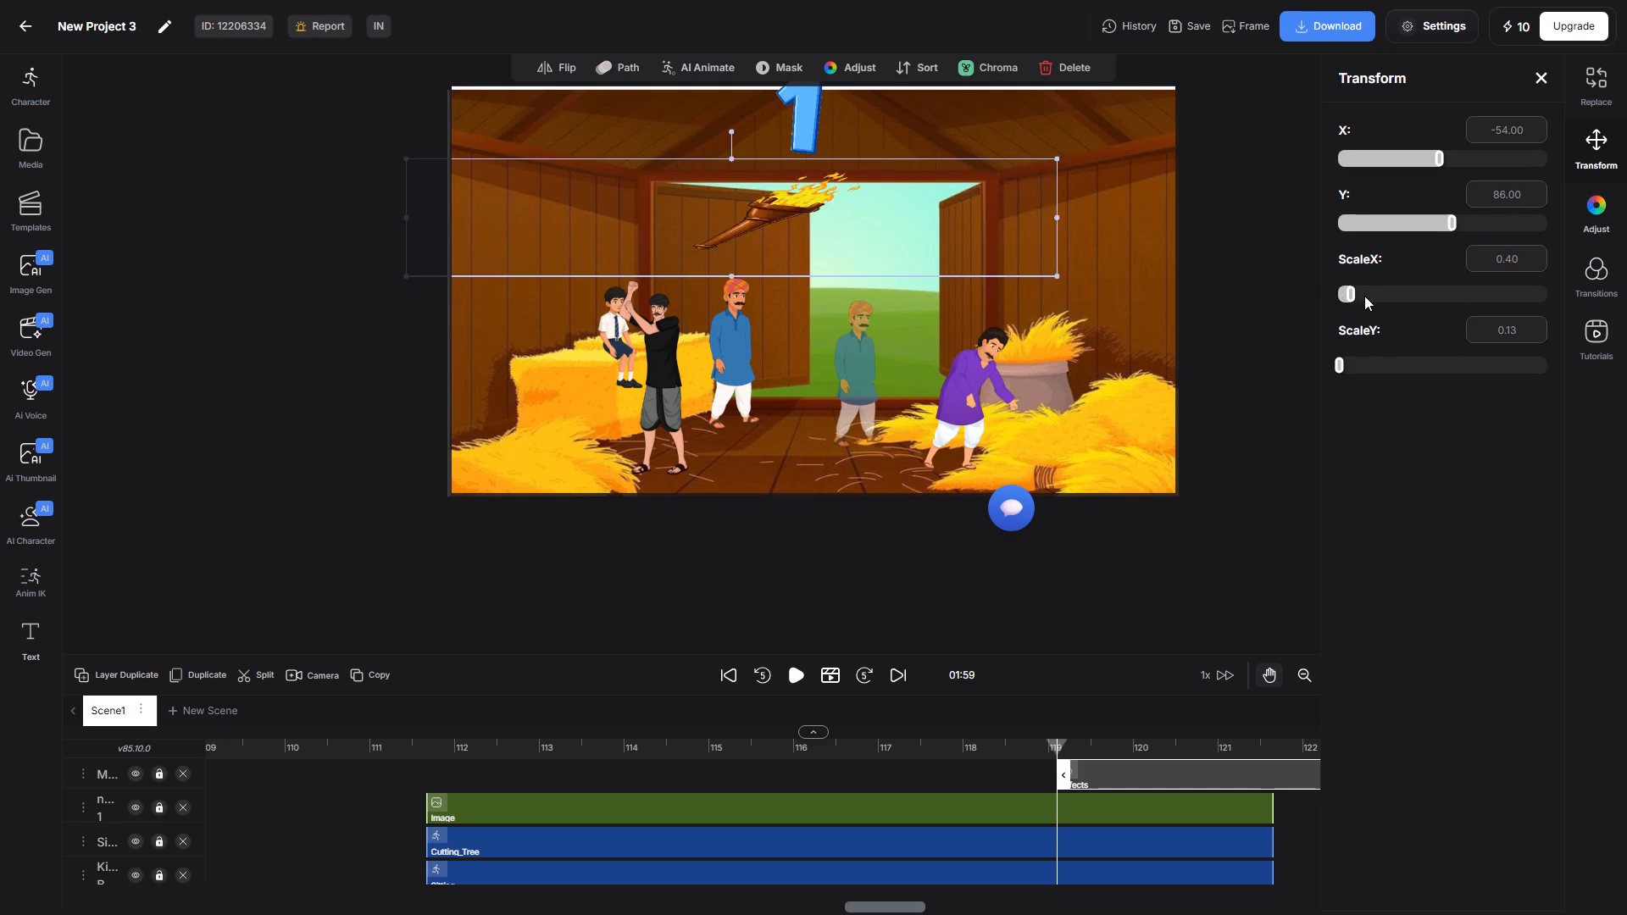
left_click_drag(1364, 296, 1318, 298)
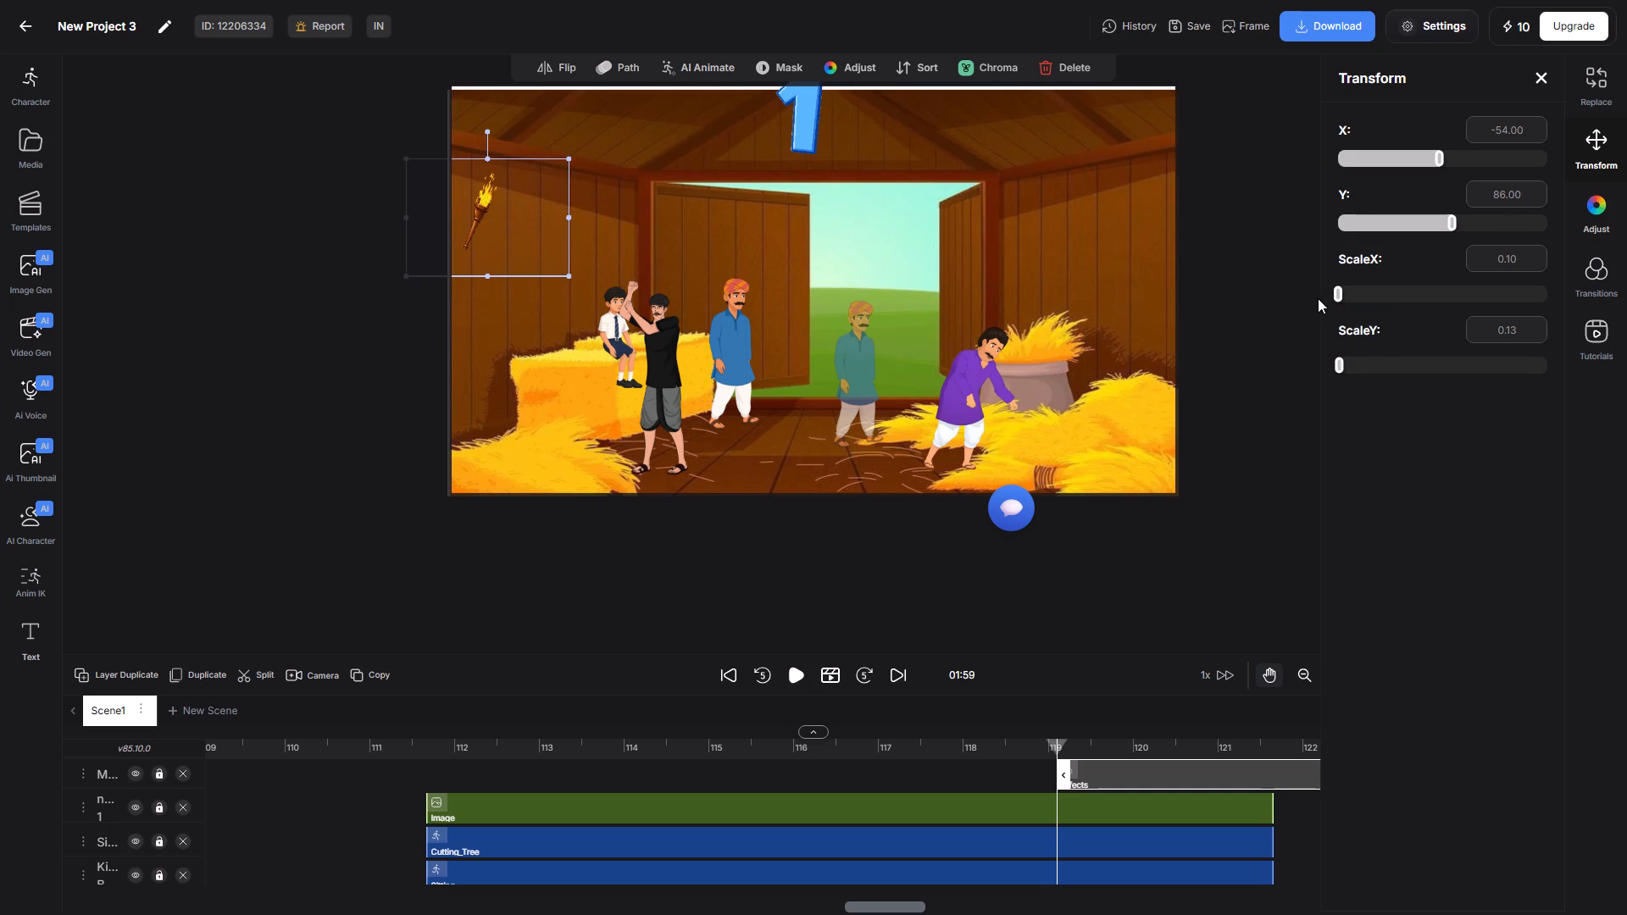
left_click_drag(1318, 298, 1341, 298)
left_click_drag(1341, 298, 1324, 303)
left_click_drag(1324, 303, 1318, 305)
left_click_drag(1342, 363, 1305, 362)
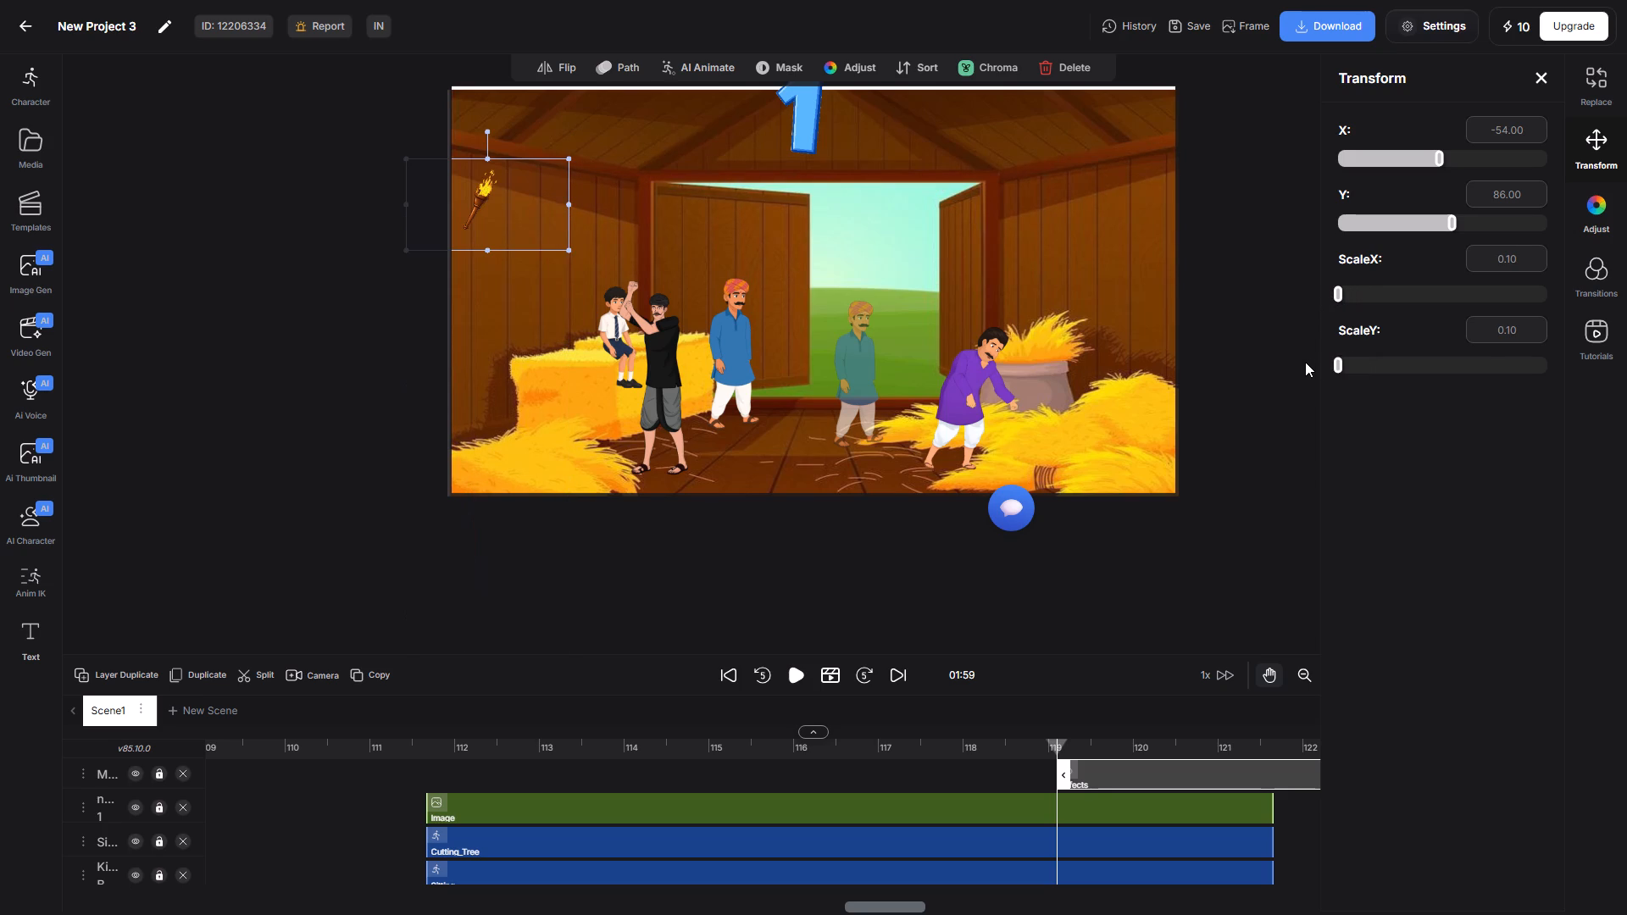
left_click_drag(1305, 362, 1309, 364)
left_click(1266, 393)
Move the torch effect's clip earlier on the timeline so it starts together with the other barn scene clips, just before 112 s.
left_click_drag(1204, 783, 928, 783)
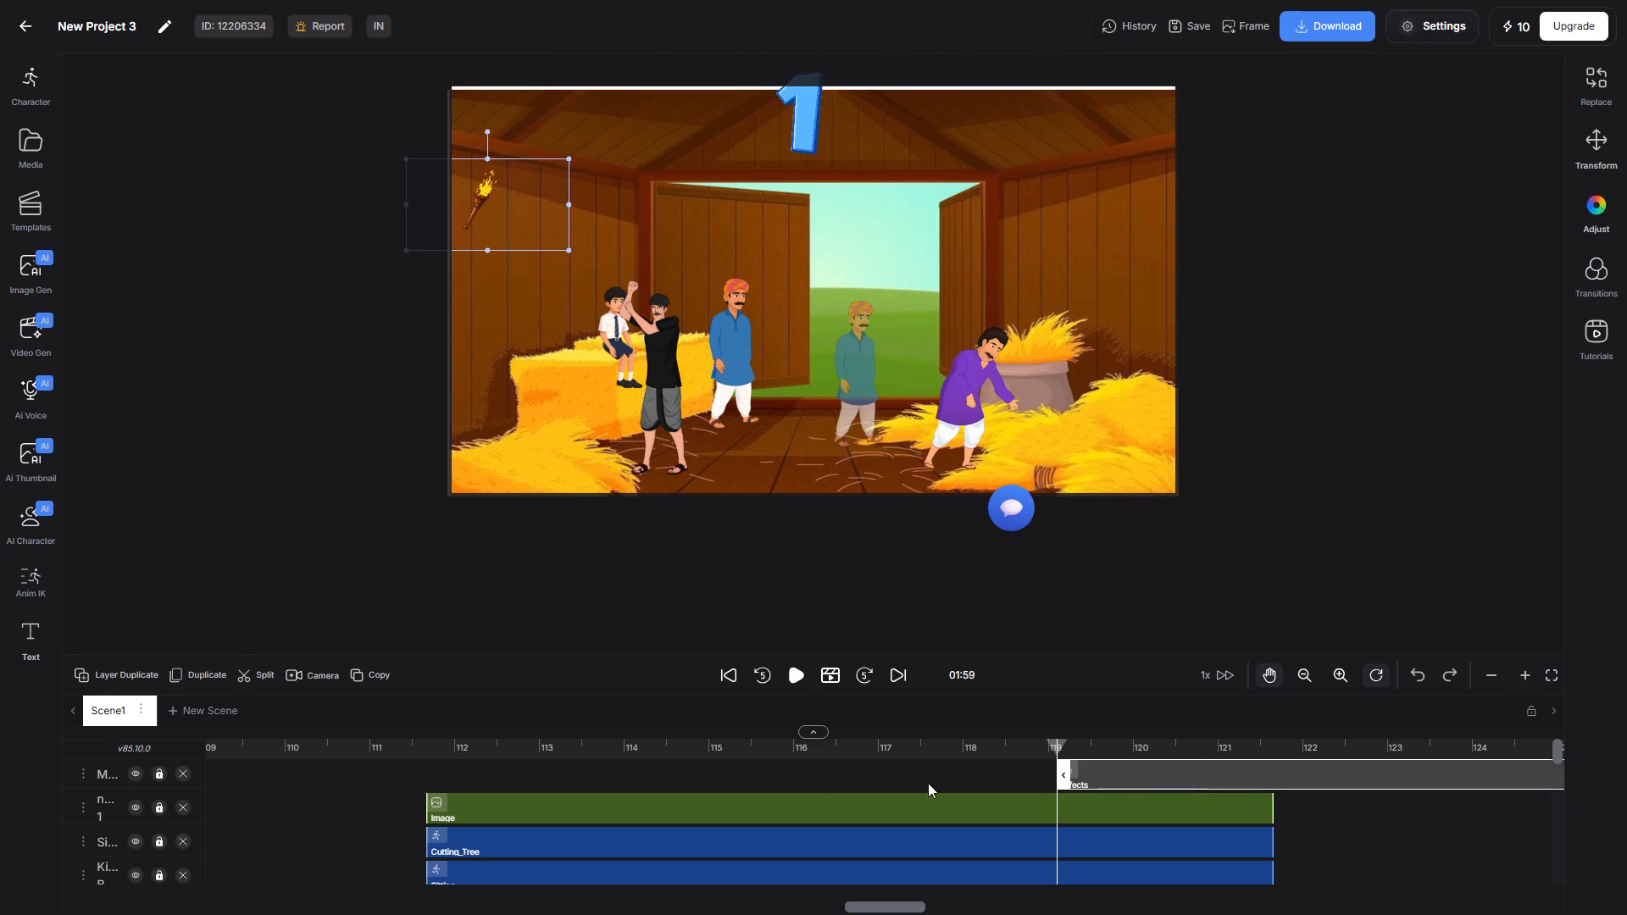
left_click_drag(928, 783, 571, 785)
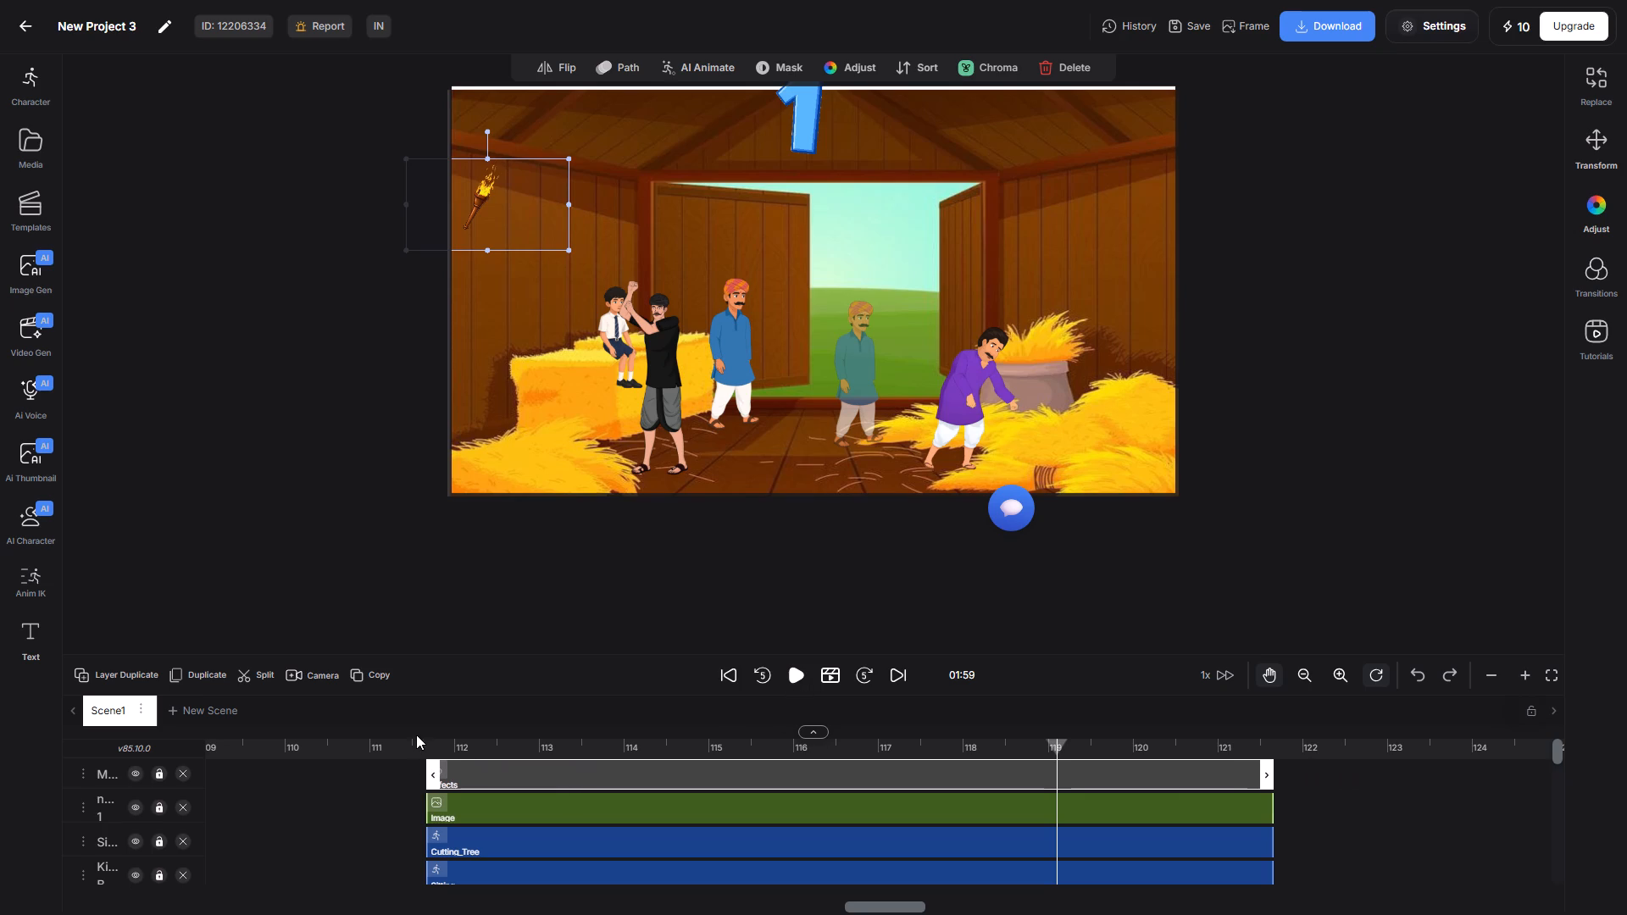
Play the barn scene from its start at 01:51 to check the torch with the character animations, and replay its opening.
left_click(419, 744)
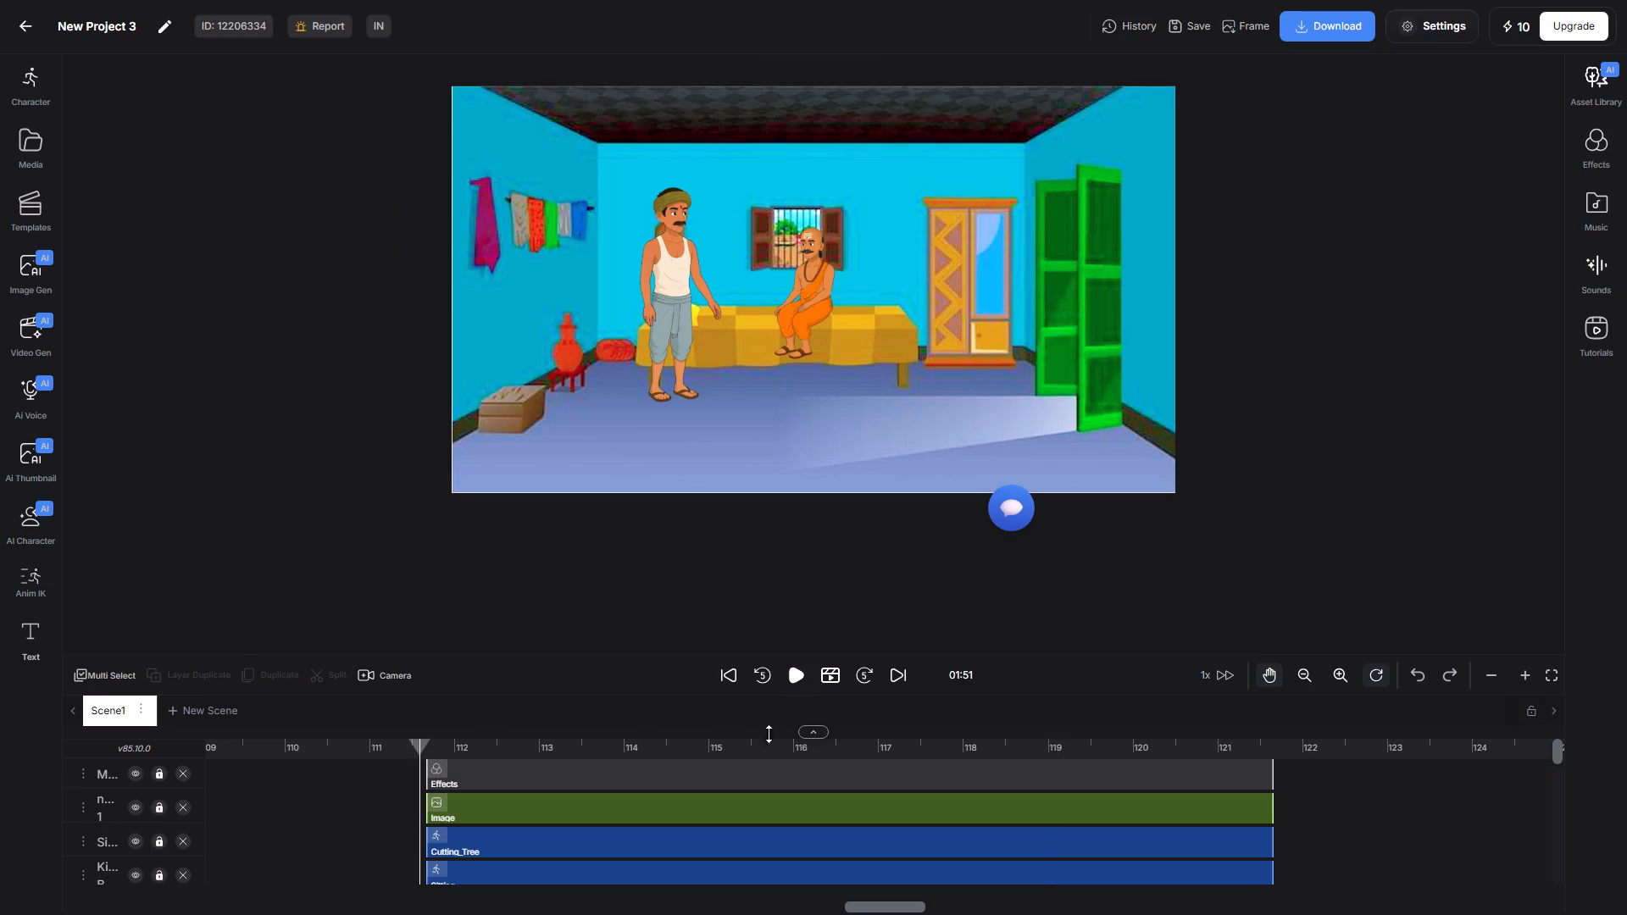
left_click(791, 670)
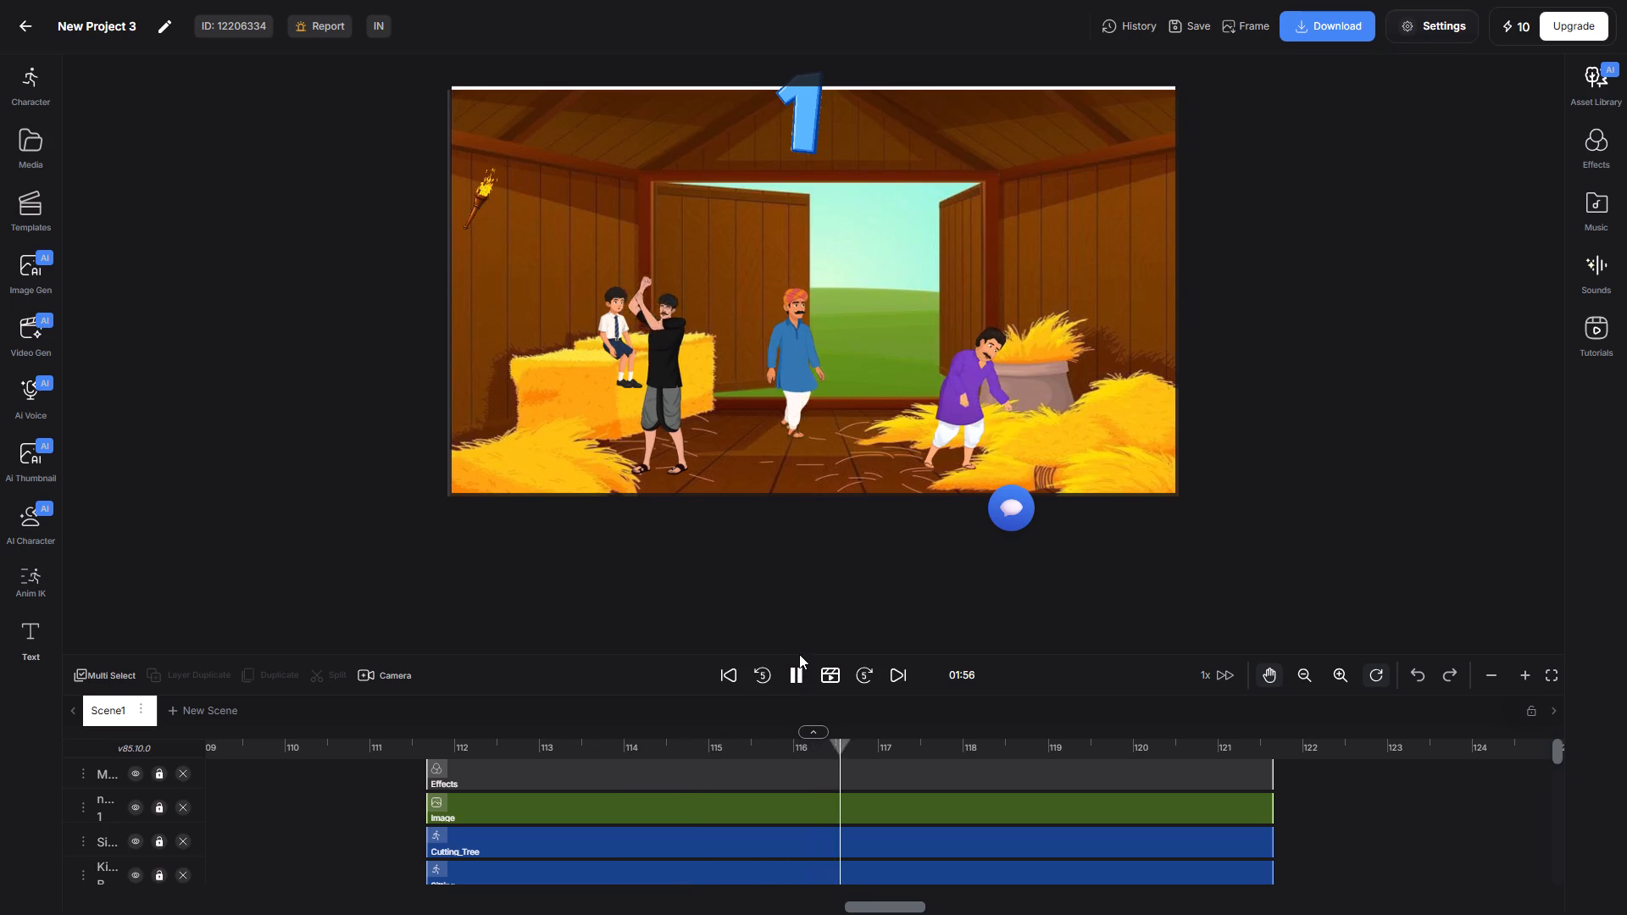
left_click(791, 668)
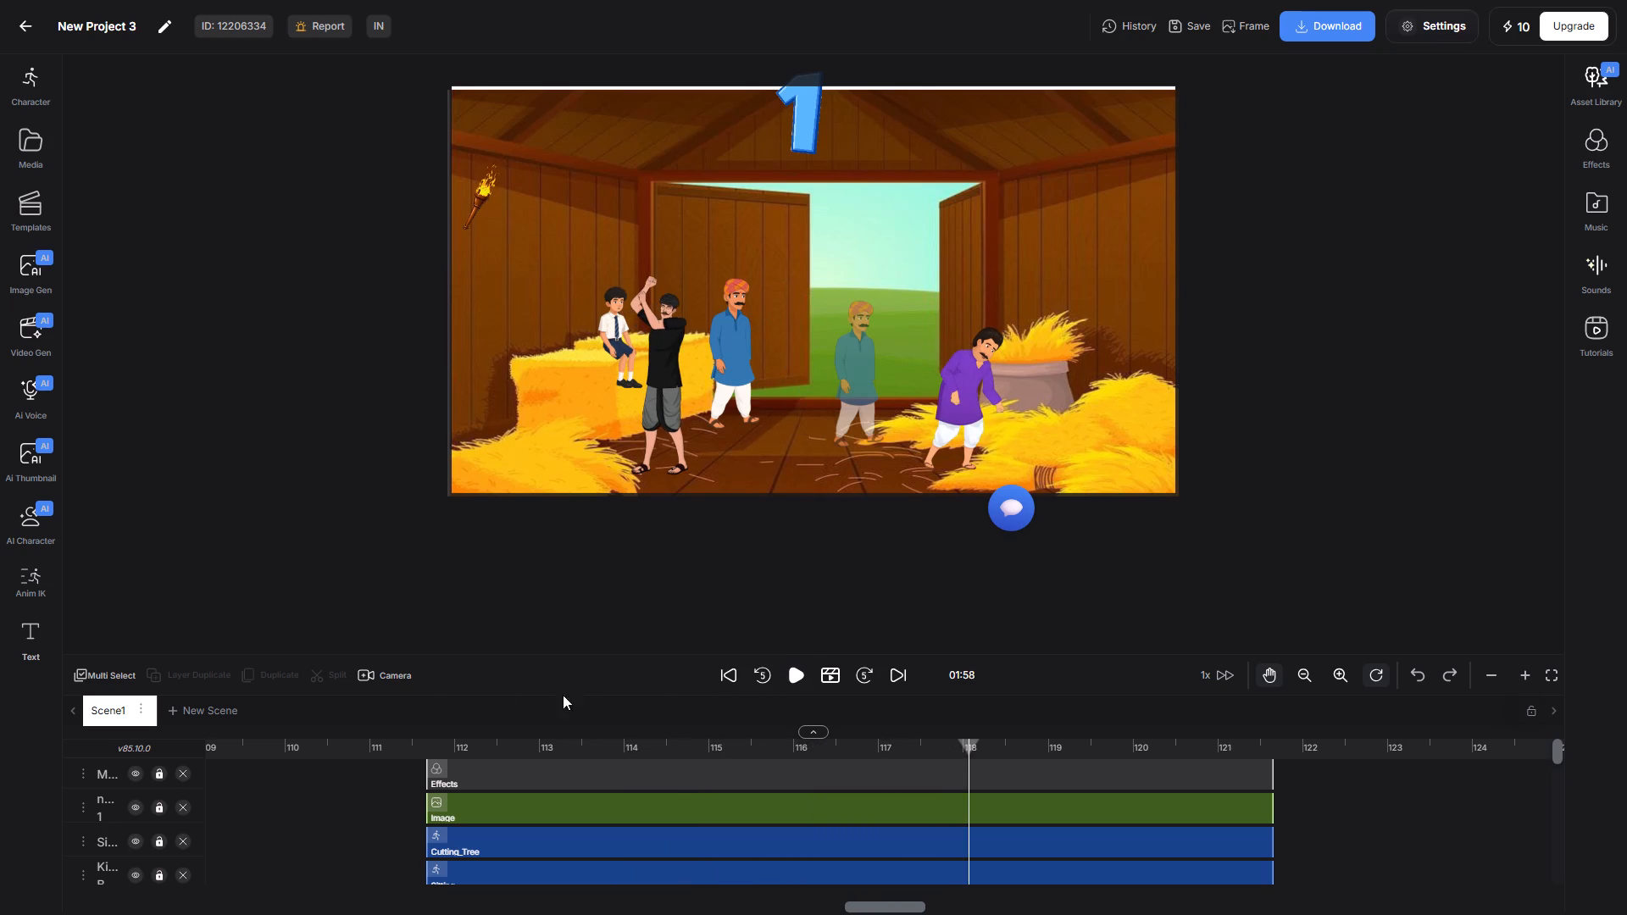
left_click(433, 718)
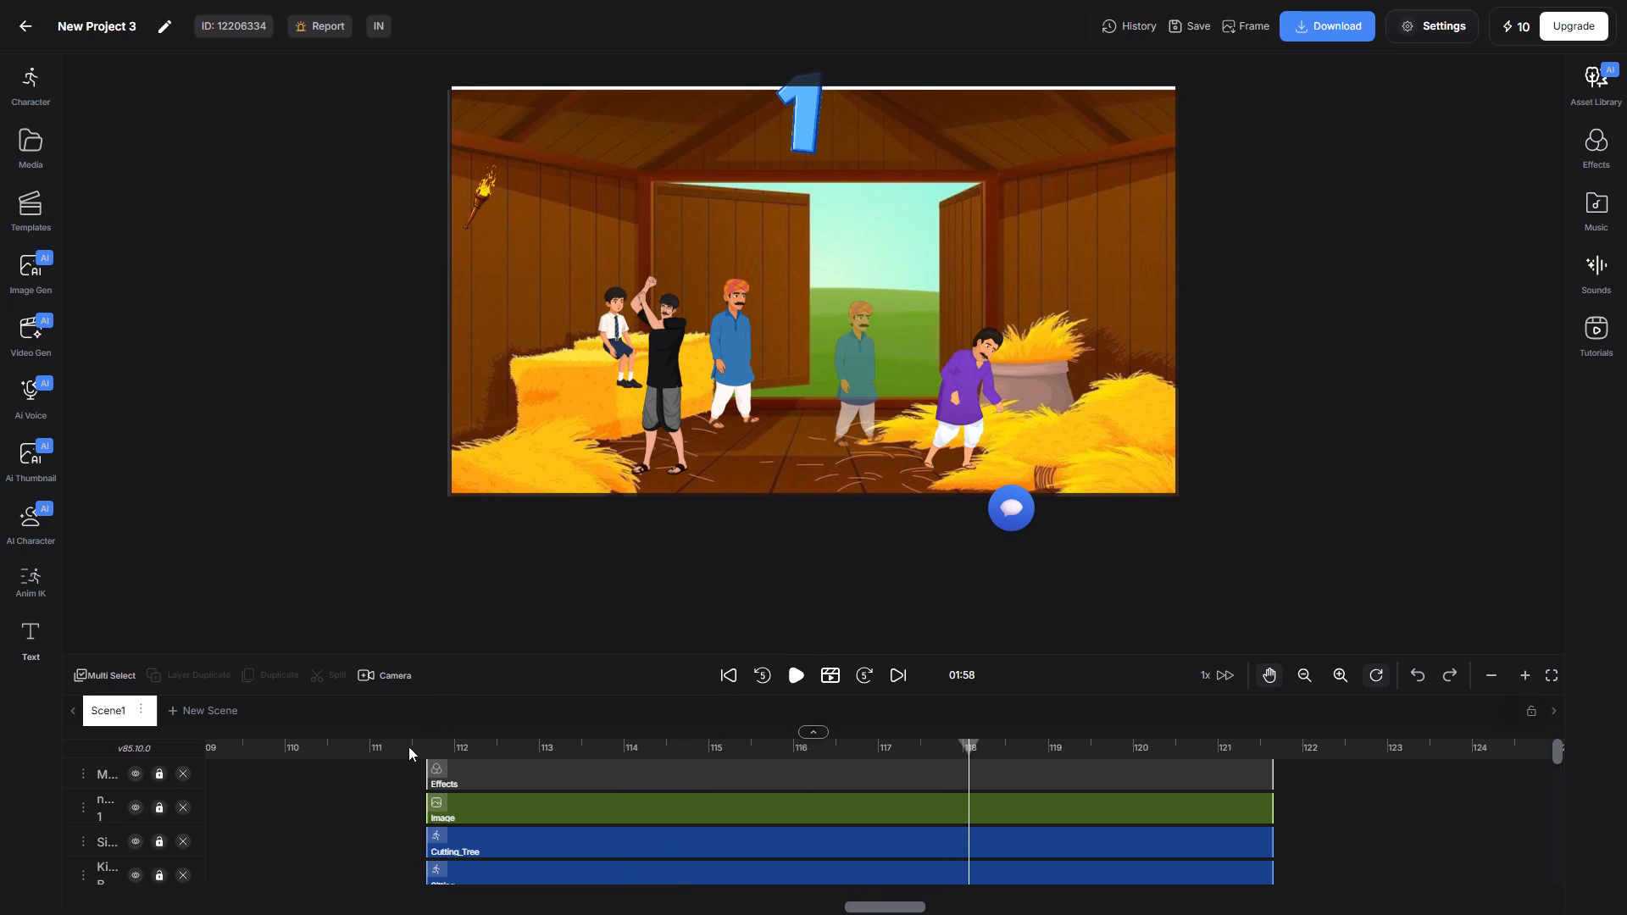
left_click(408, 746)
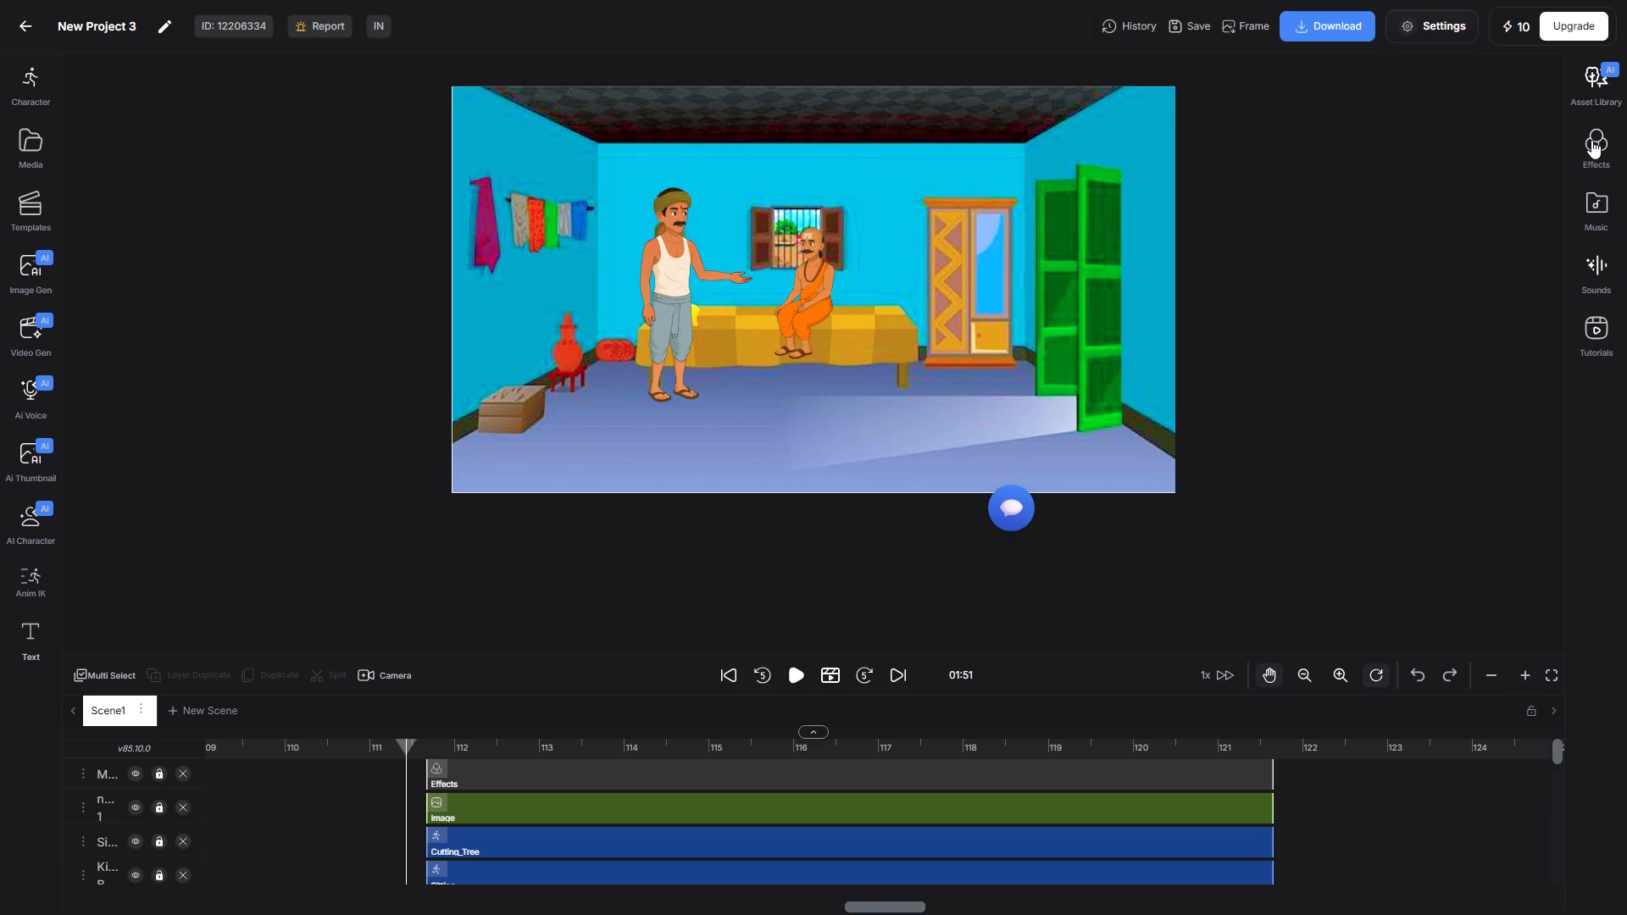
left_click(794, 679)
left_click(794, 679)
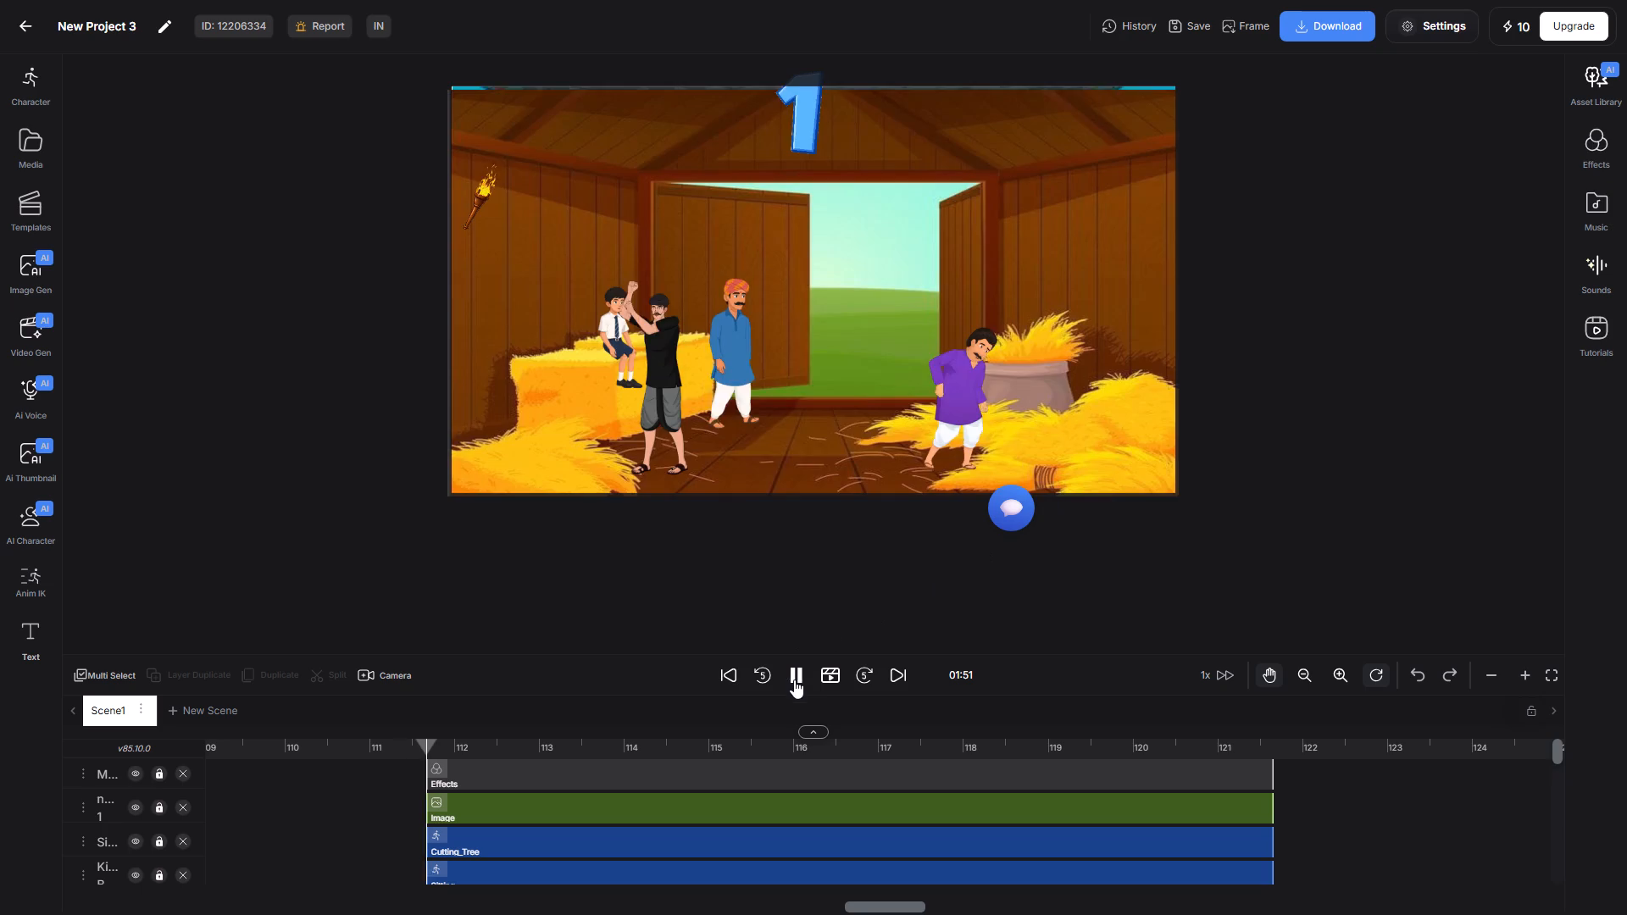
Find the Fan effect in the effects library and add it to the barn scene at 01:51.
left_click(1591, 135)
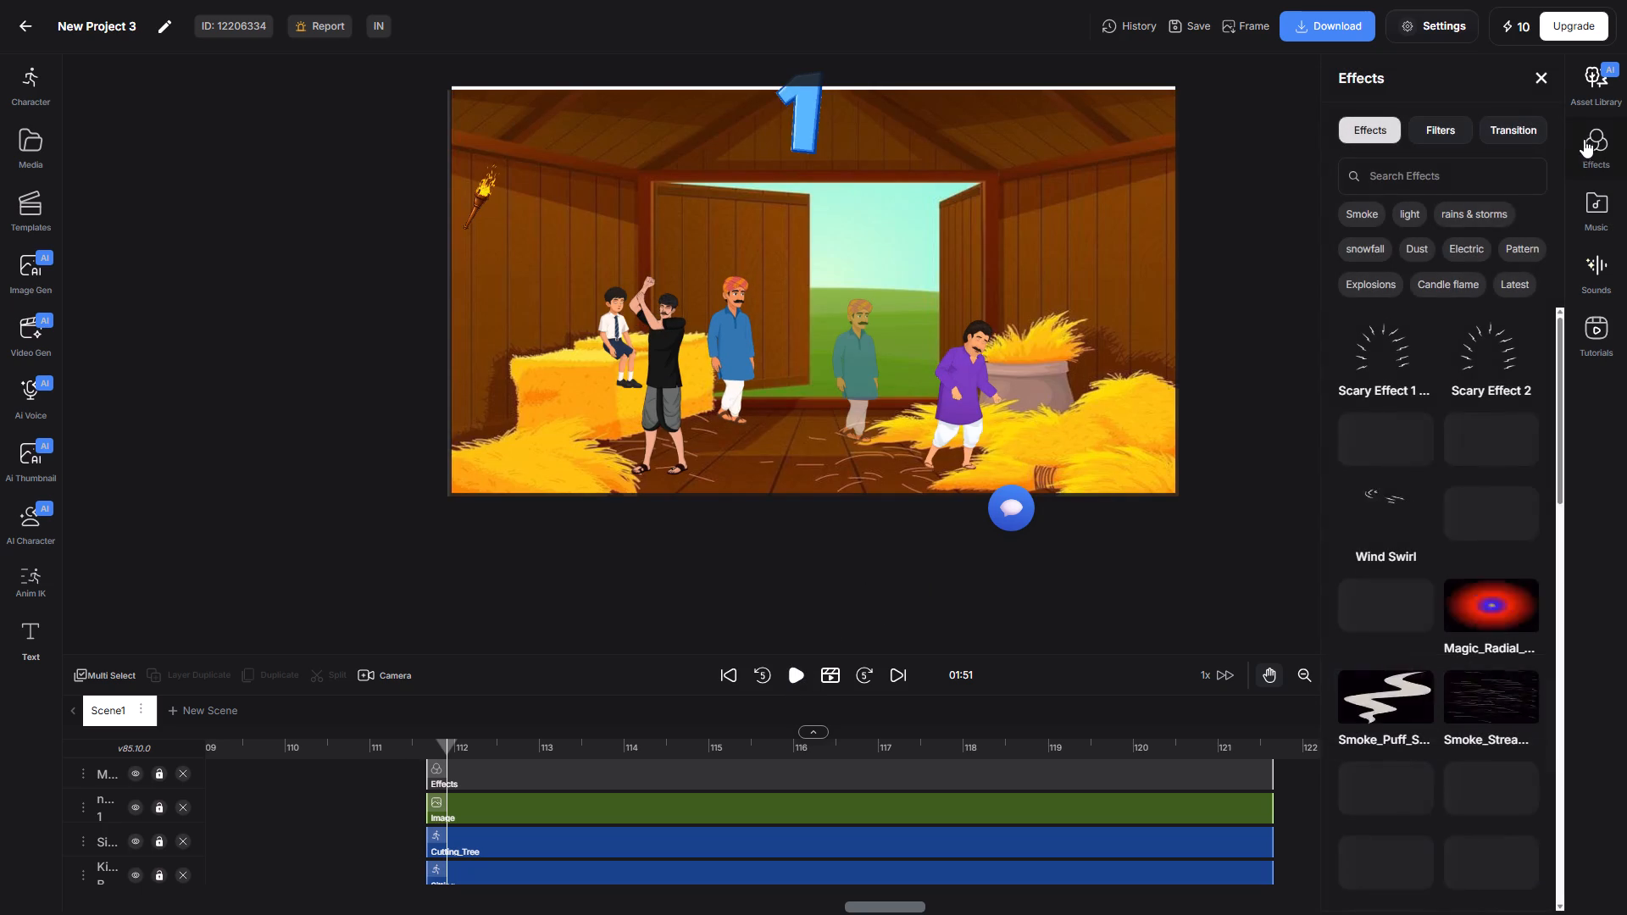
scroll(1492, 402, "down", 6)
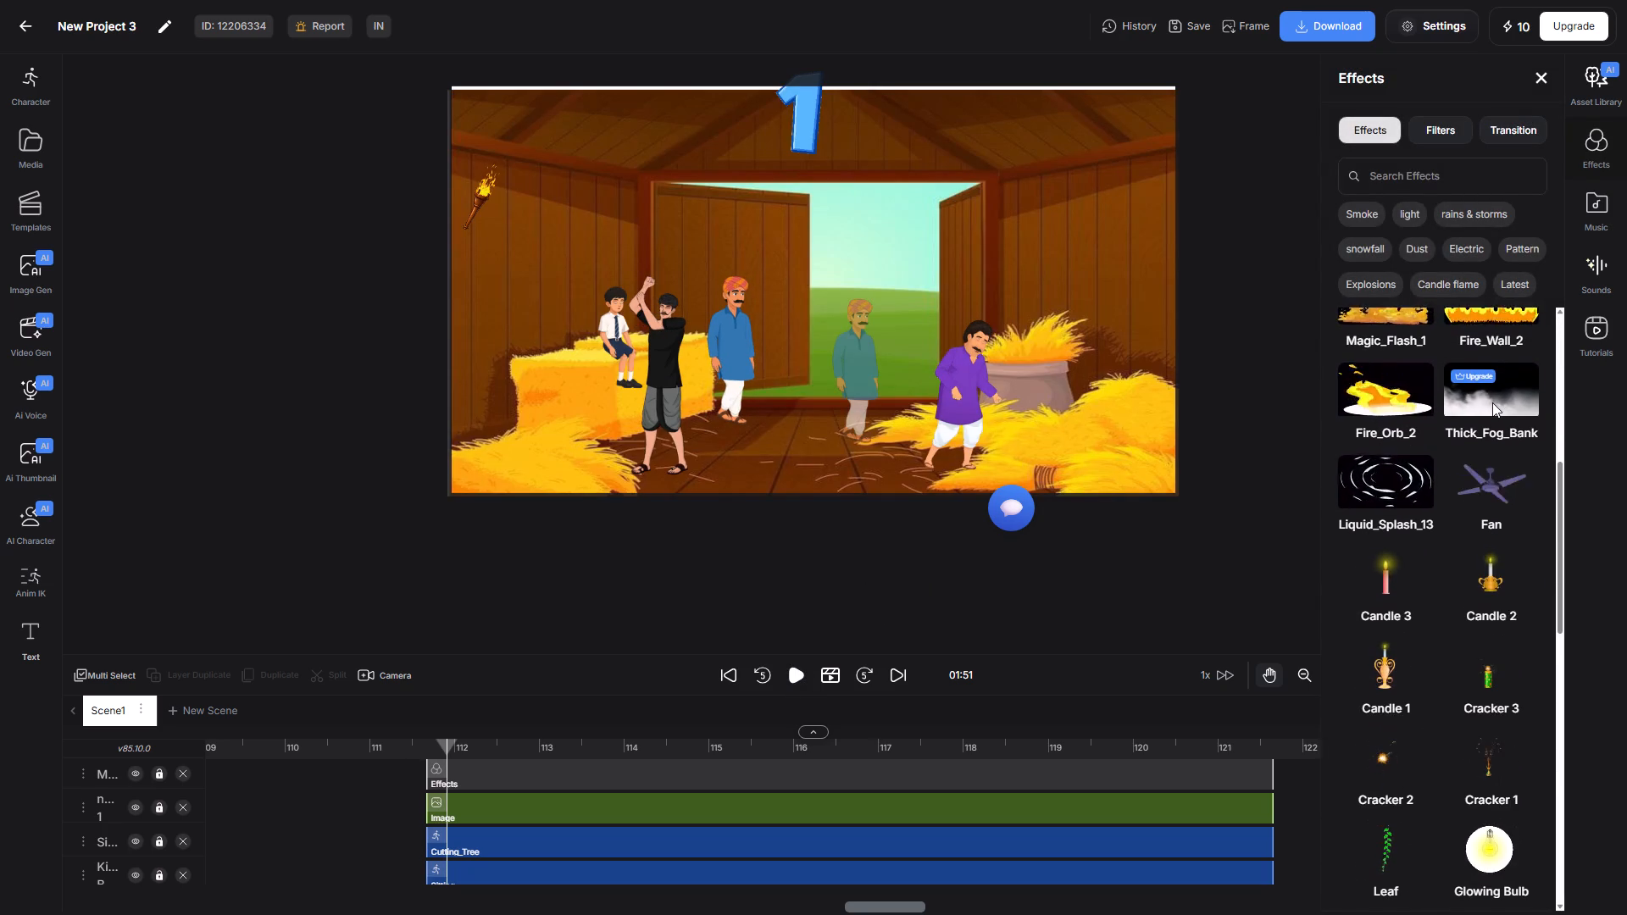
scroll(1492, 402, "down", 1)
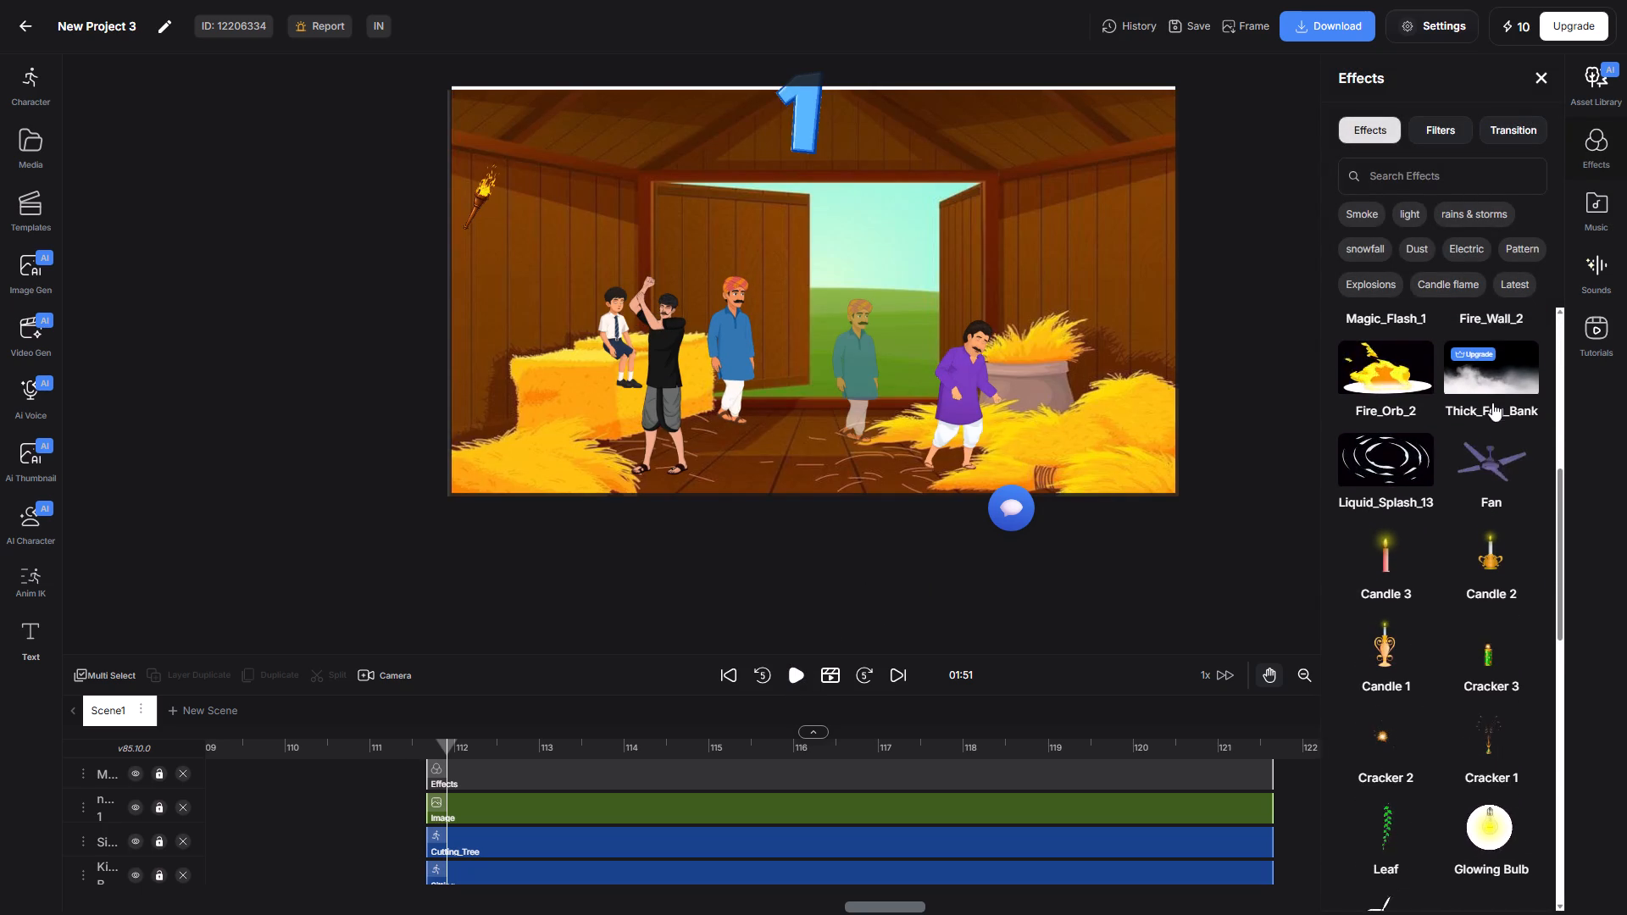
left_click(1492, 402)
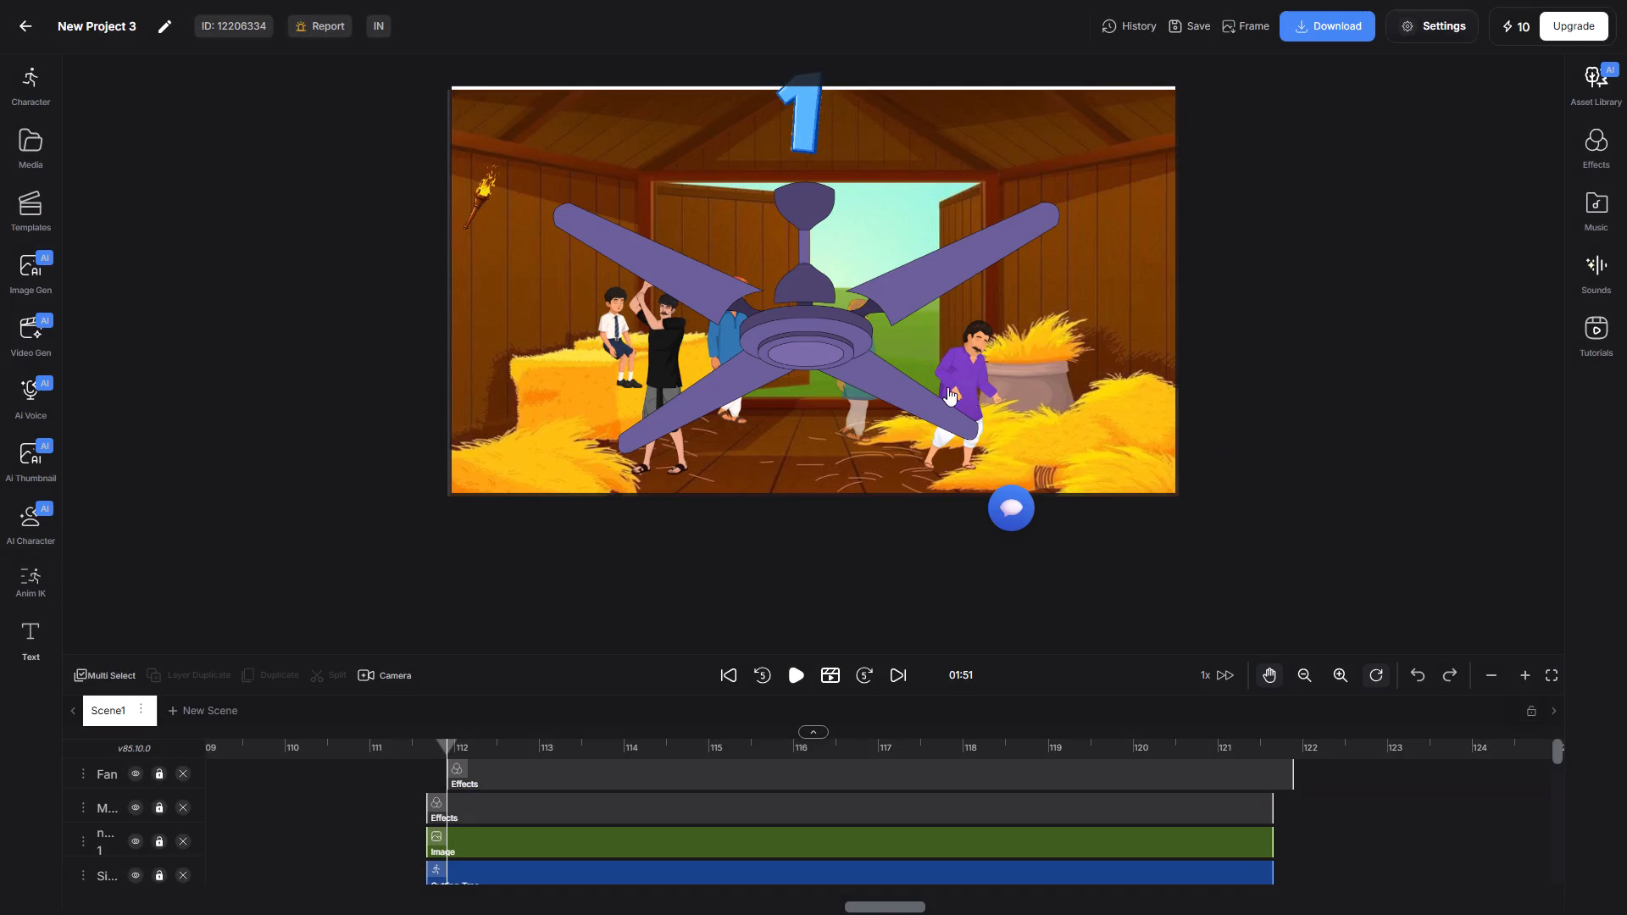
Shrink the Fan effect to a little over a third of the canvas width and place it at the barn ceiling.
left_click(805, 127)
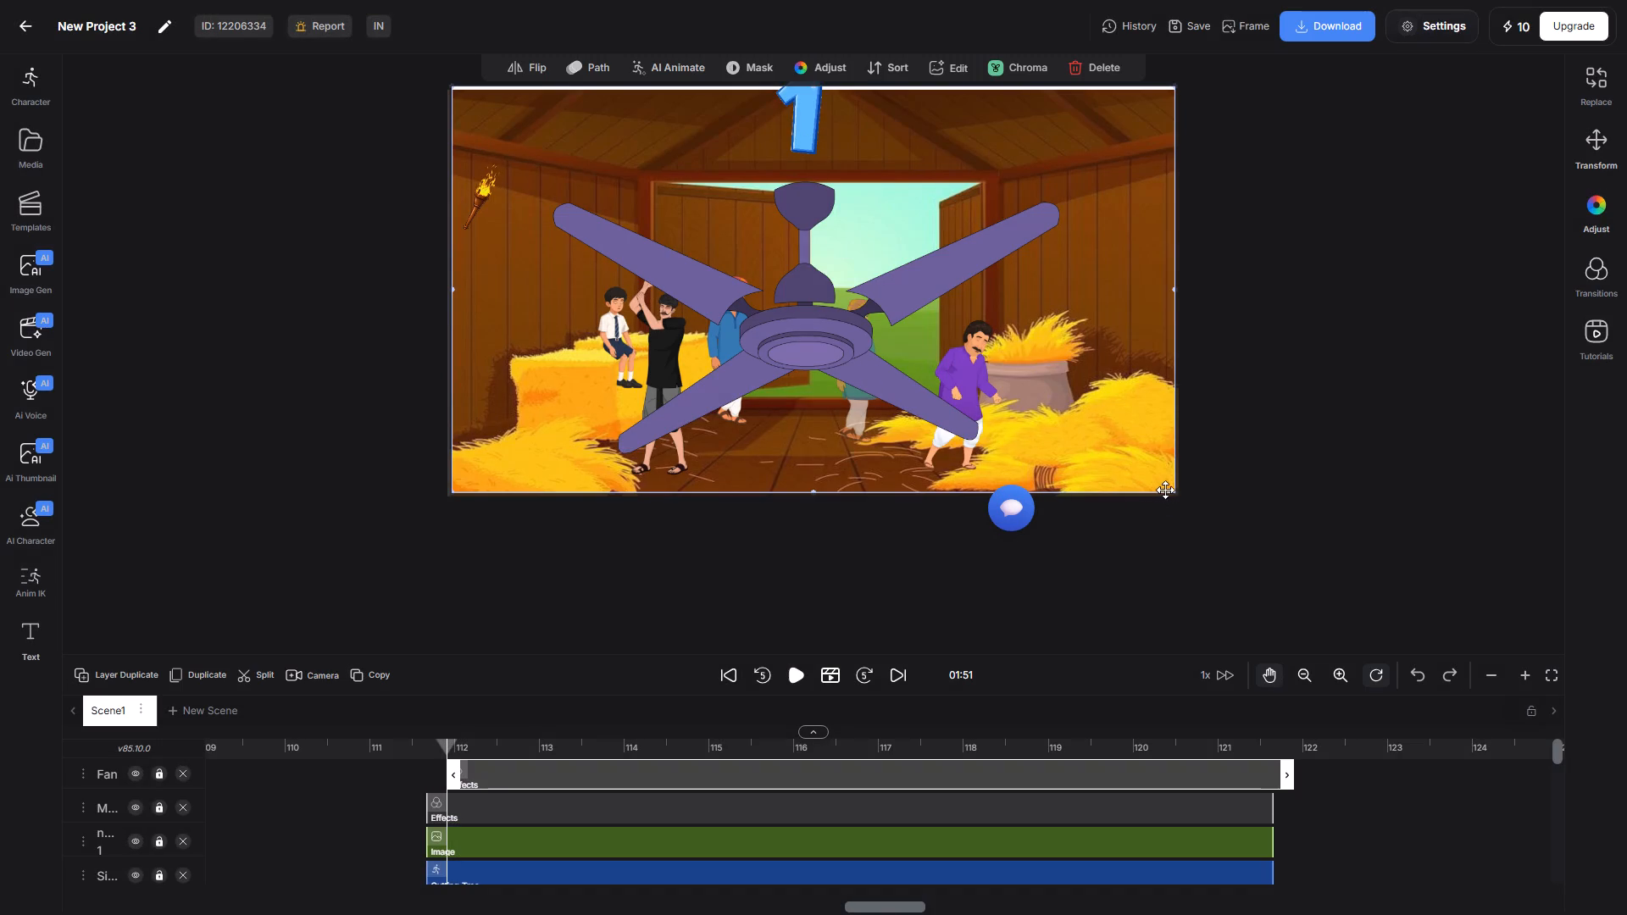
left_click_drag(1177, 492, 1040, 393)
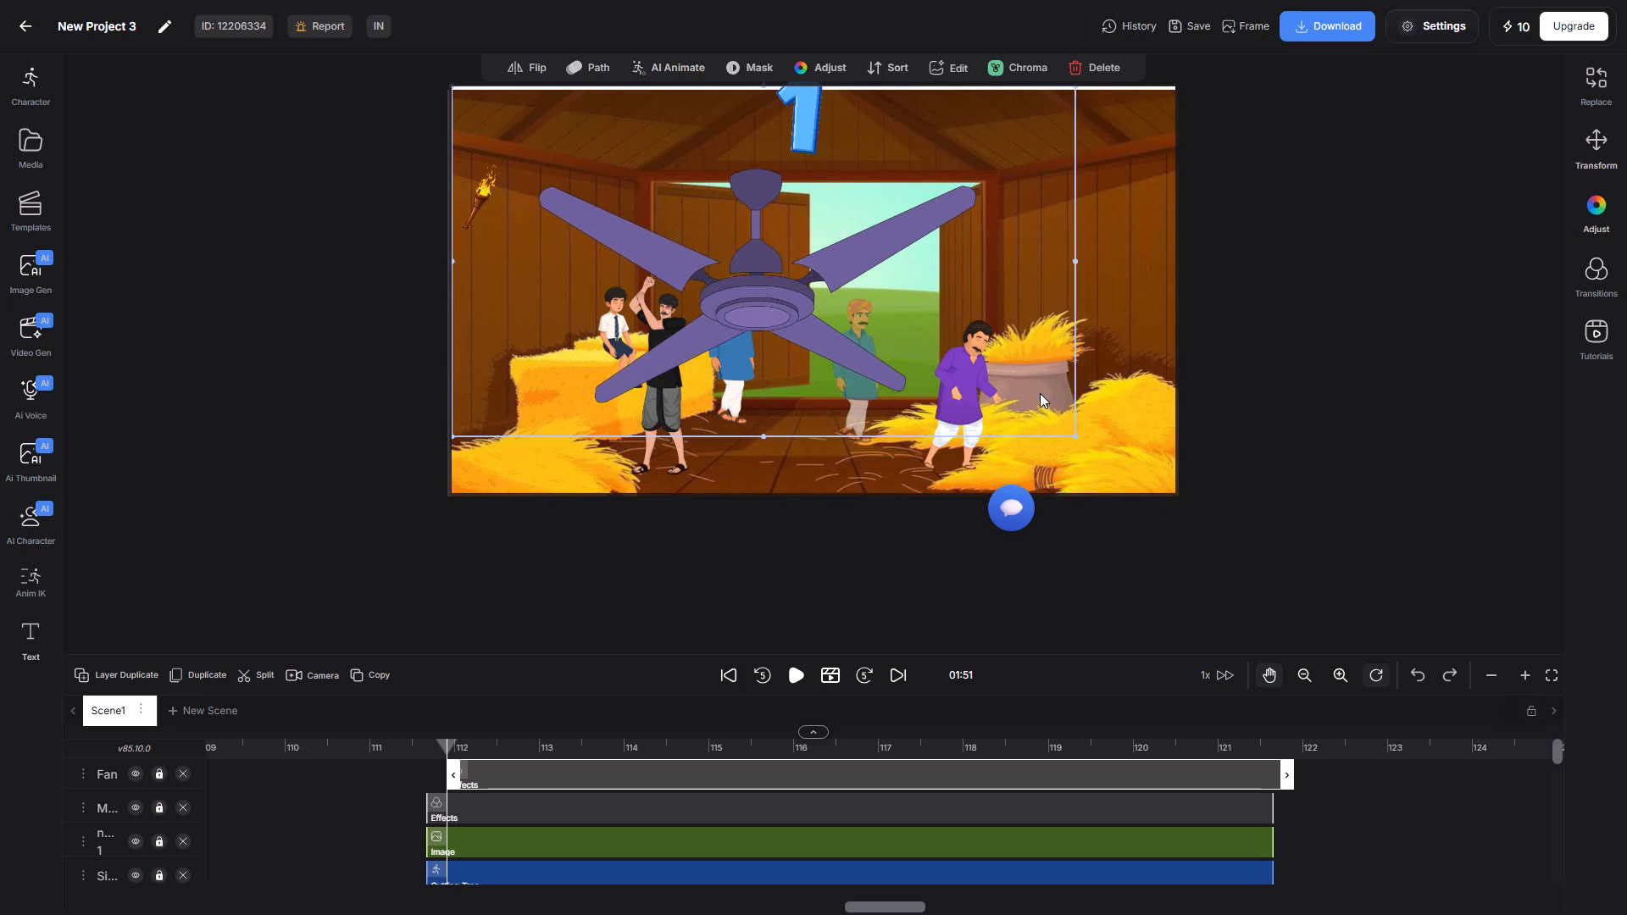
left_click_drag(1040, 393, 983, 325)
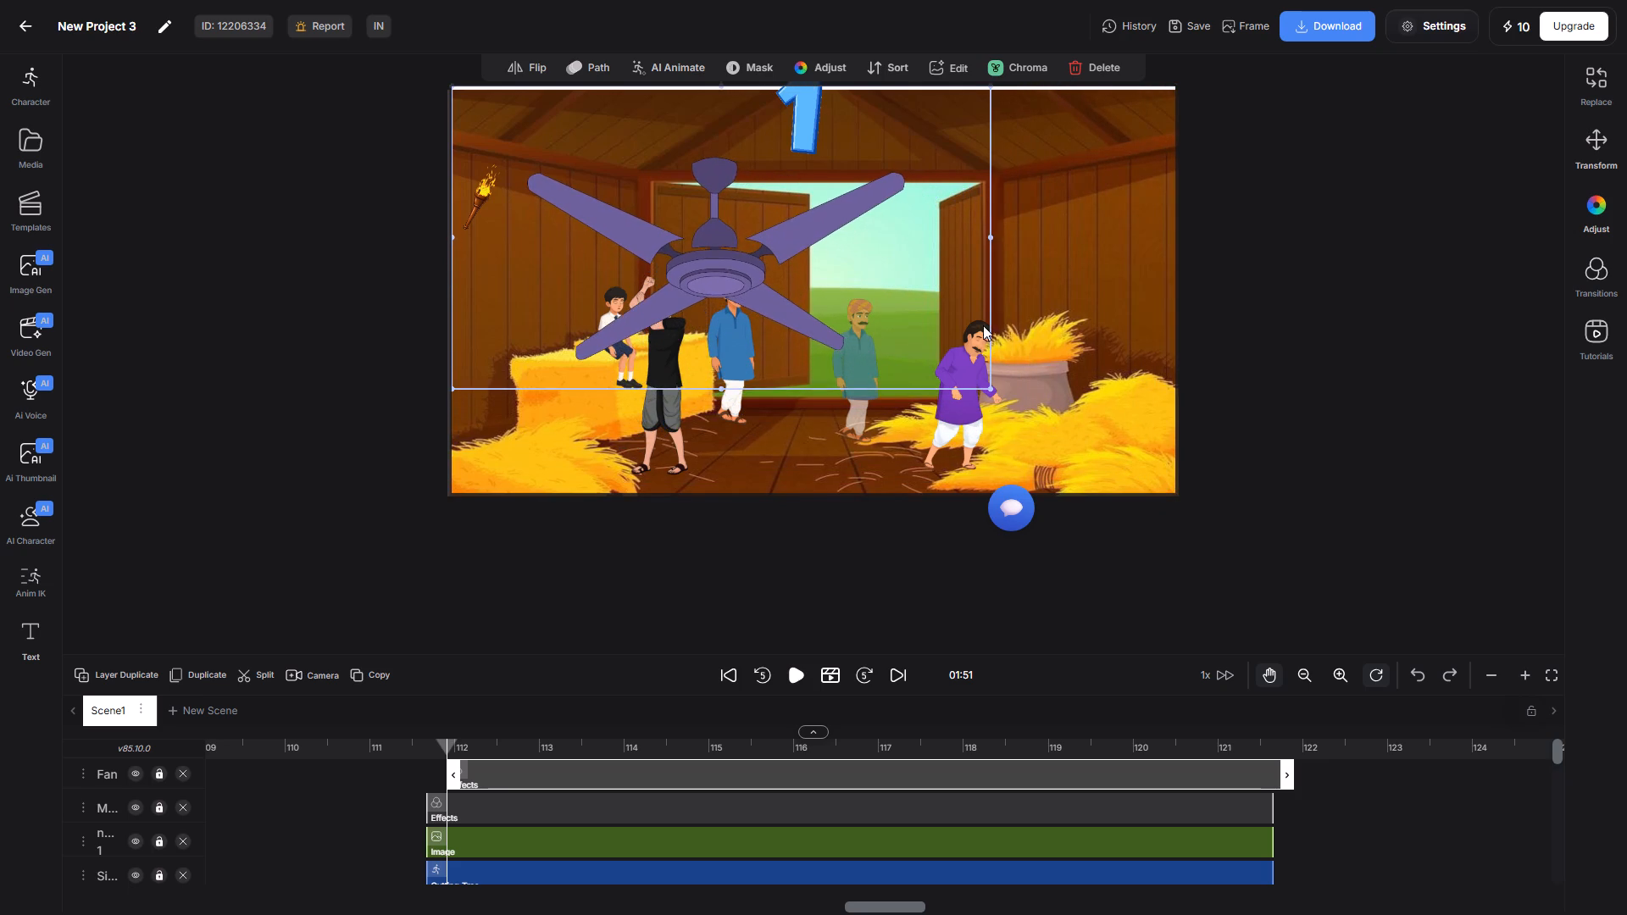
left_click_drag(983, 325, 725, 185)
left_click_drag(575, 164, 619, 159)
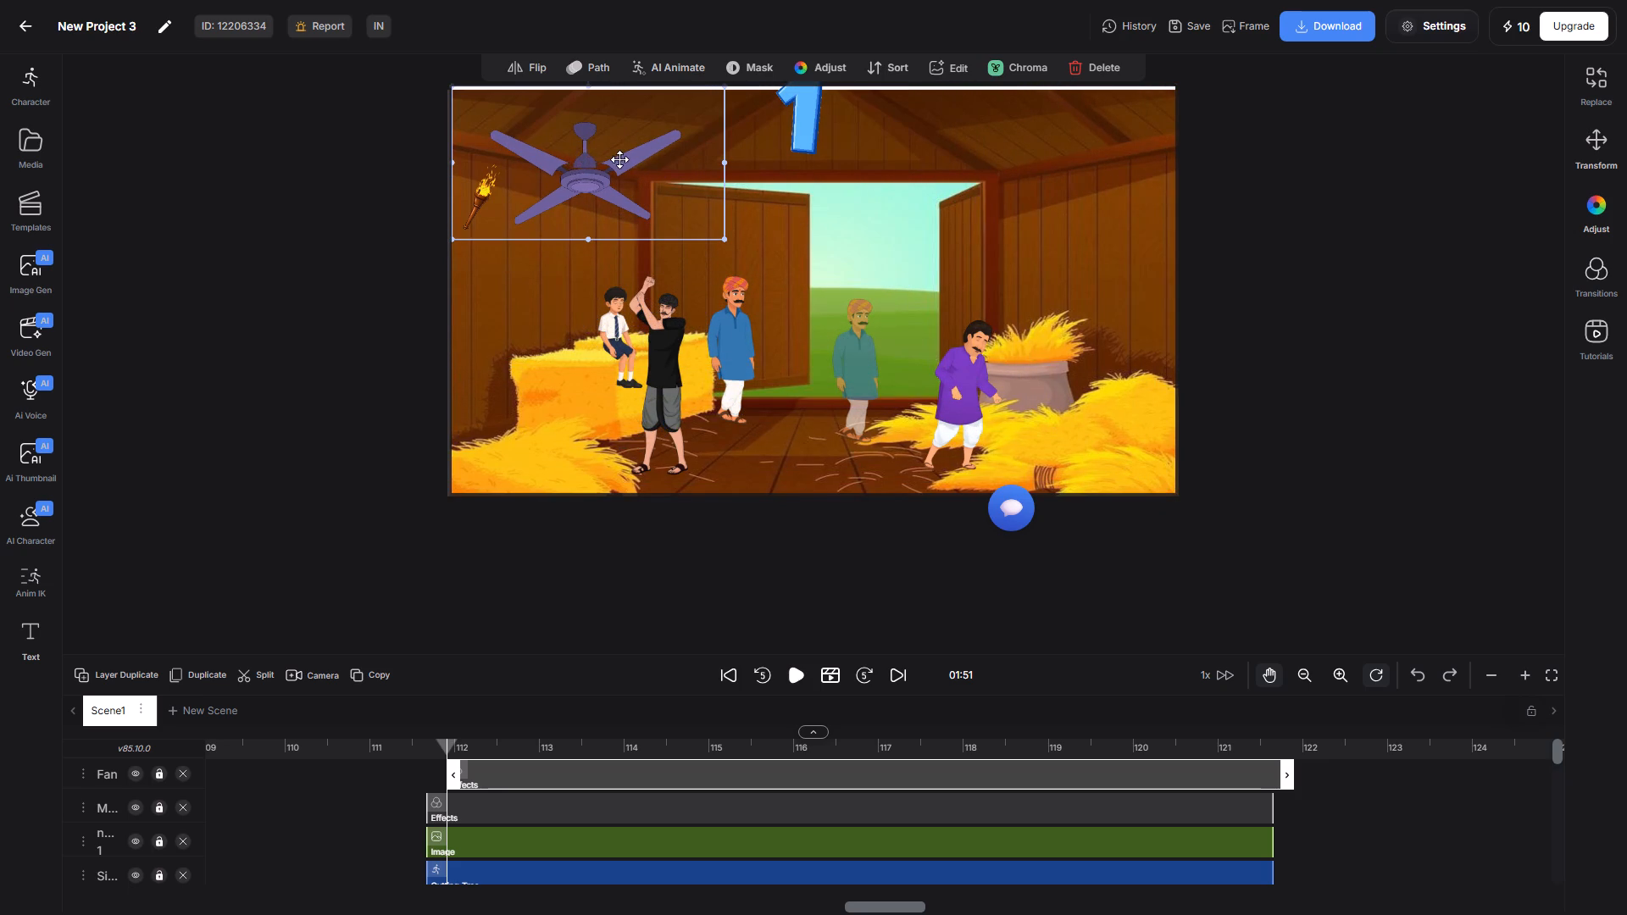
left_click_drag(619, 159, 791, 170)
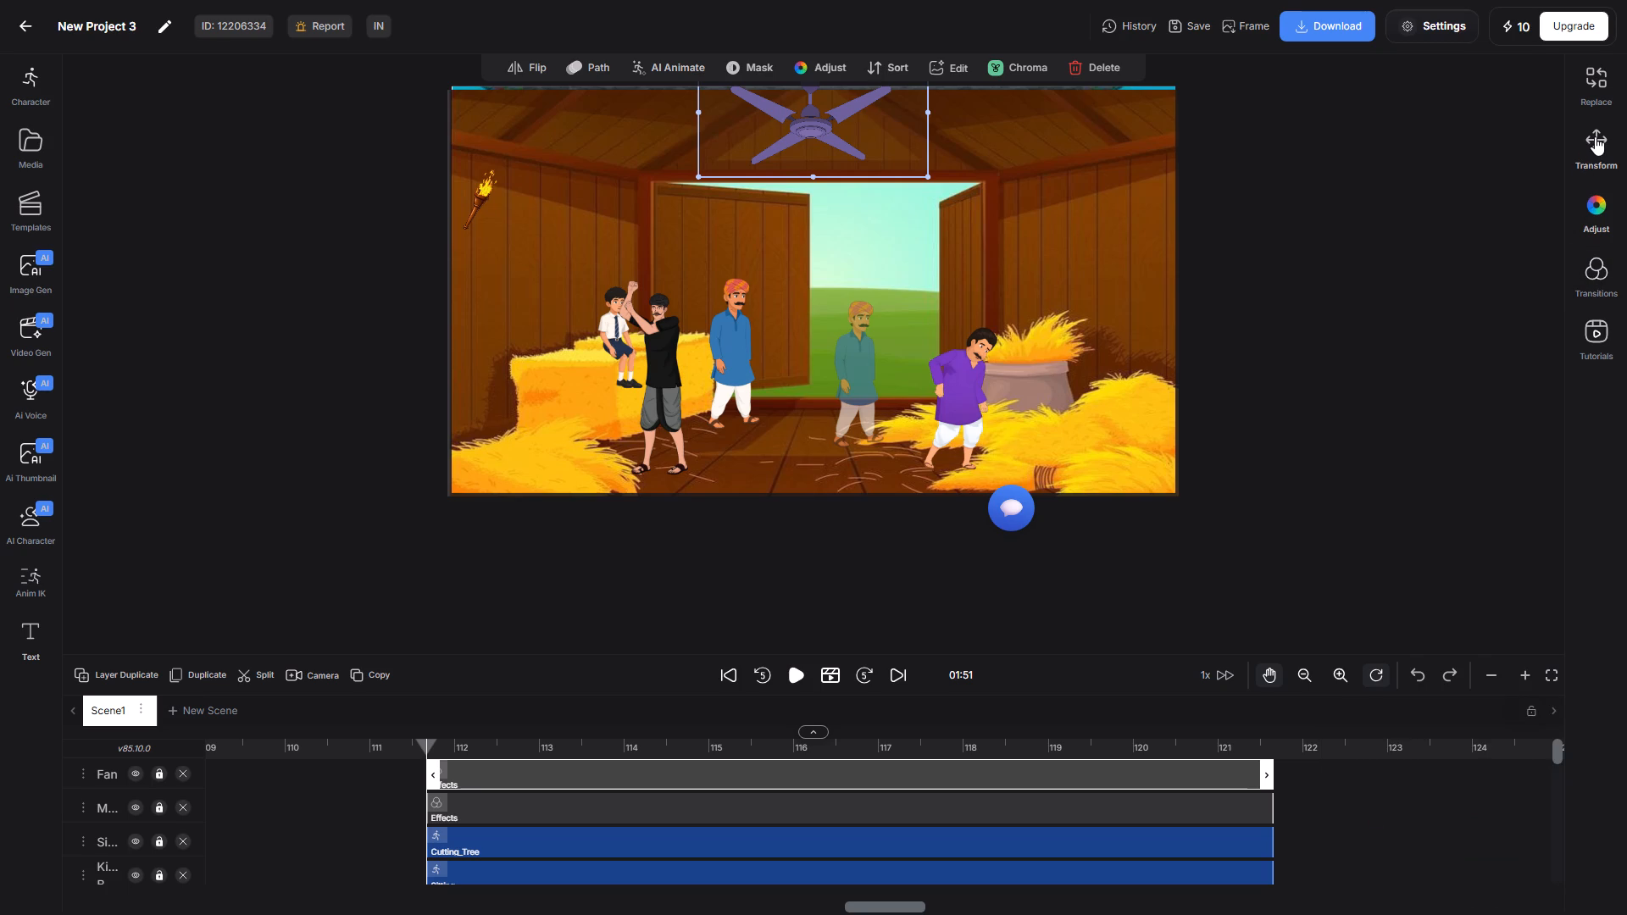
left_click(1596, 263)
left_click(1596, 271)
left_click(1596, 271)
Apply the Fade transition to the ceiling fan, animated on enter with a duration of 1.
left_click(1393, 203)
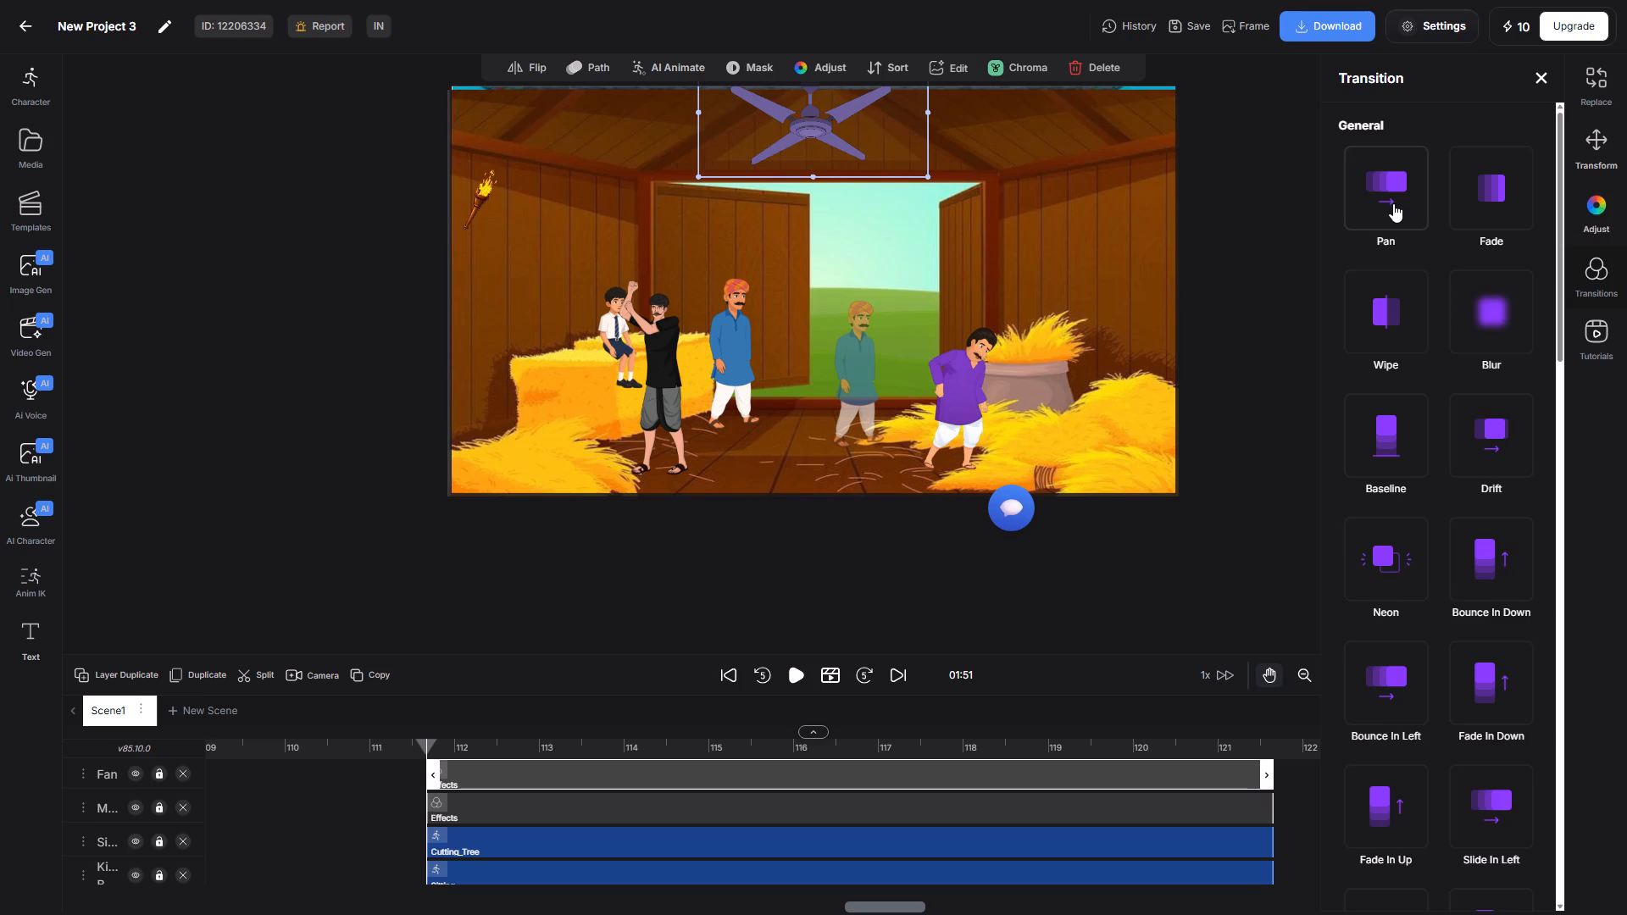
left_click(1497, 199)
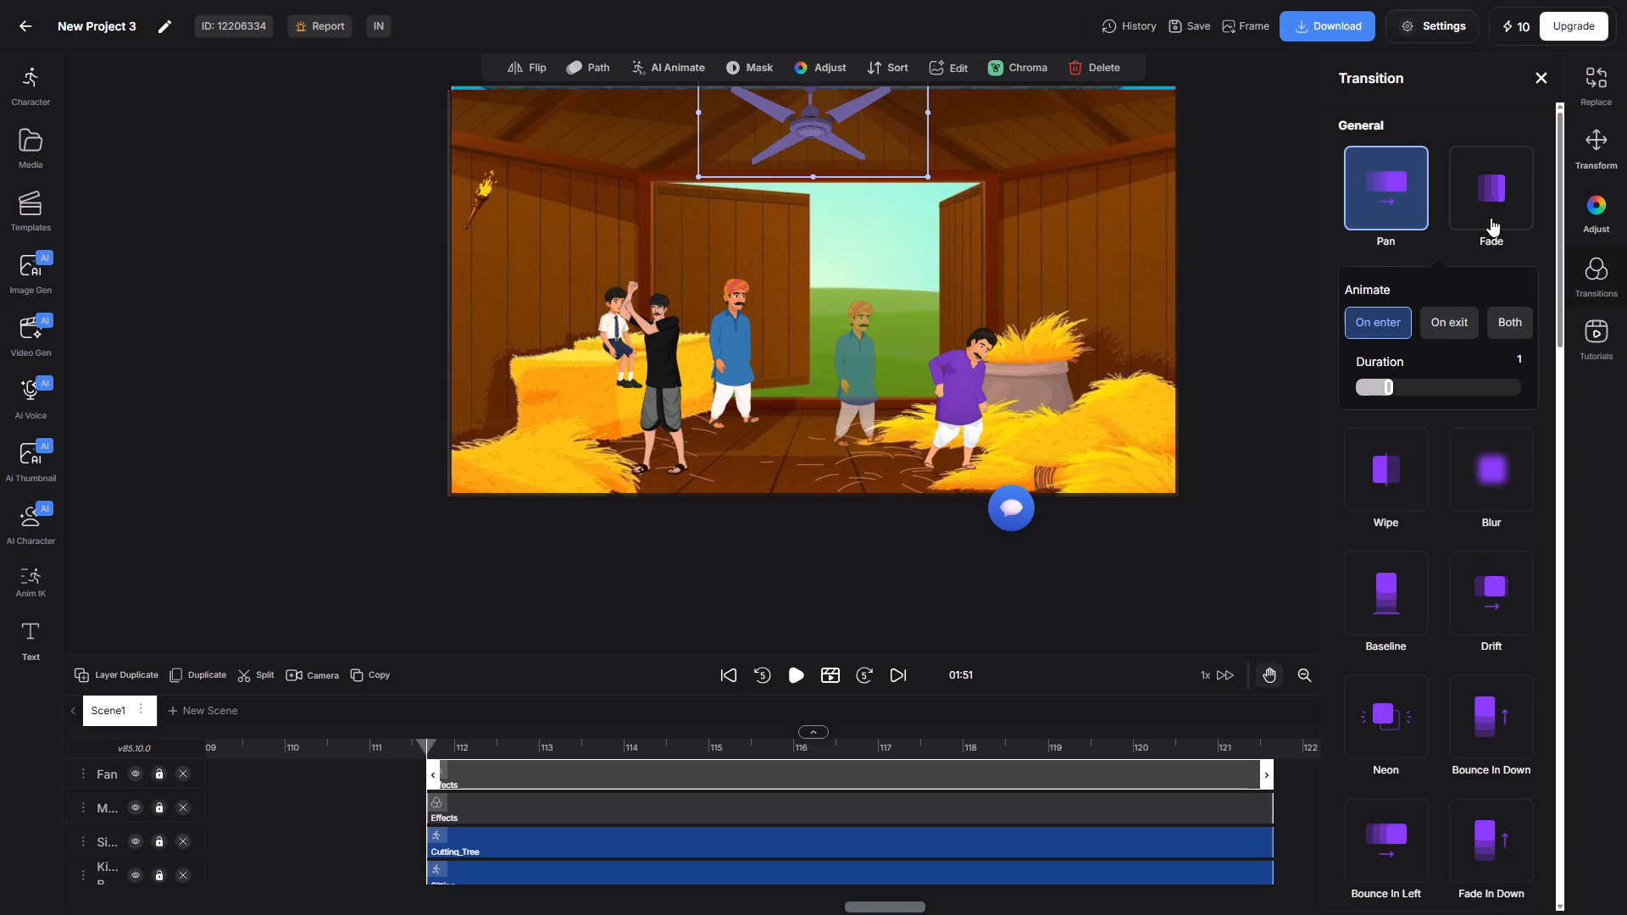
scroll(1491, 254, "down", 5)
scroll(1487, 613, "down", 18)
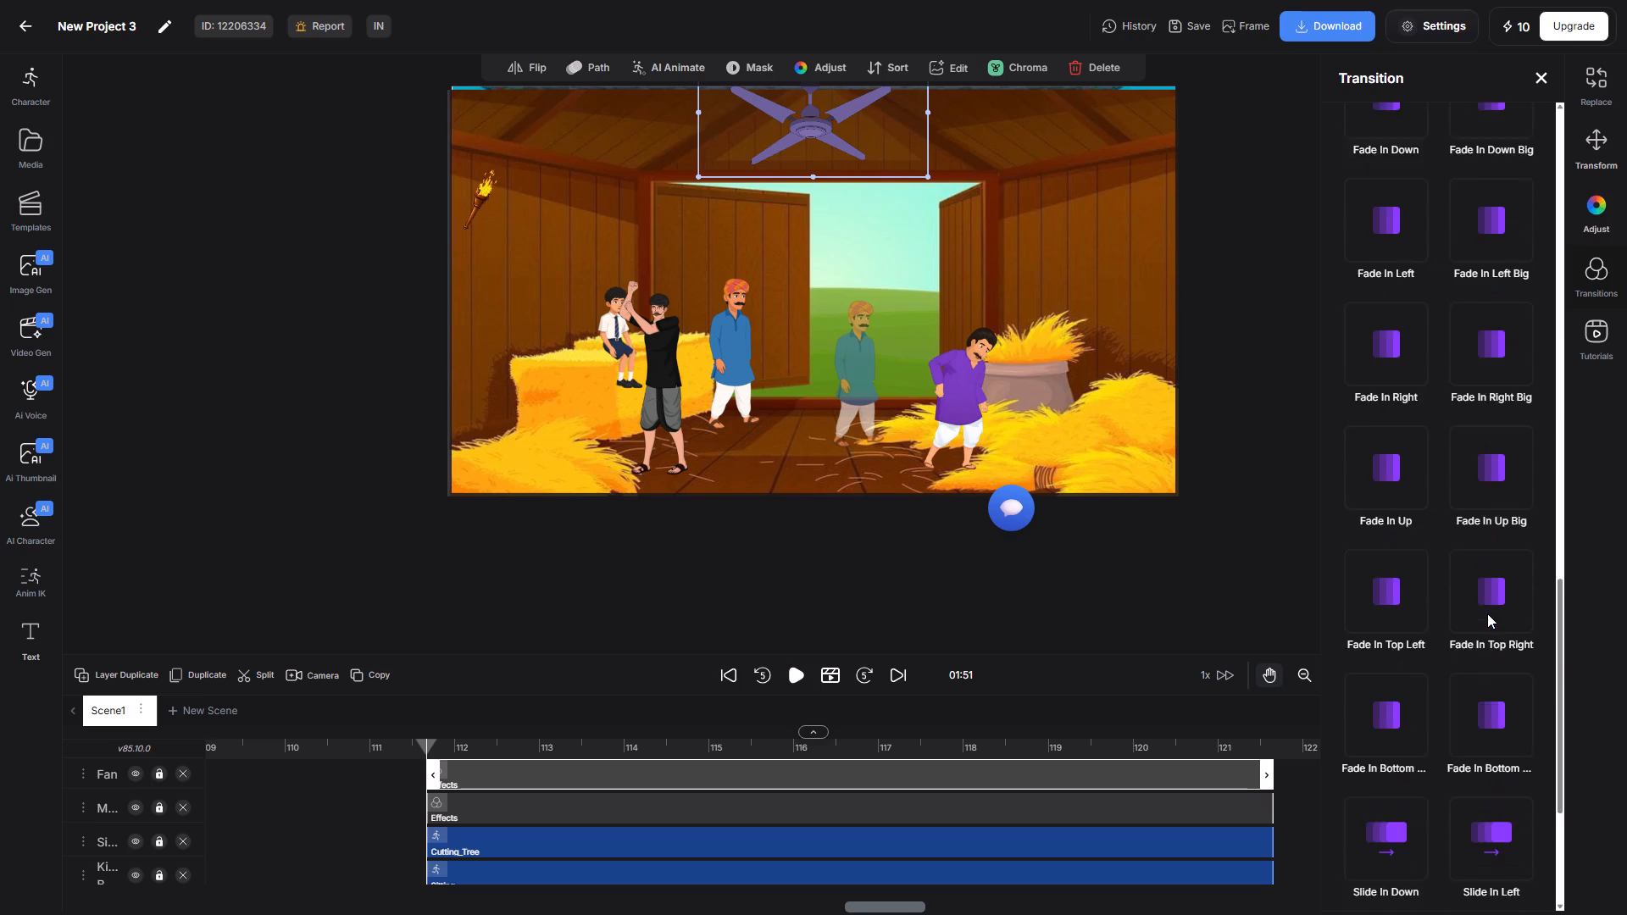
scroll(1487, 613, "down", 5)
scroll(1487, 605, "up", 9)
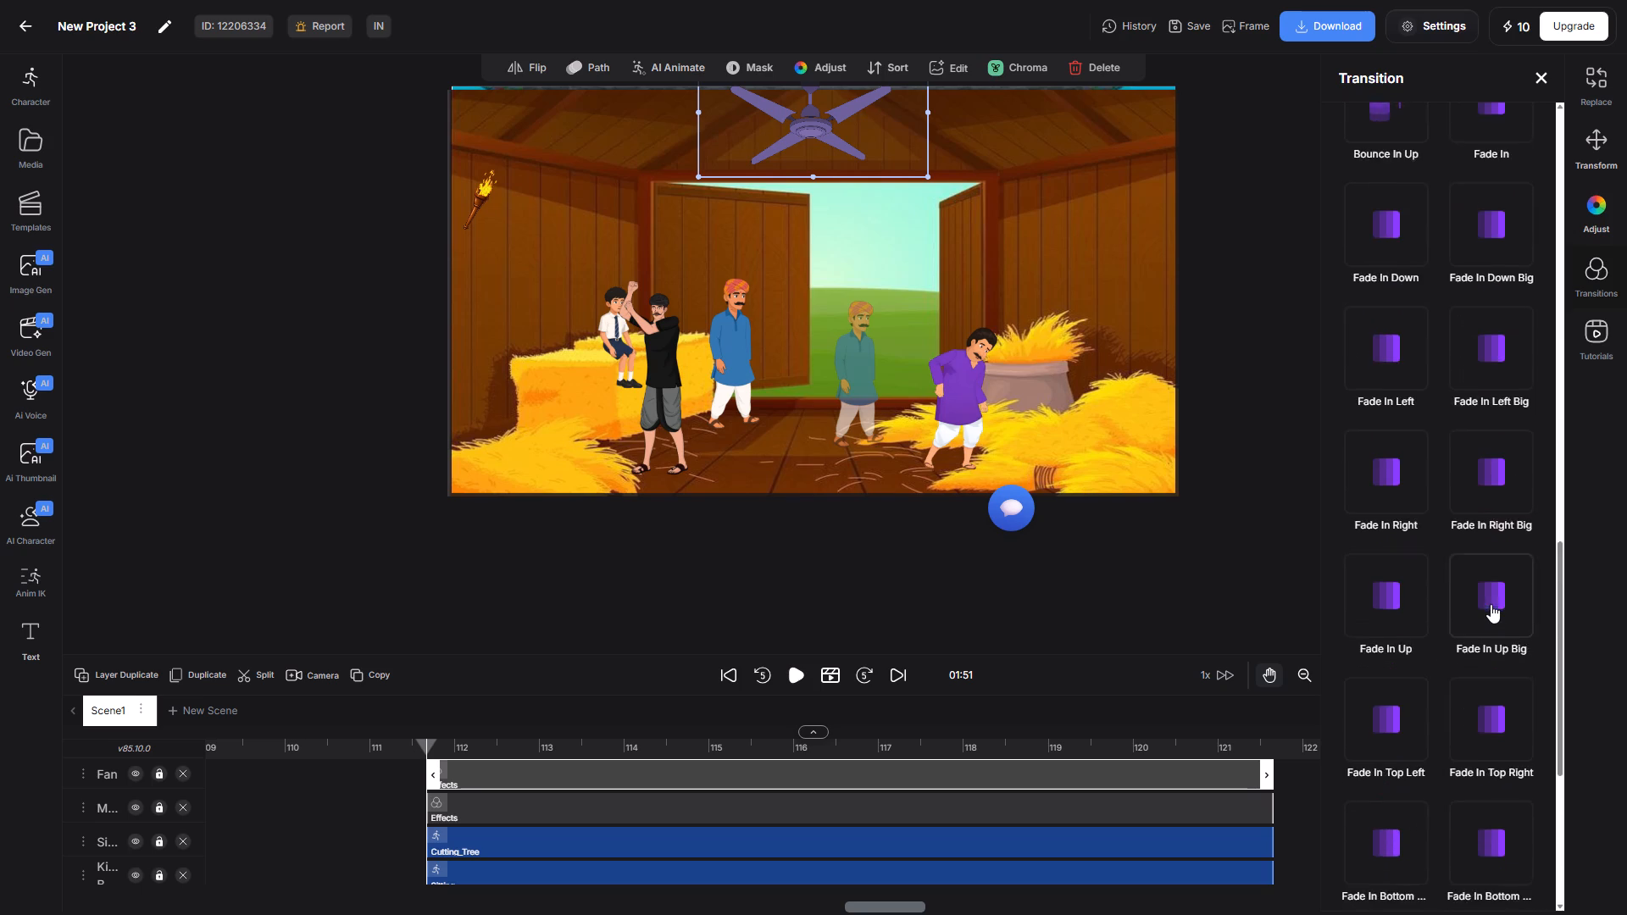
scroll(1491, 604, "up", 15)
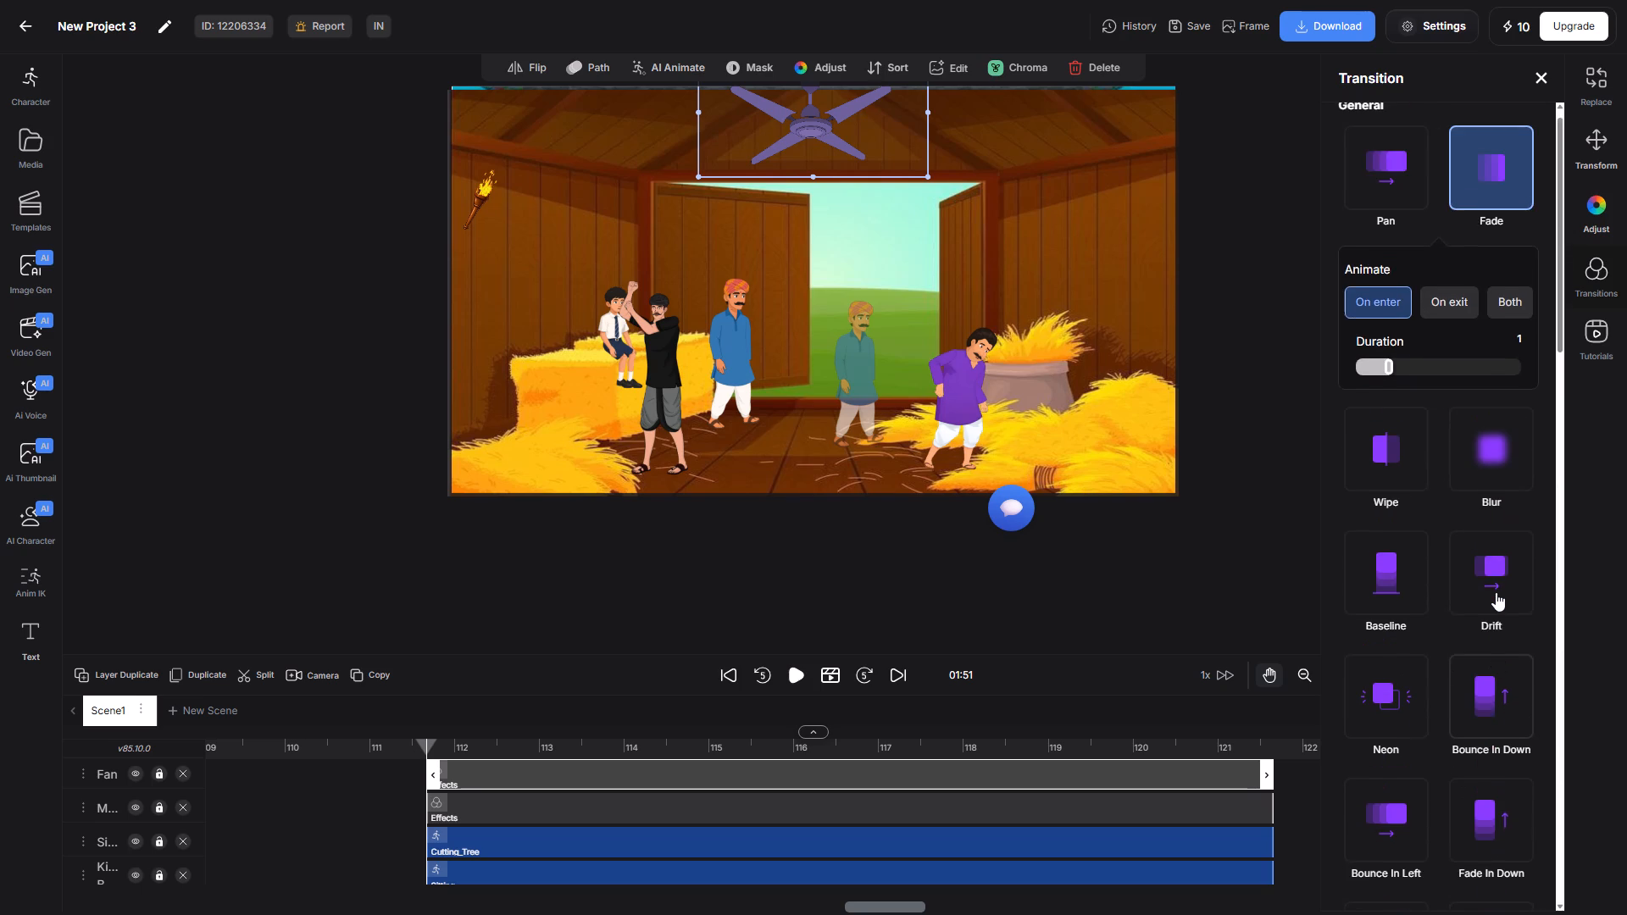
scroll(1491, 600, "up", 2)
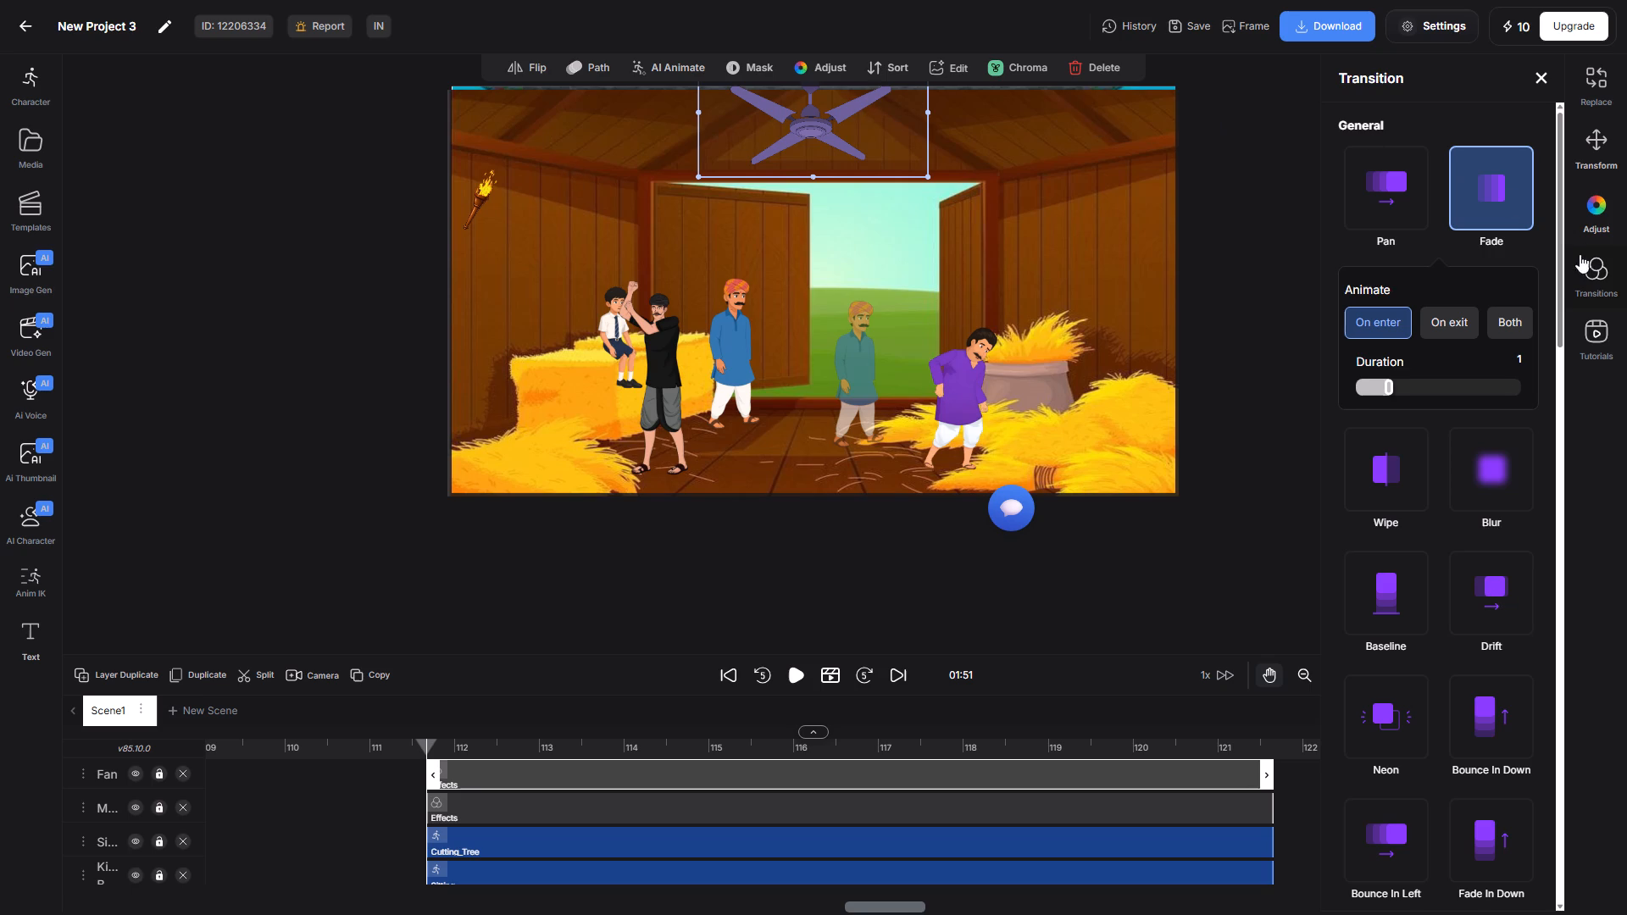
Look through the fan's replacement assets, the tutorials and the rest of the available transitions.
left_click(1597, 128)
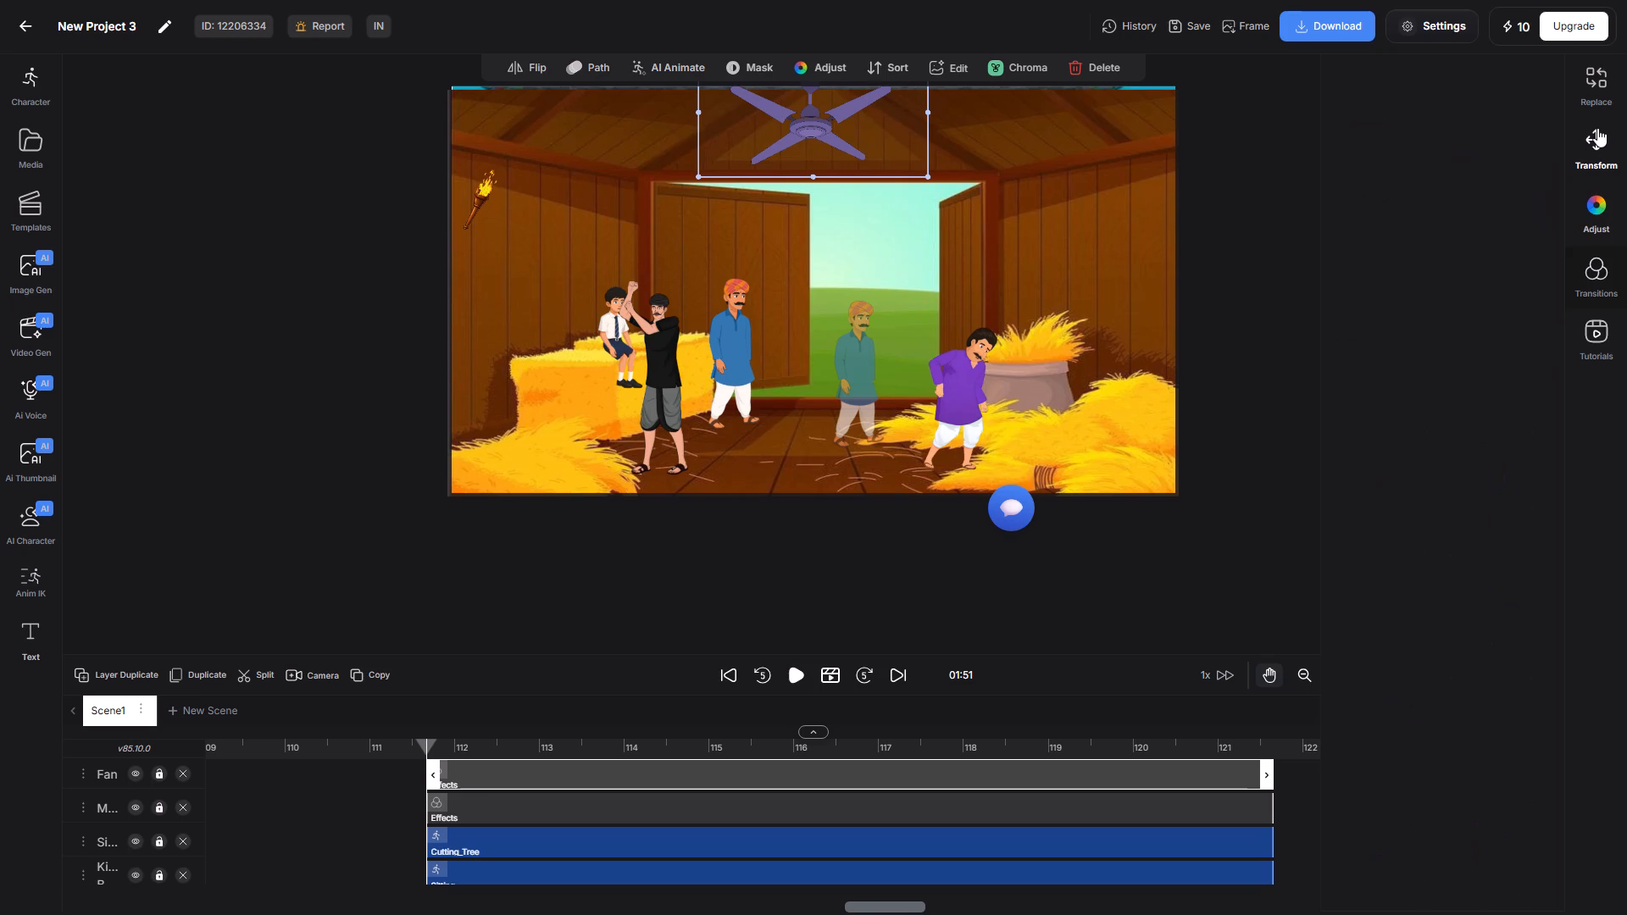
left_click(1596, 80)
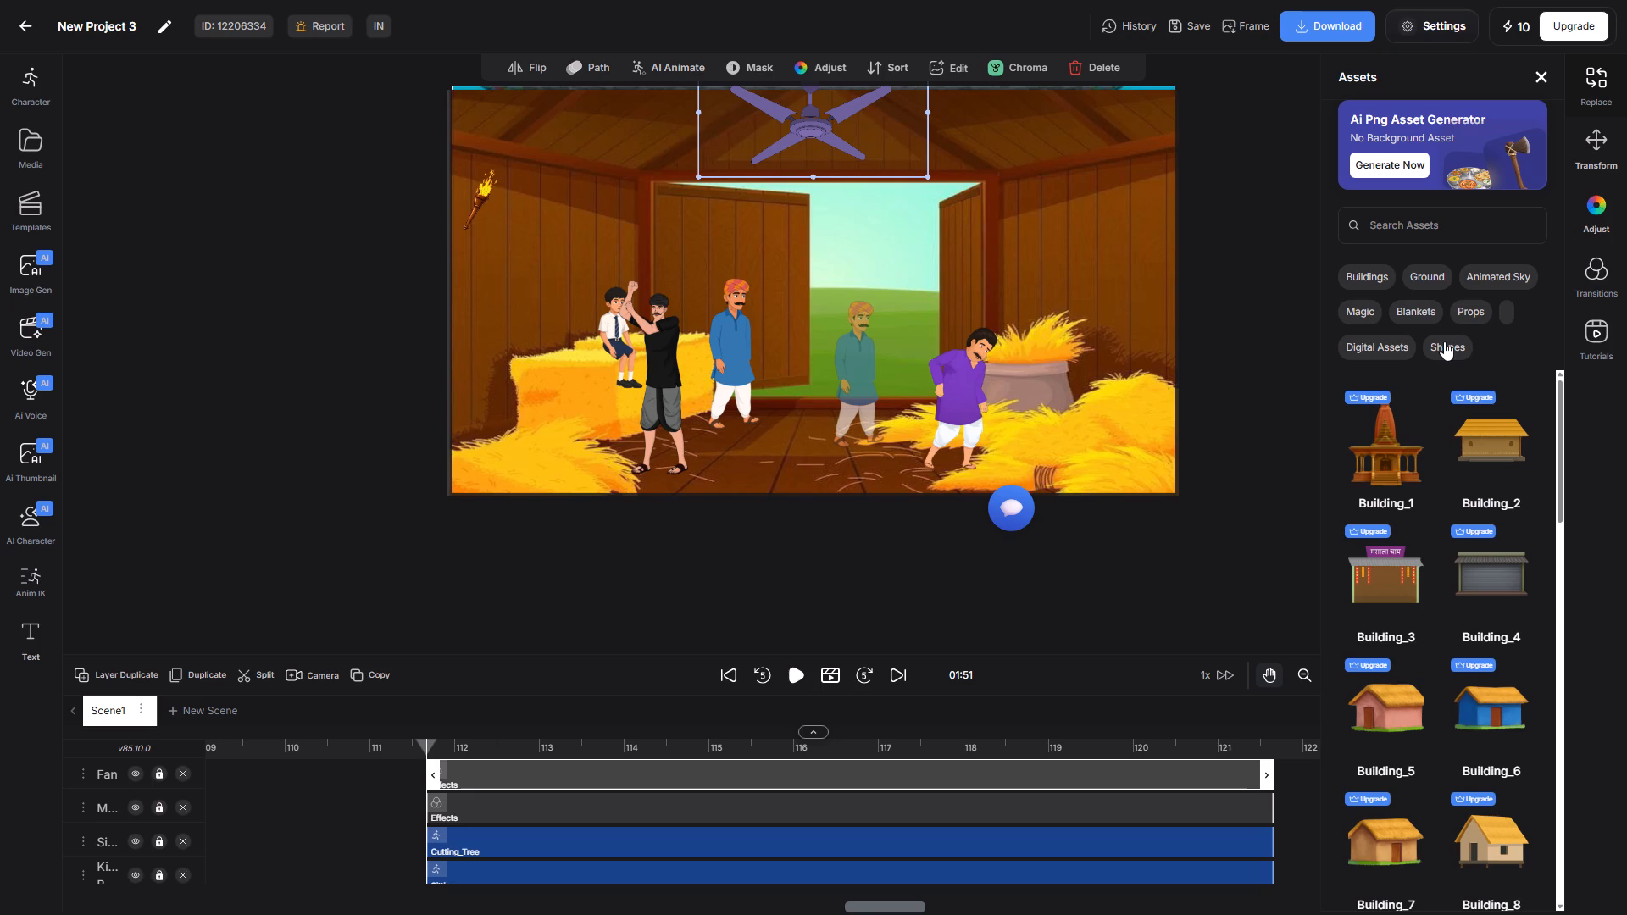
left_click(1595, 333)
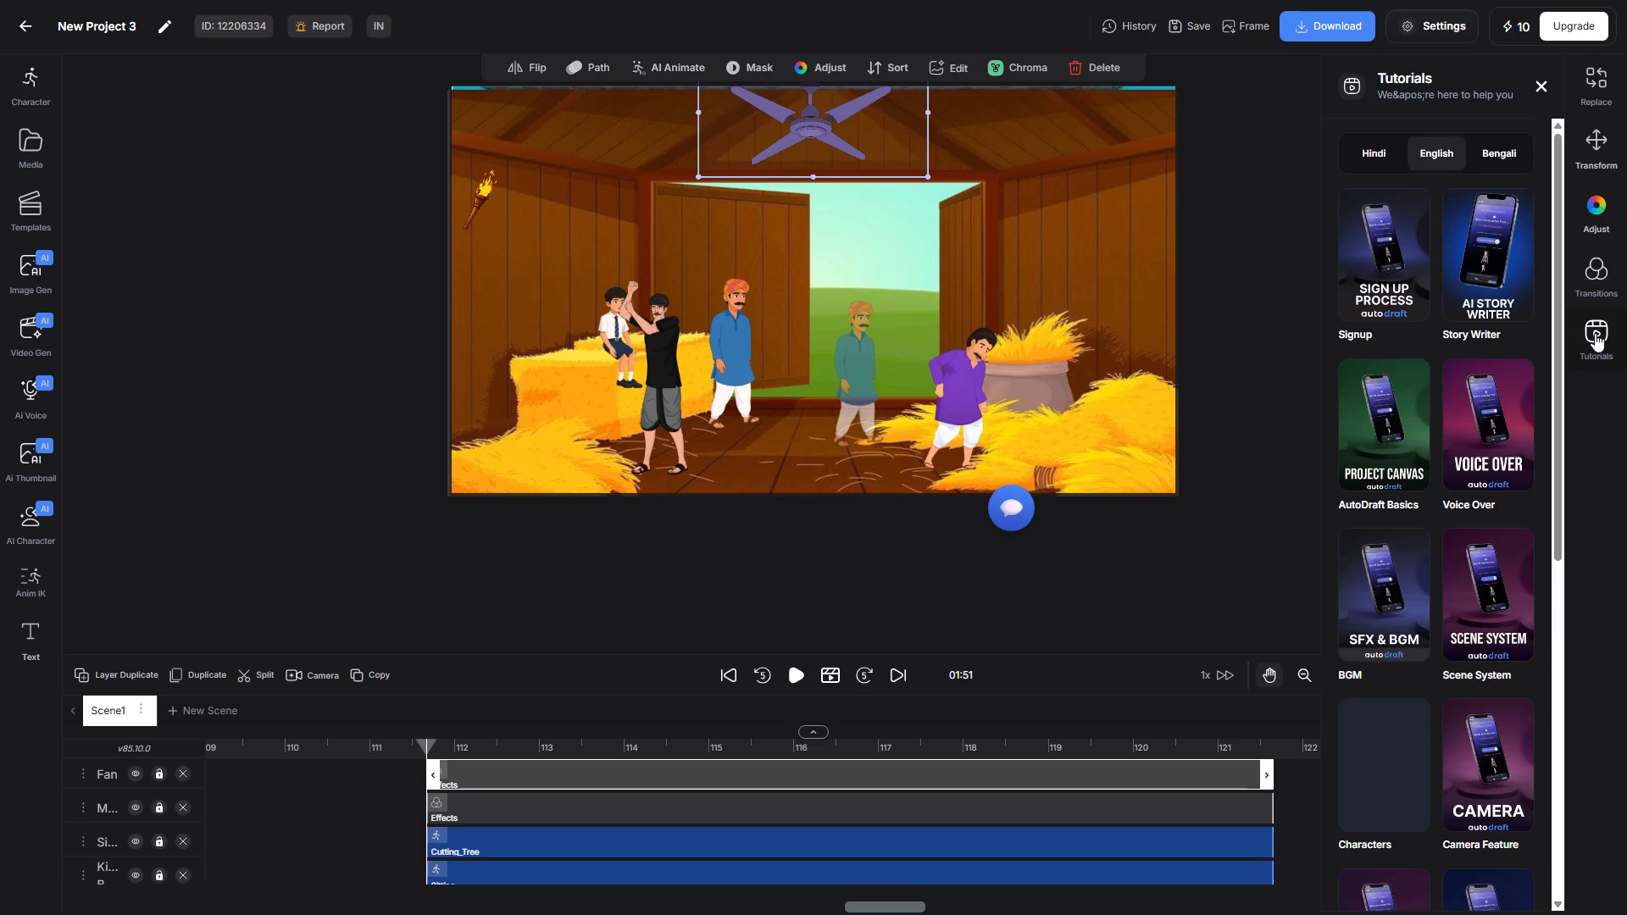
left_click(1606, 258)
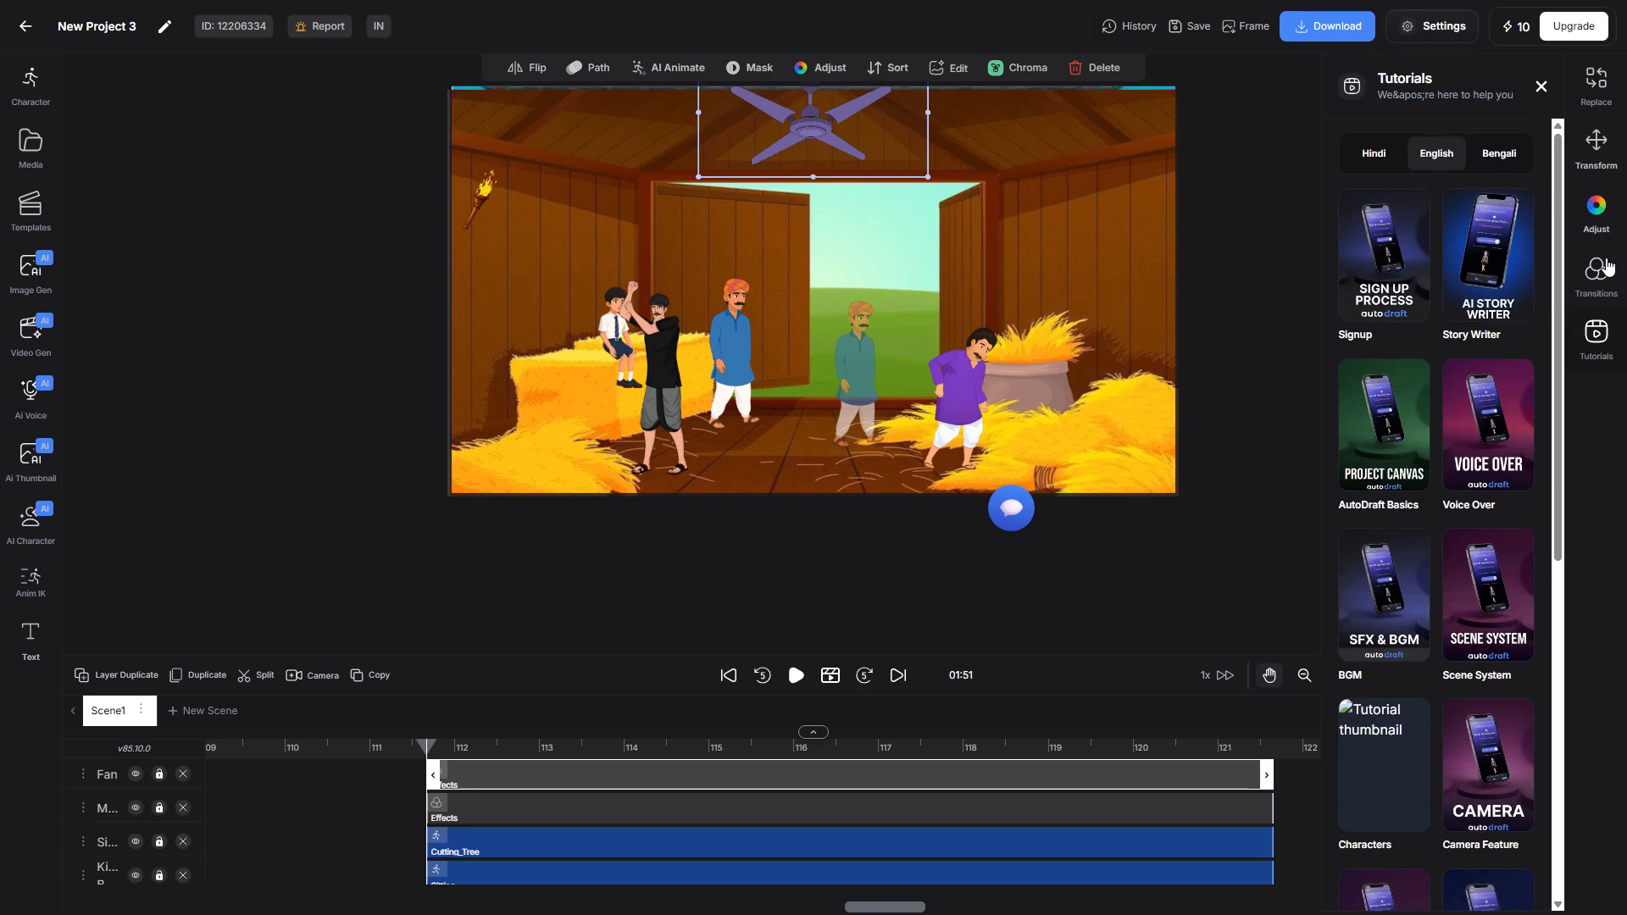
scroll(1434, 698, "down", 14)
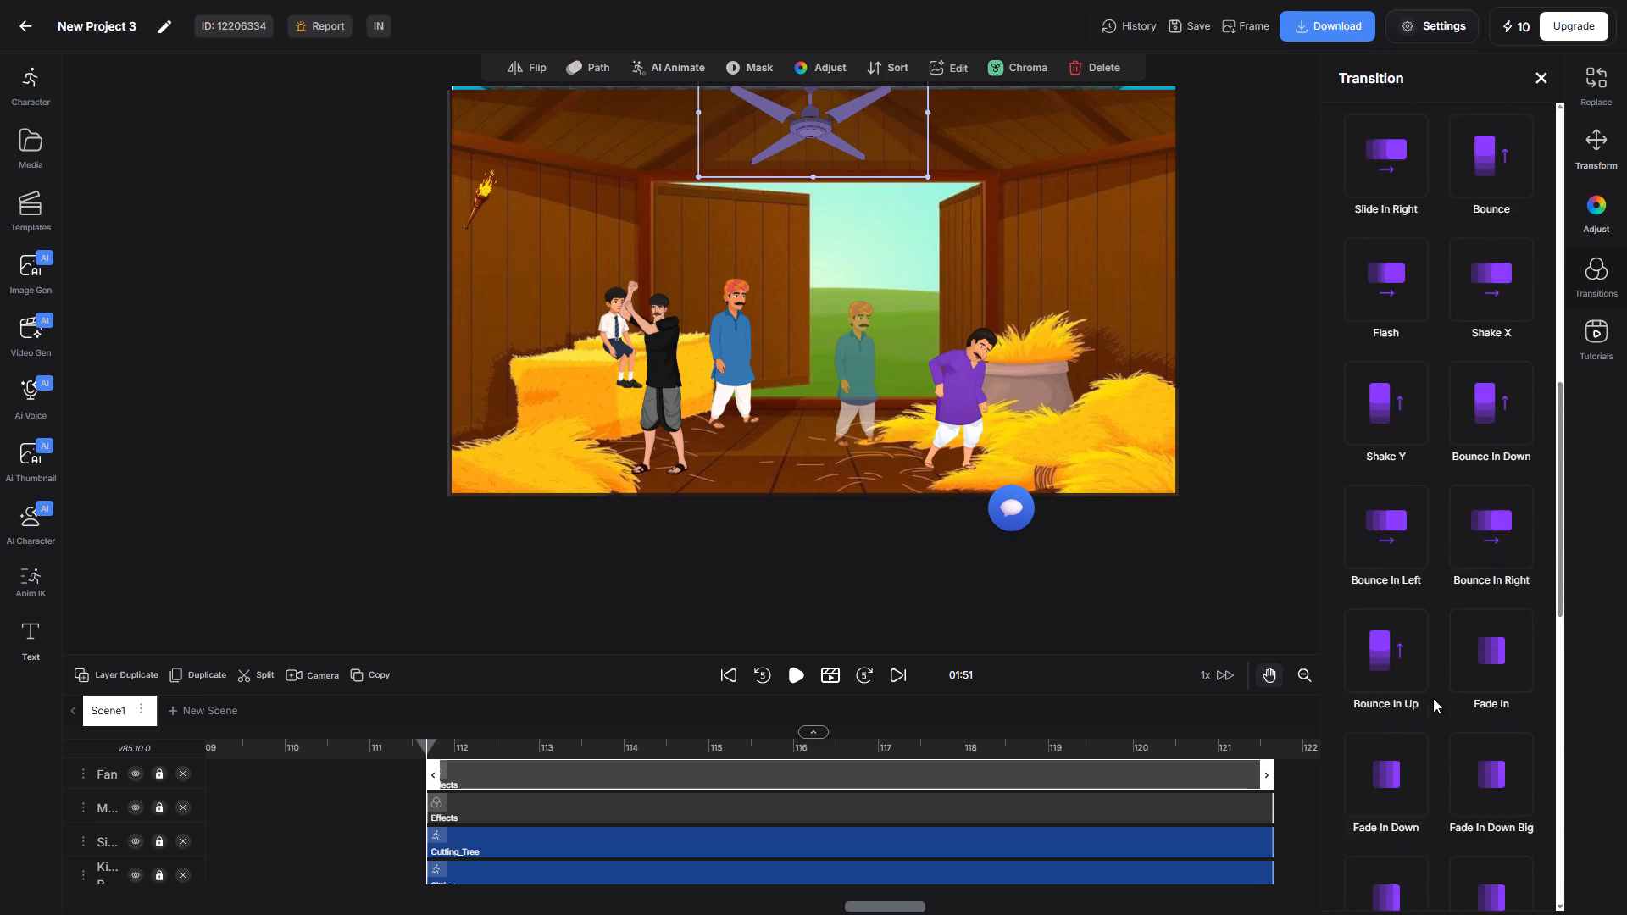
scroll(1433, 698, "down", 16)
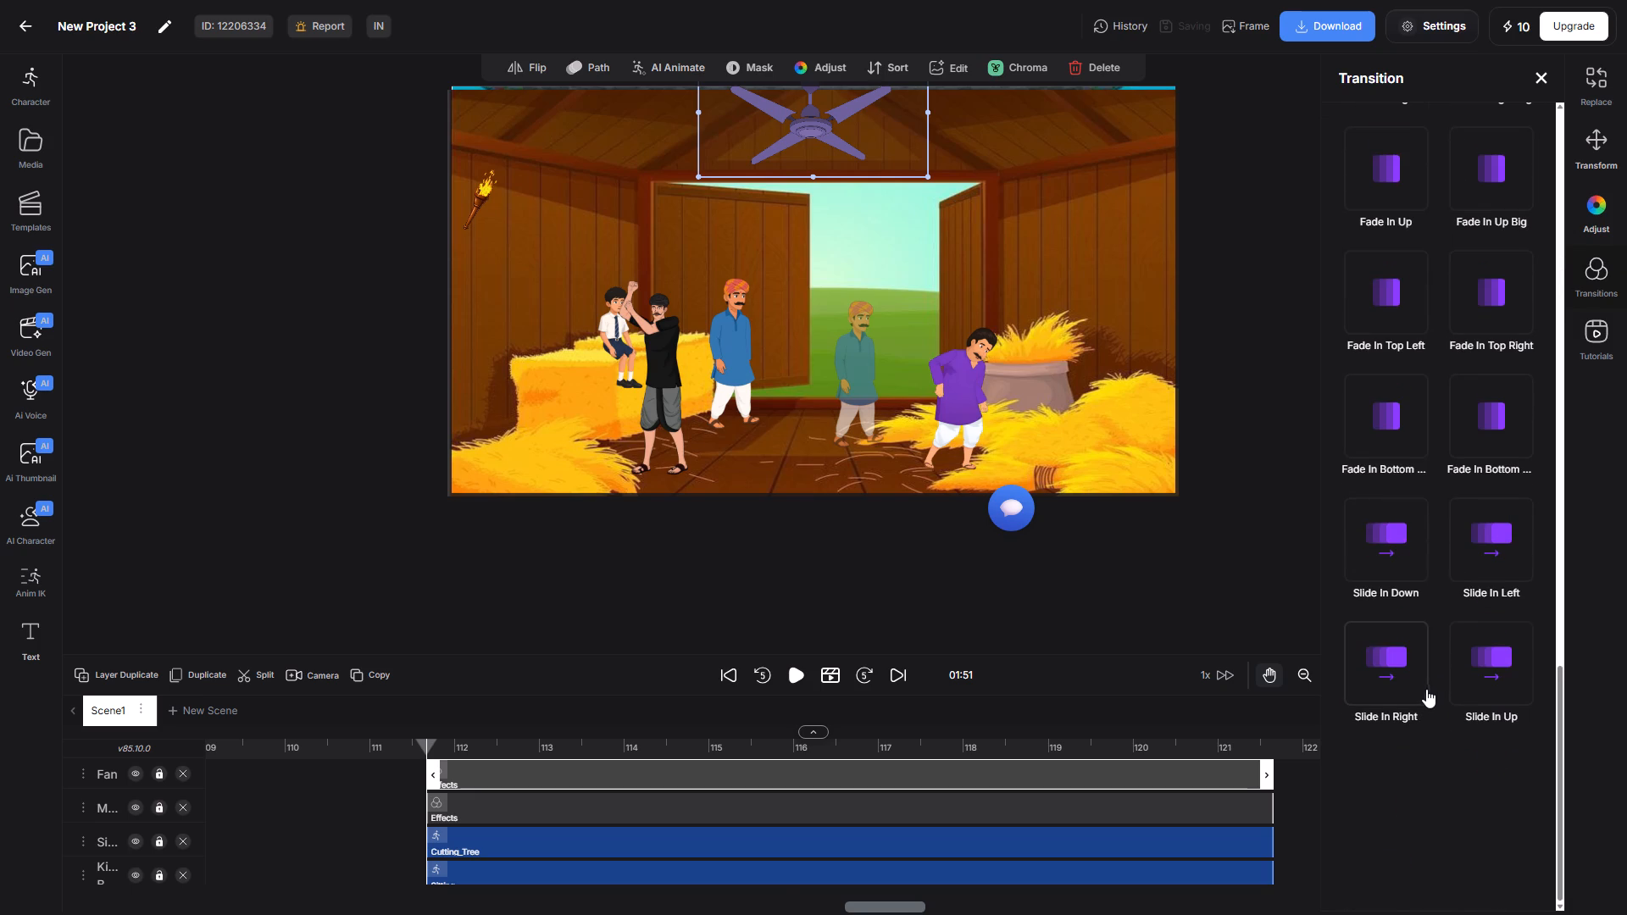
Play the start of the barn scene from 01:51 to check the ceiling fan's entry transition.
left_click(795, 674)
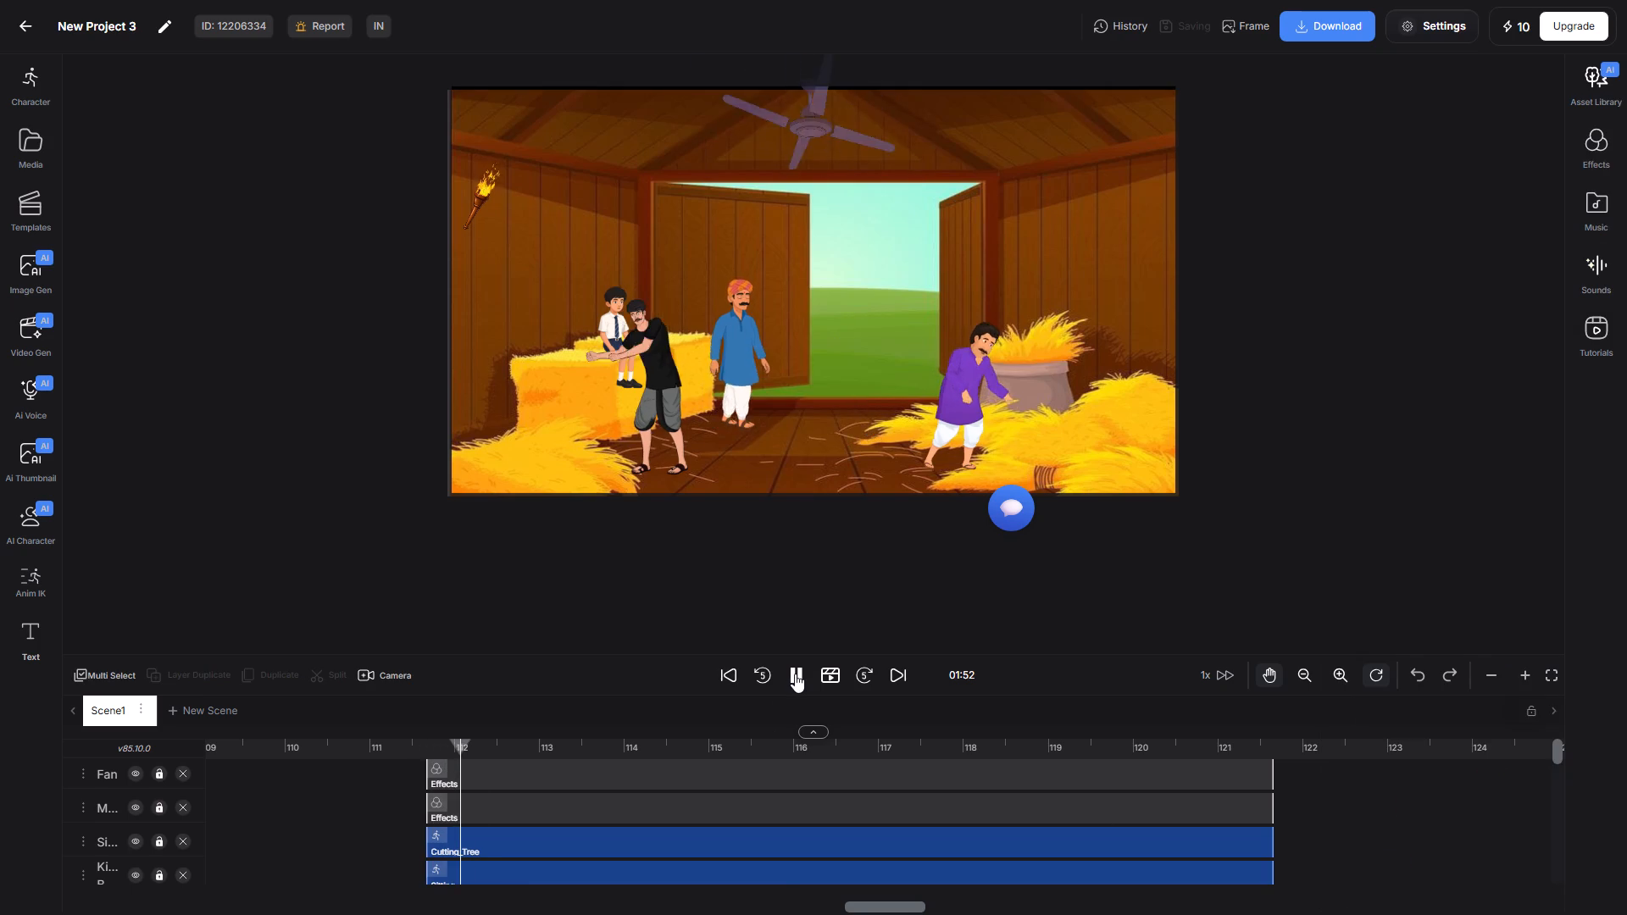
left_click(795, 674)
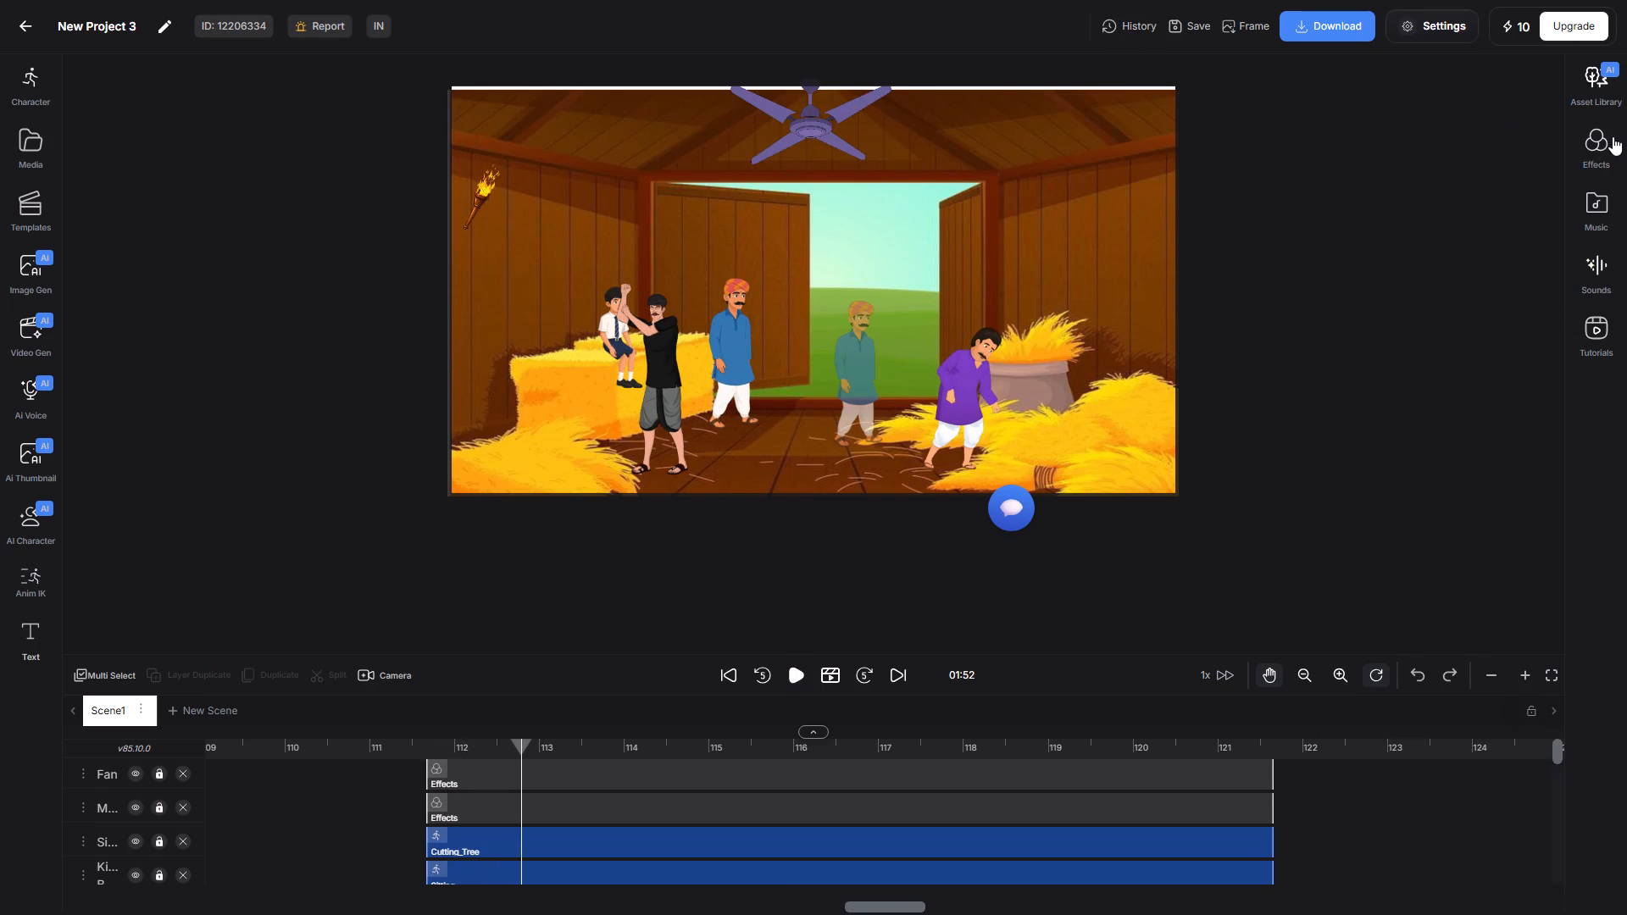
Browse the effects library and add a second Mashaal torch to the barn scene at 01:52.
left_click(1602, 139)
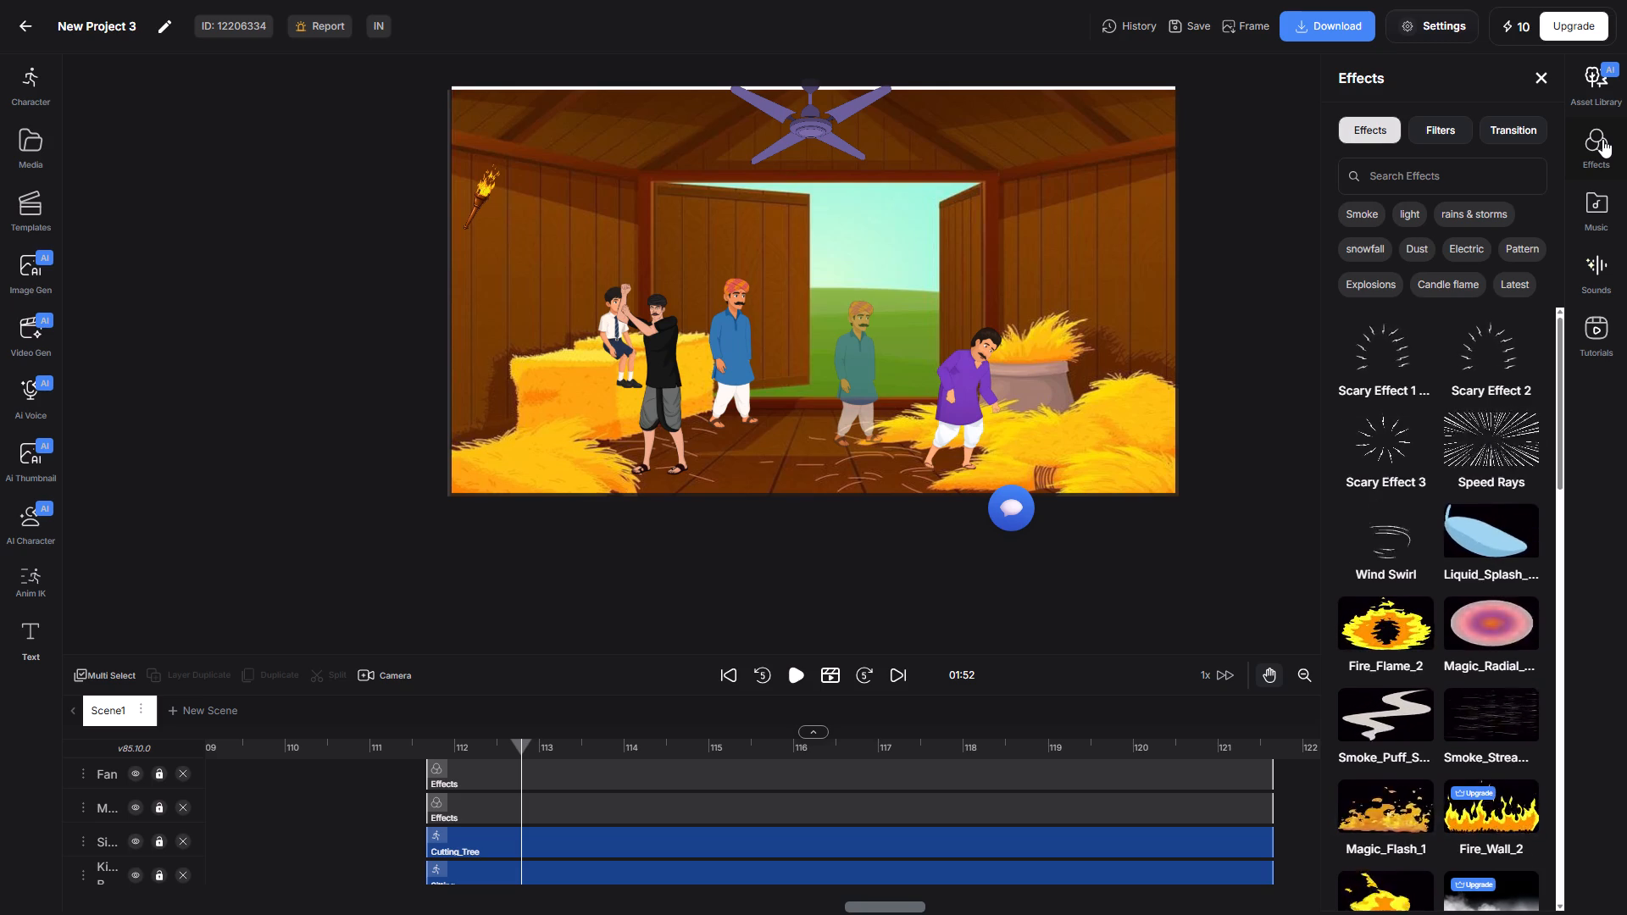
scroll(1489, 791, "down", 1)
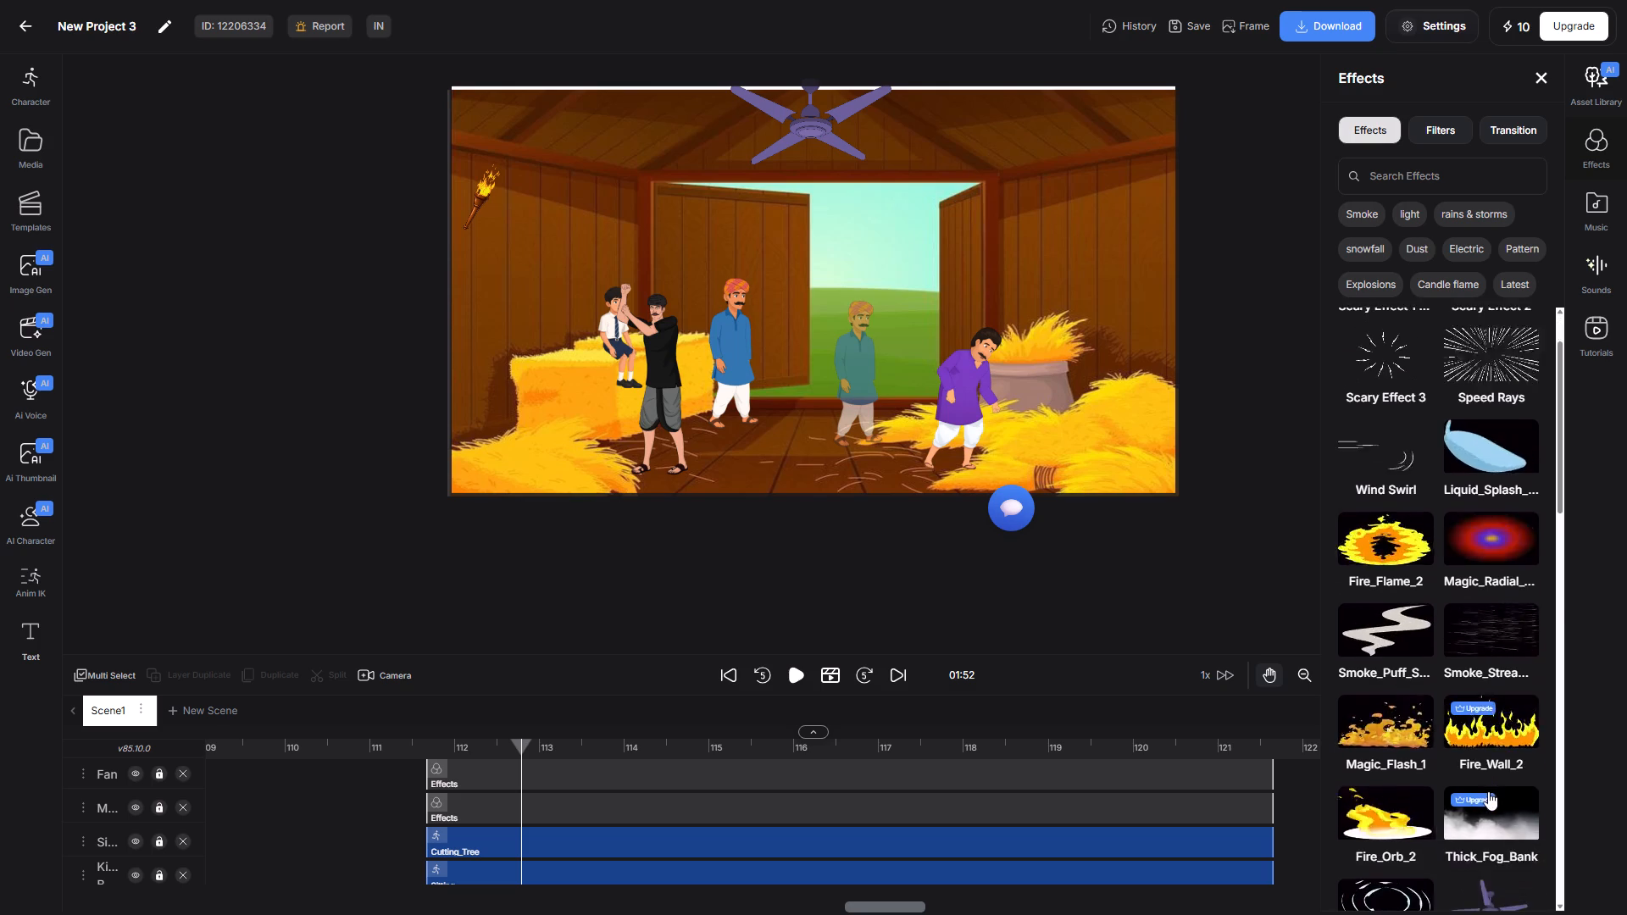
scroll(1487, 790, "down", 4)
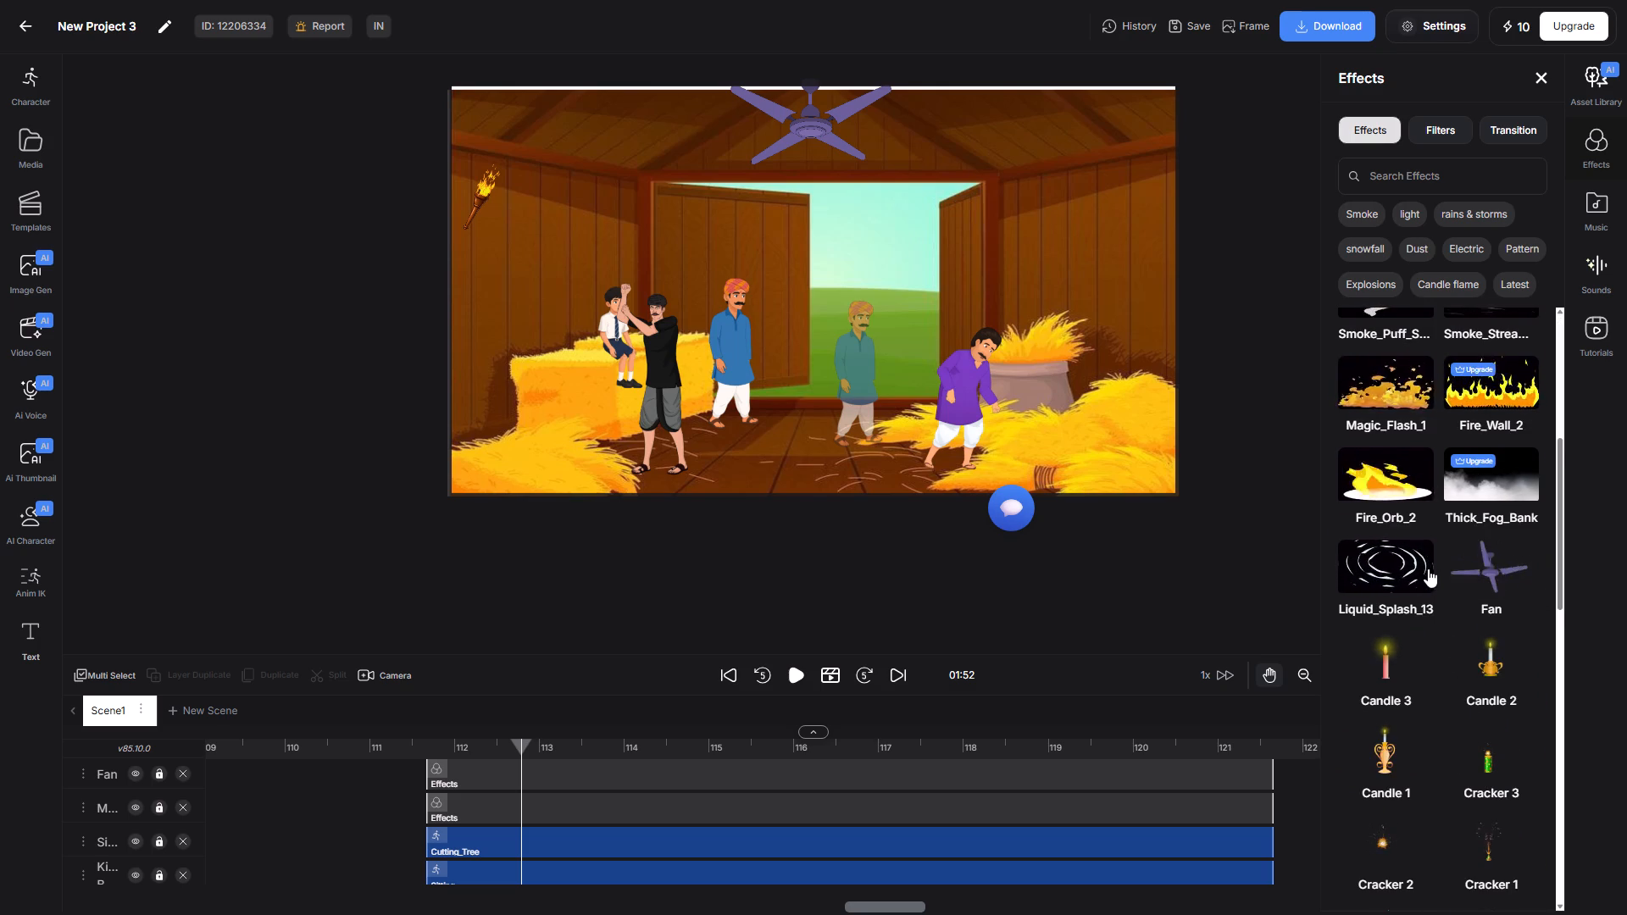
scroll(1428, 568, "down", 7)
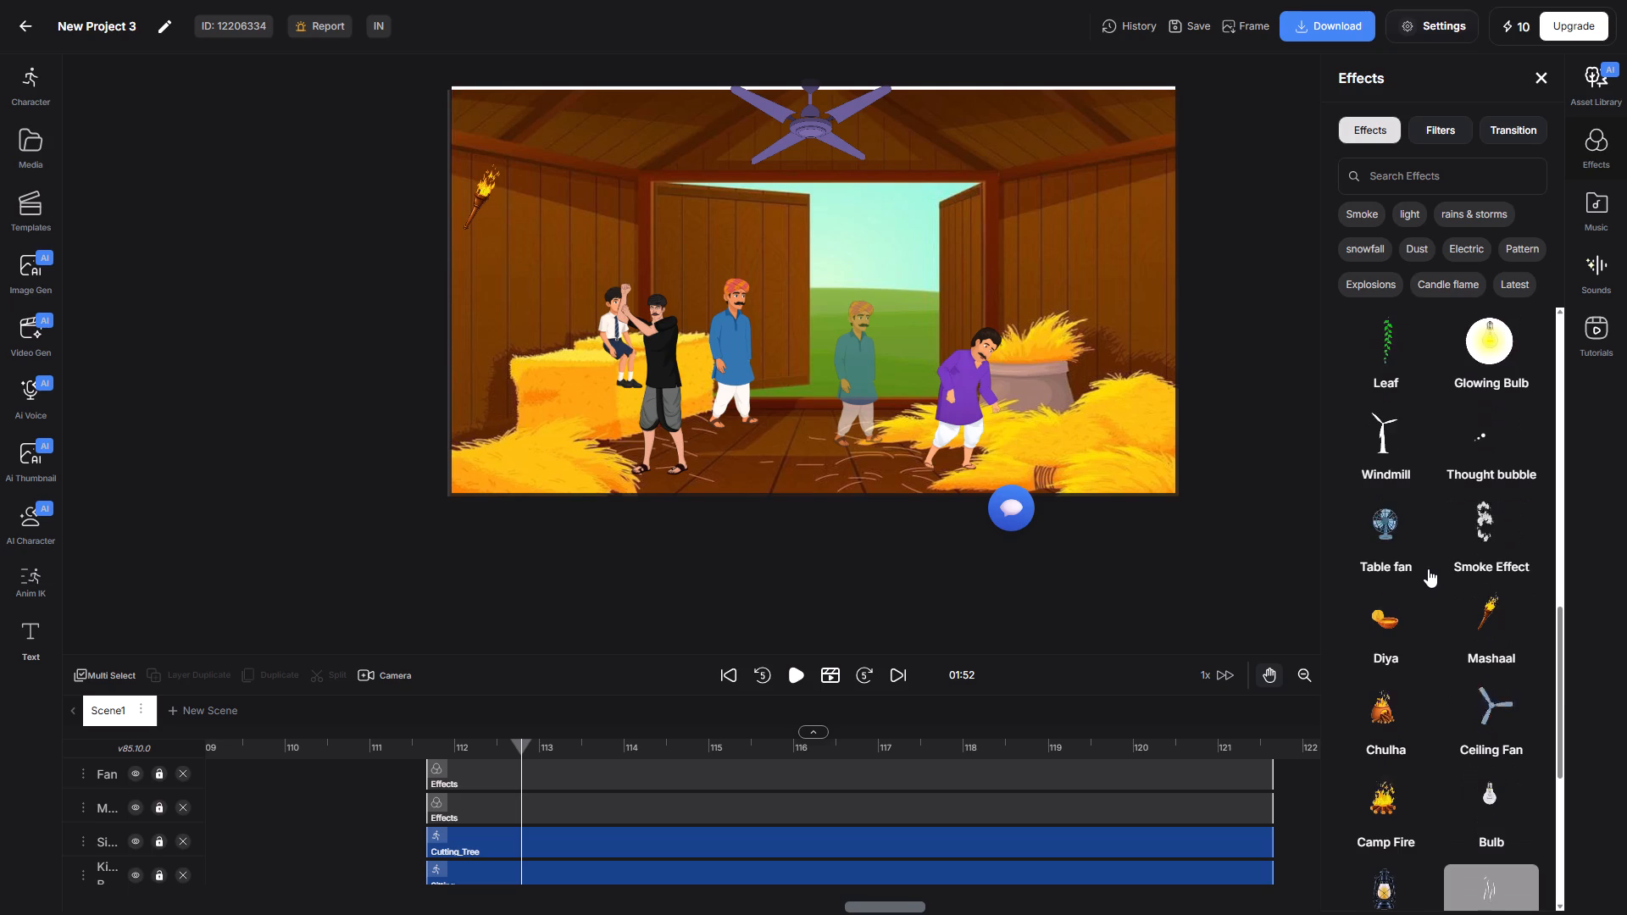
scroll(1428, 568, "down", 2)
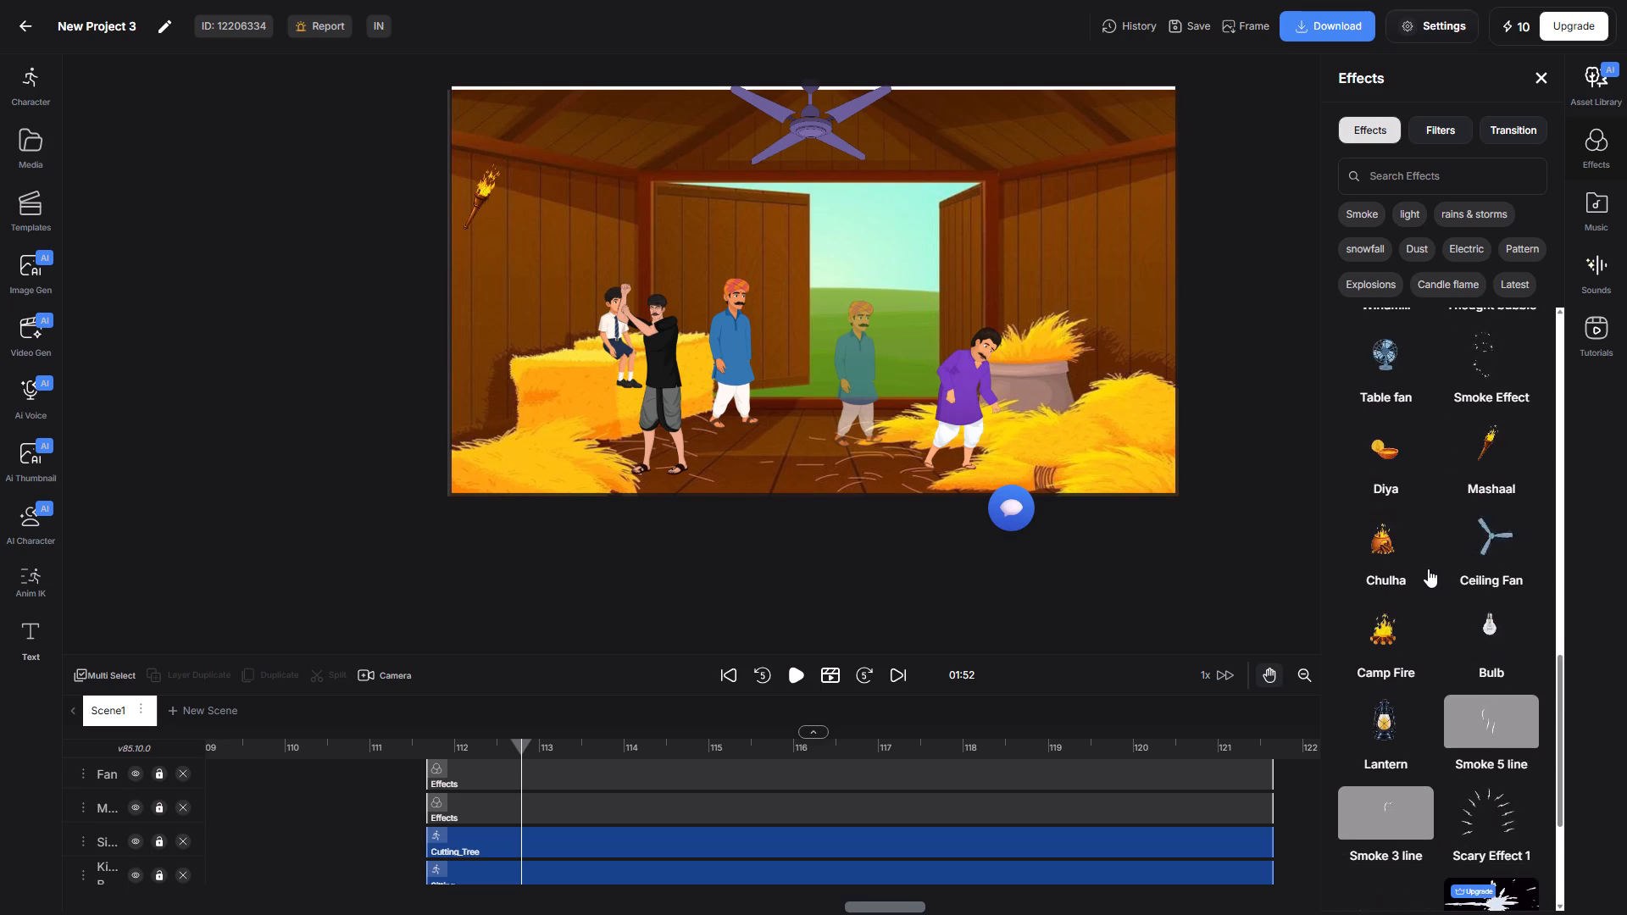
scroll(1428, 568, "down", 4)
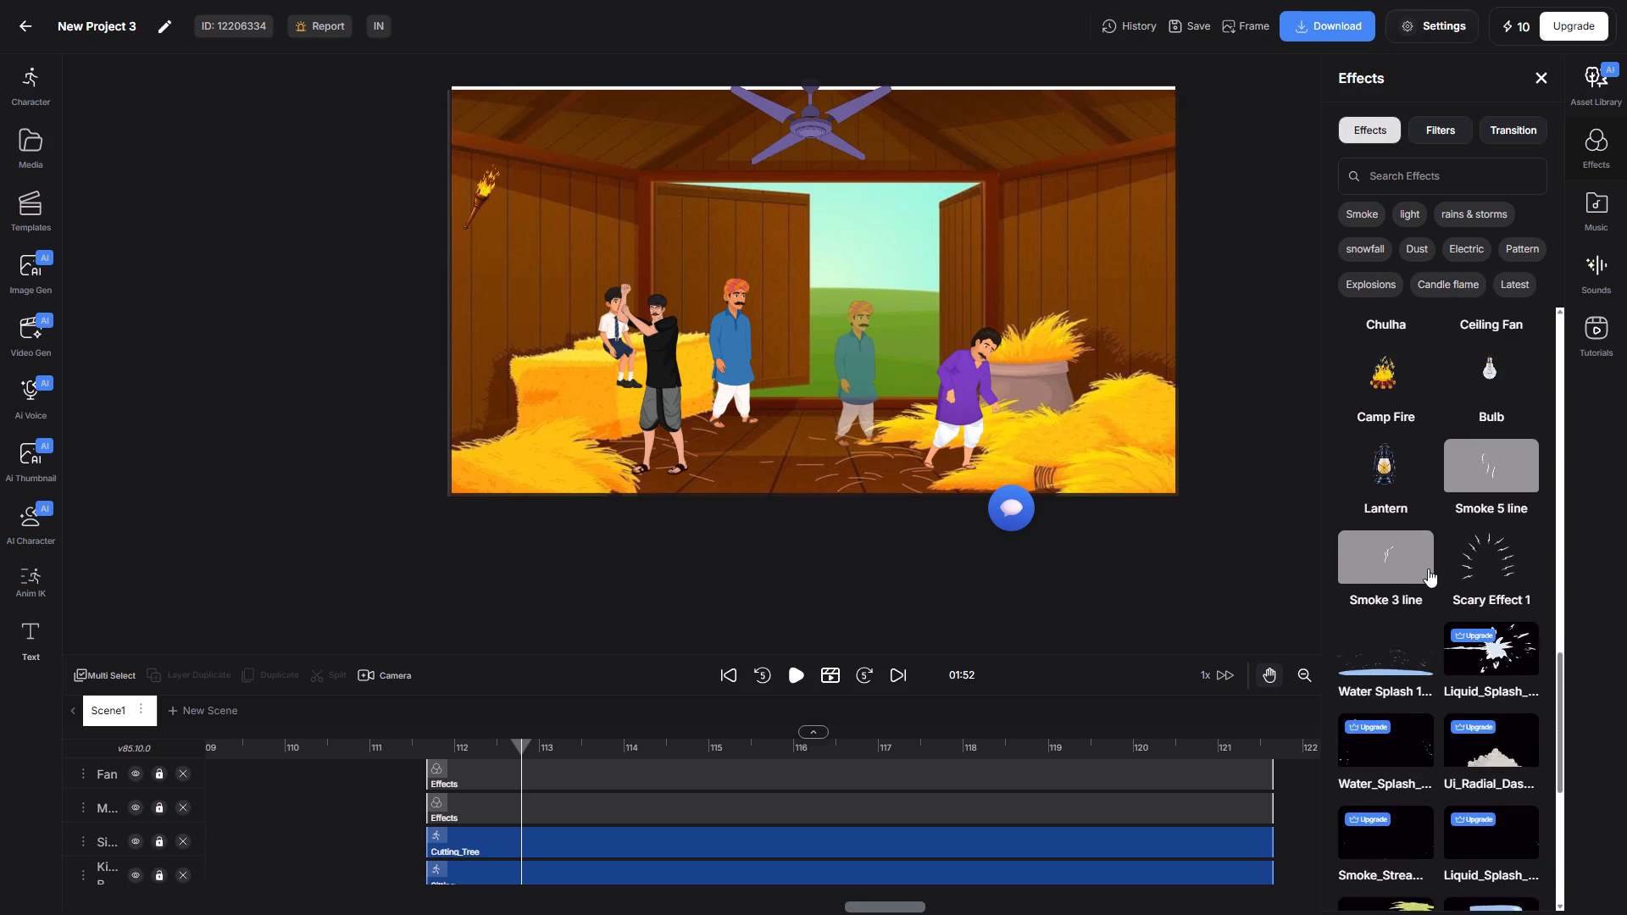
scroll(1428, 568, "down", 6)
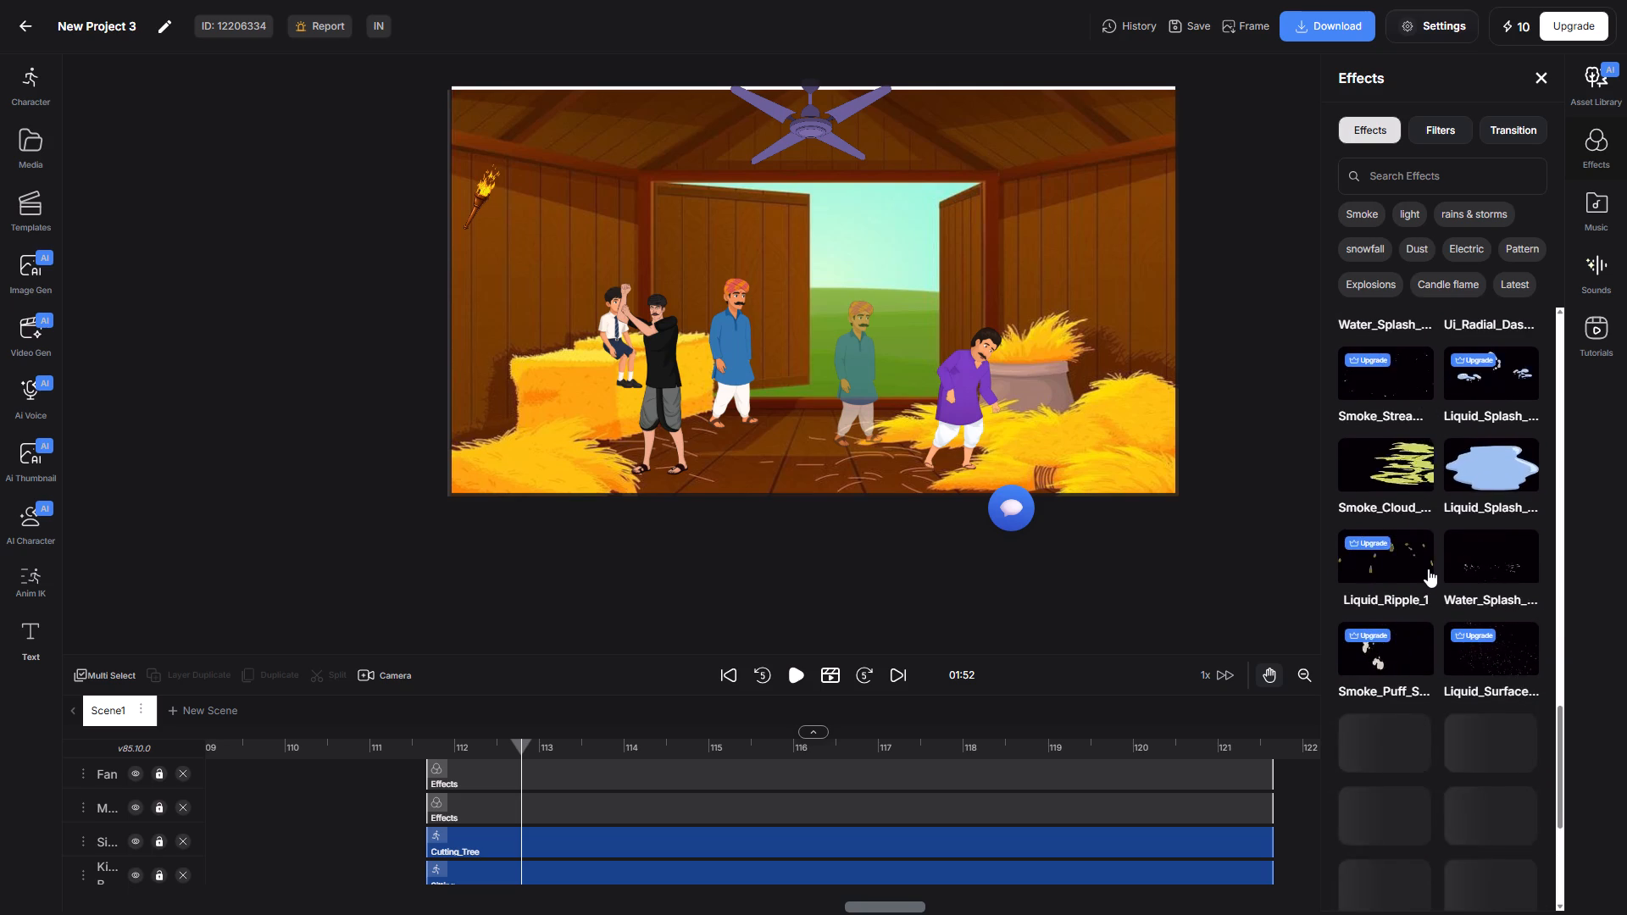
scroll(1442, 569, "up", 3)
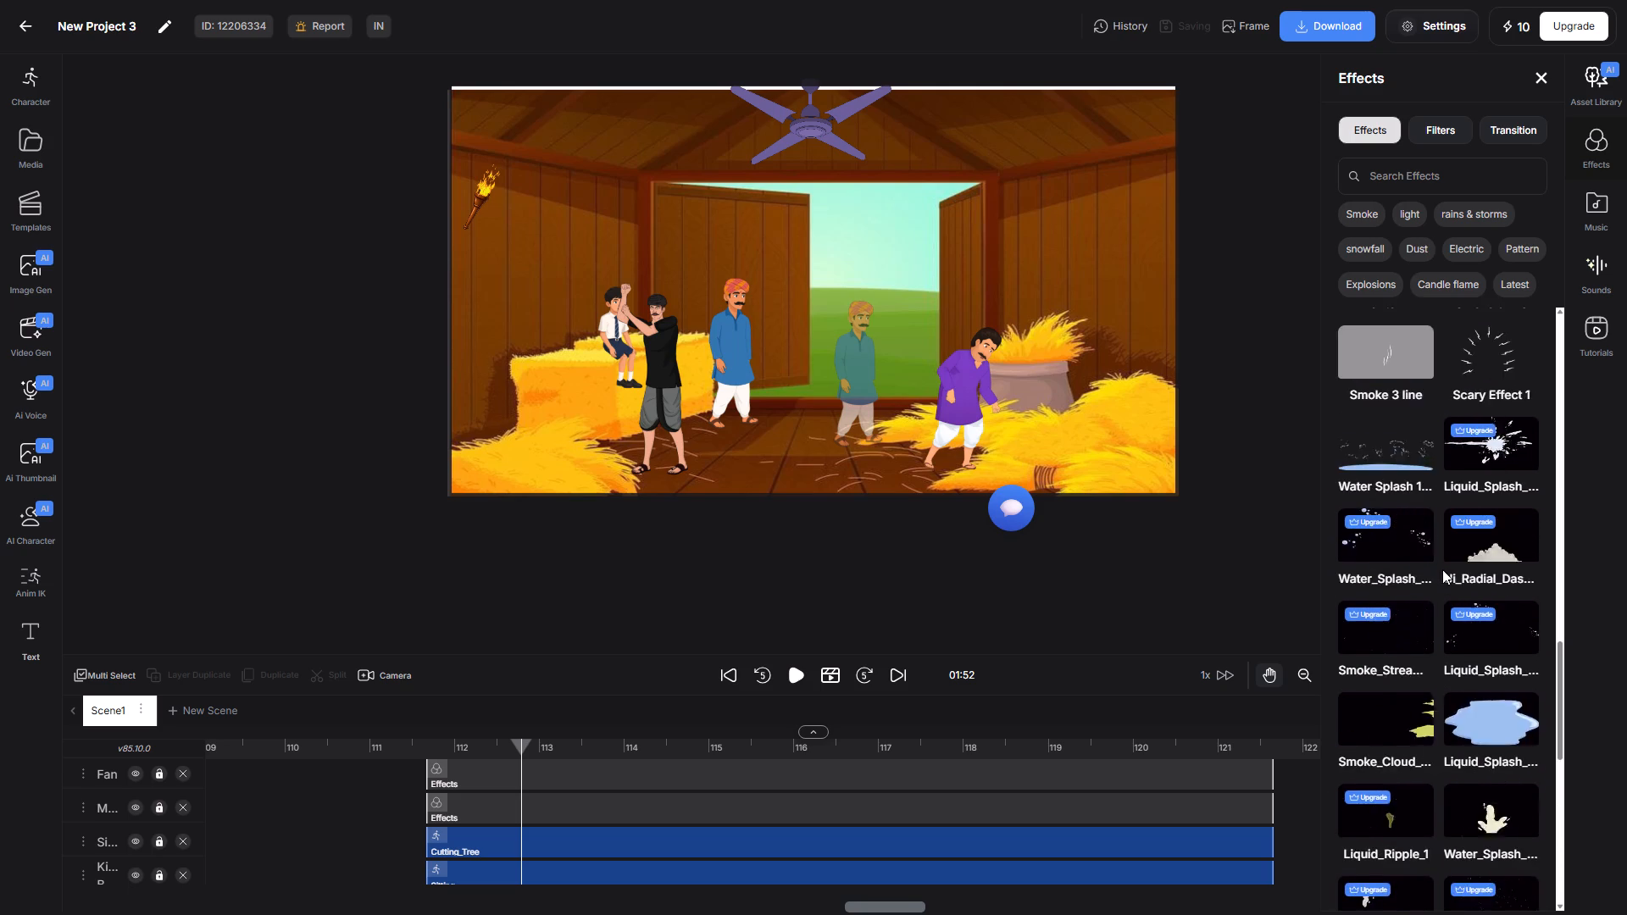
scroll(1442, 569, "up", 4)
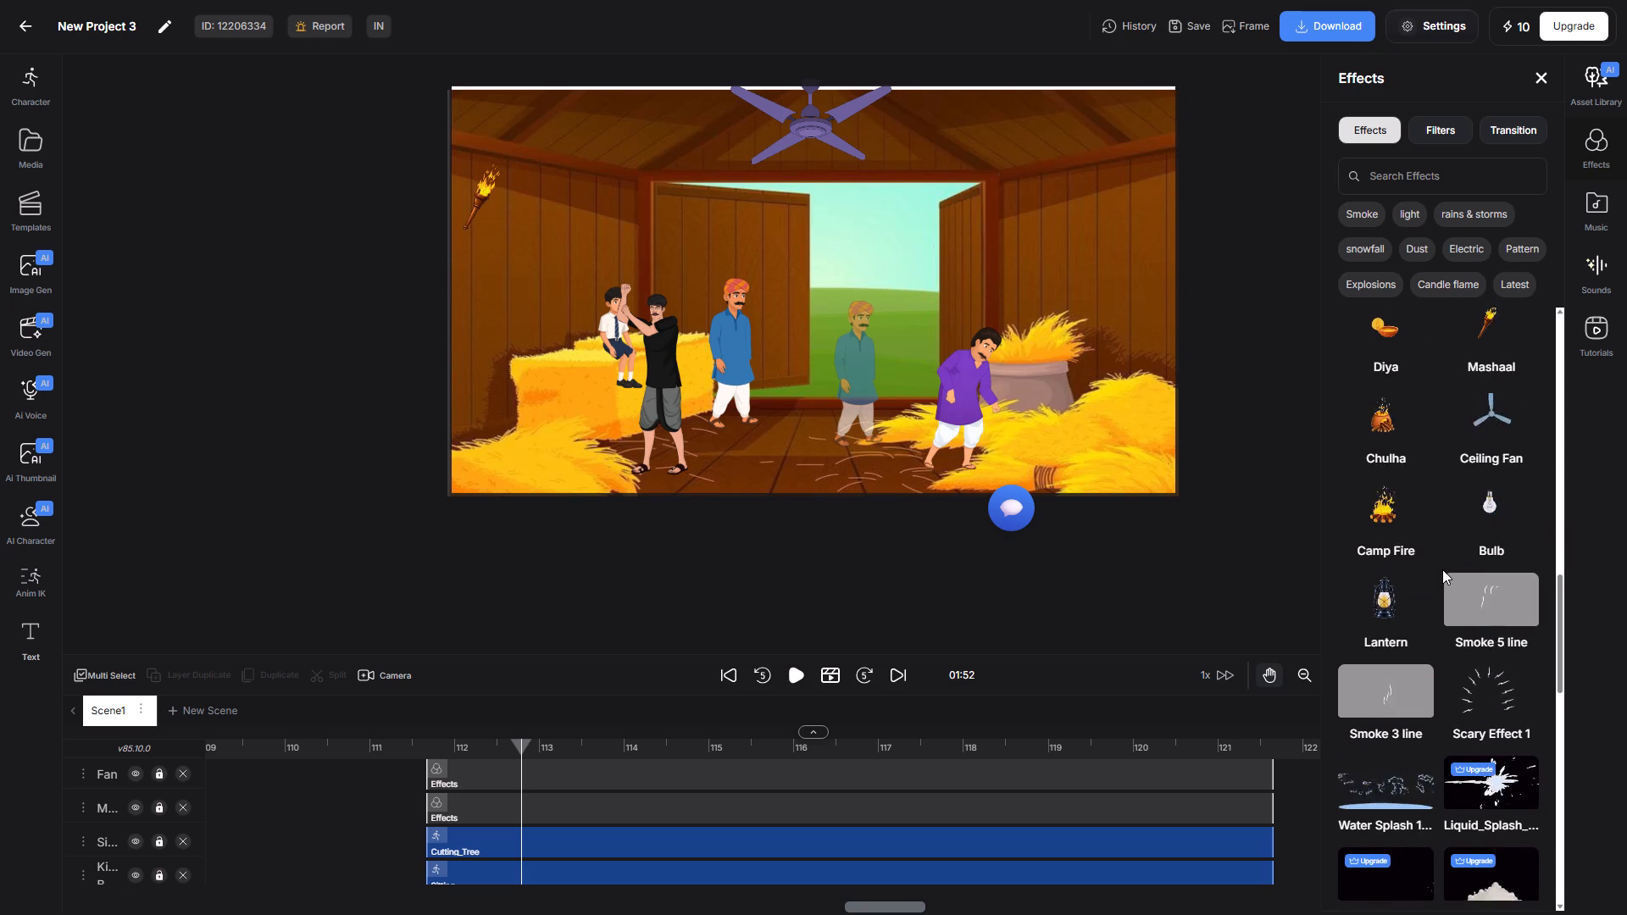
scroll(1442, 569, "up", 2)
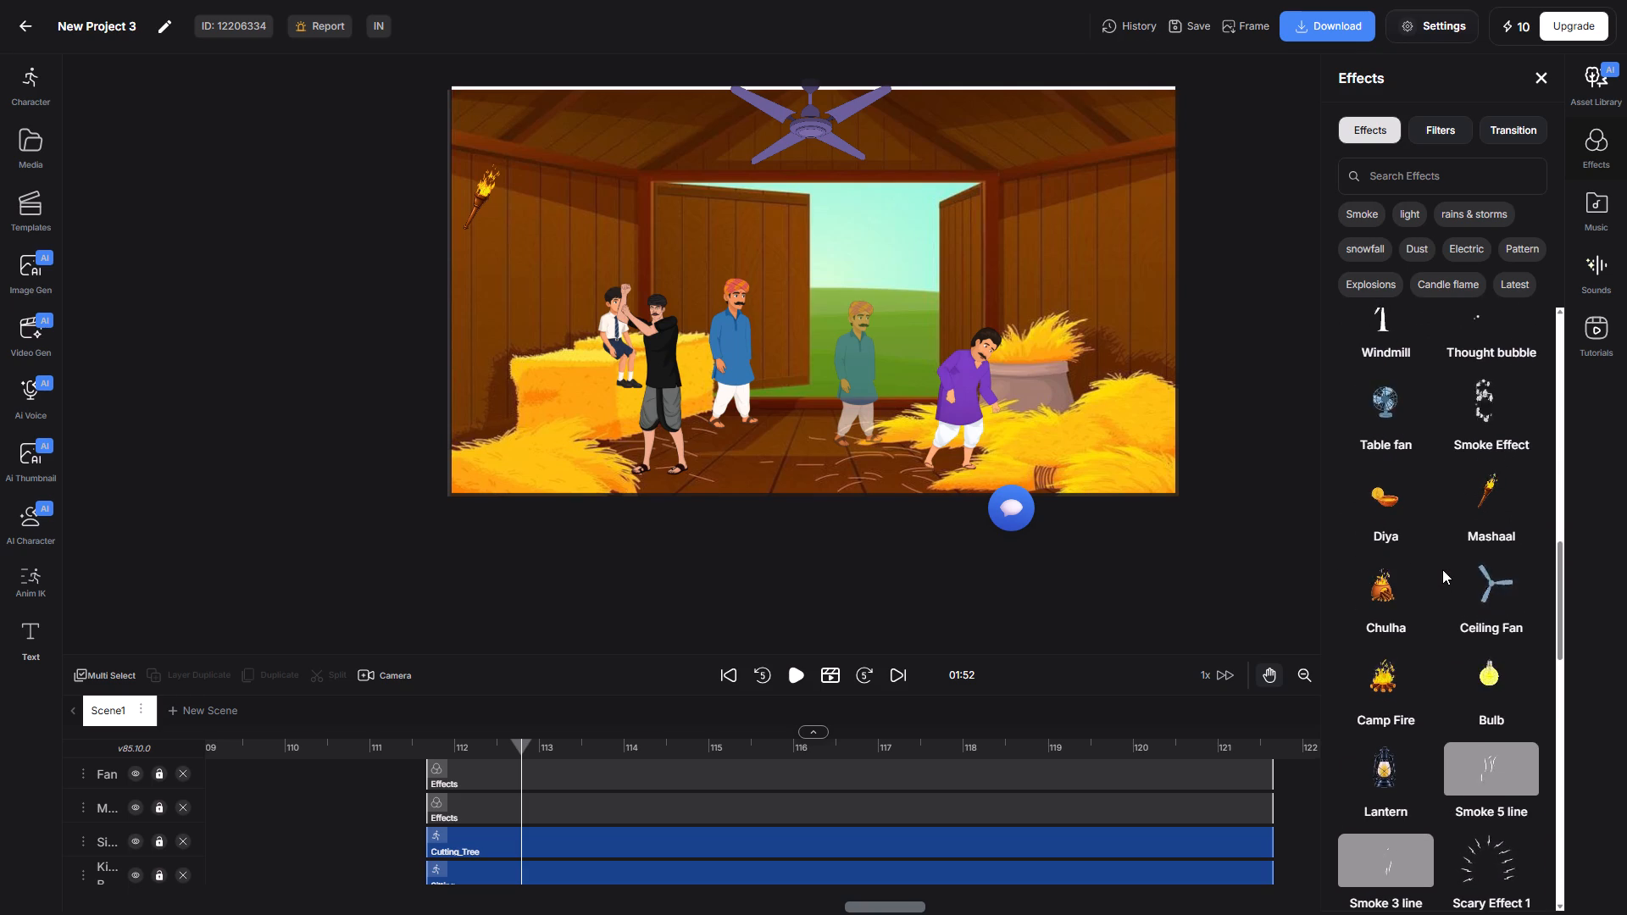
left_click(1489, 496)
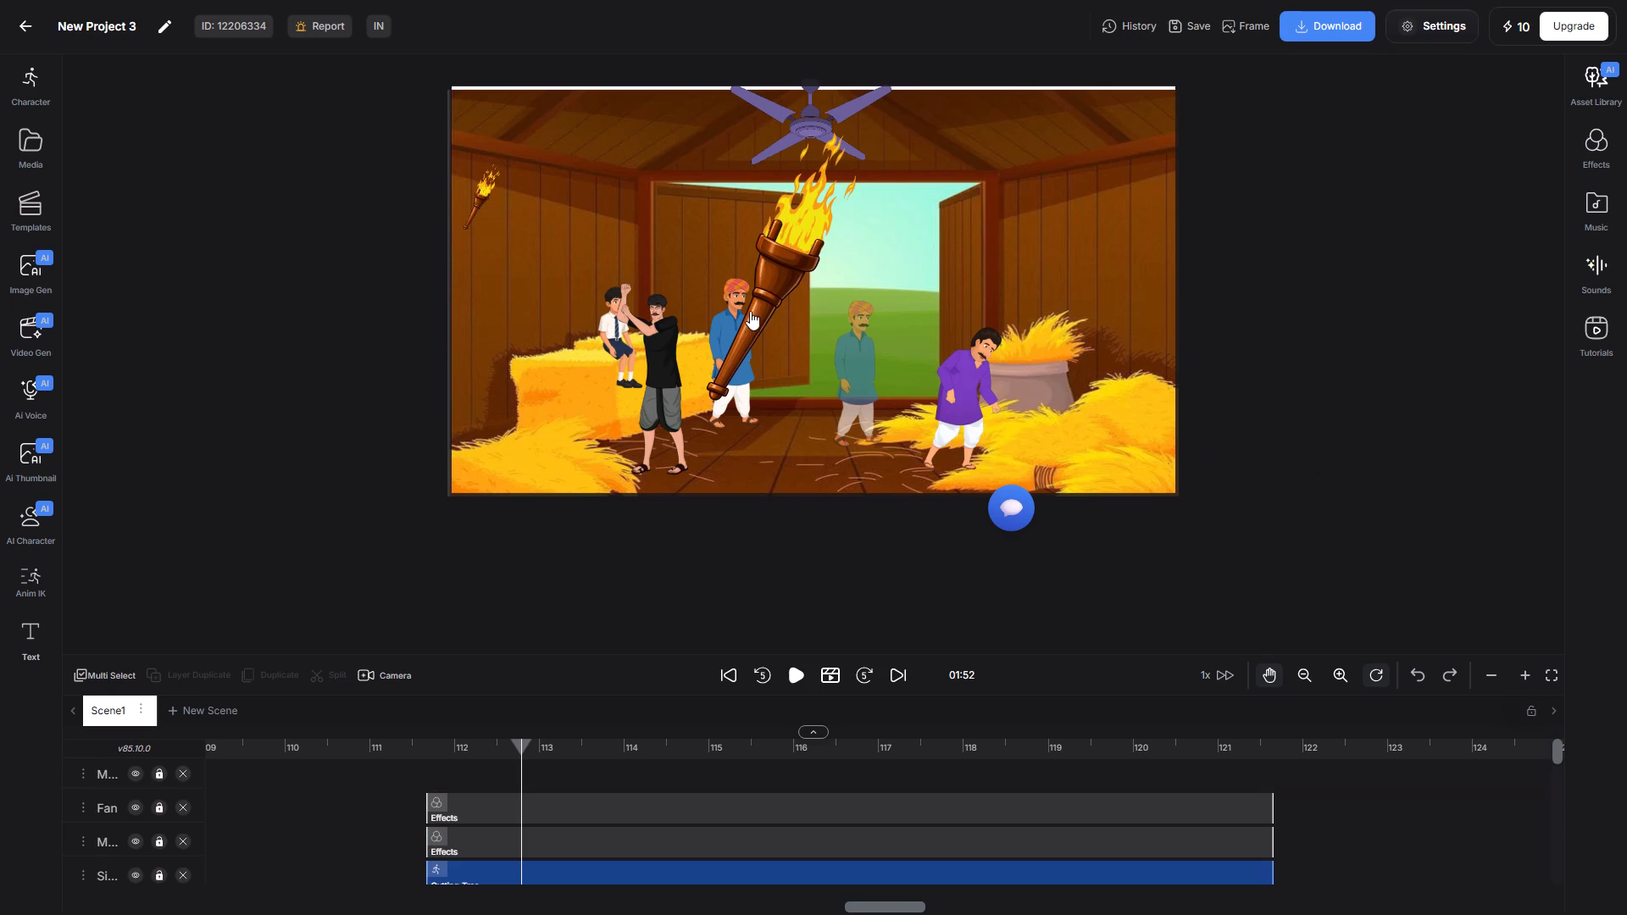
Shrink the new Mashaal torch to a little under half its original size.
left_click(751, 307)
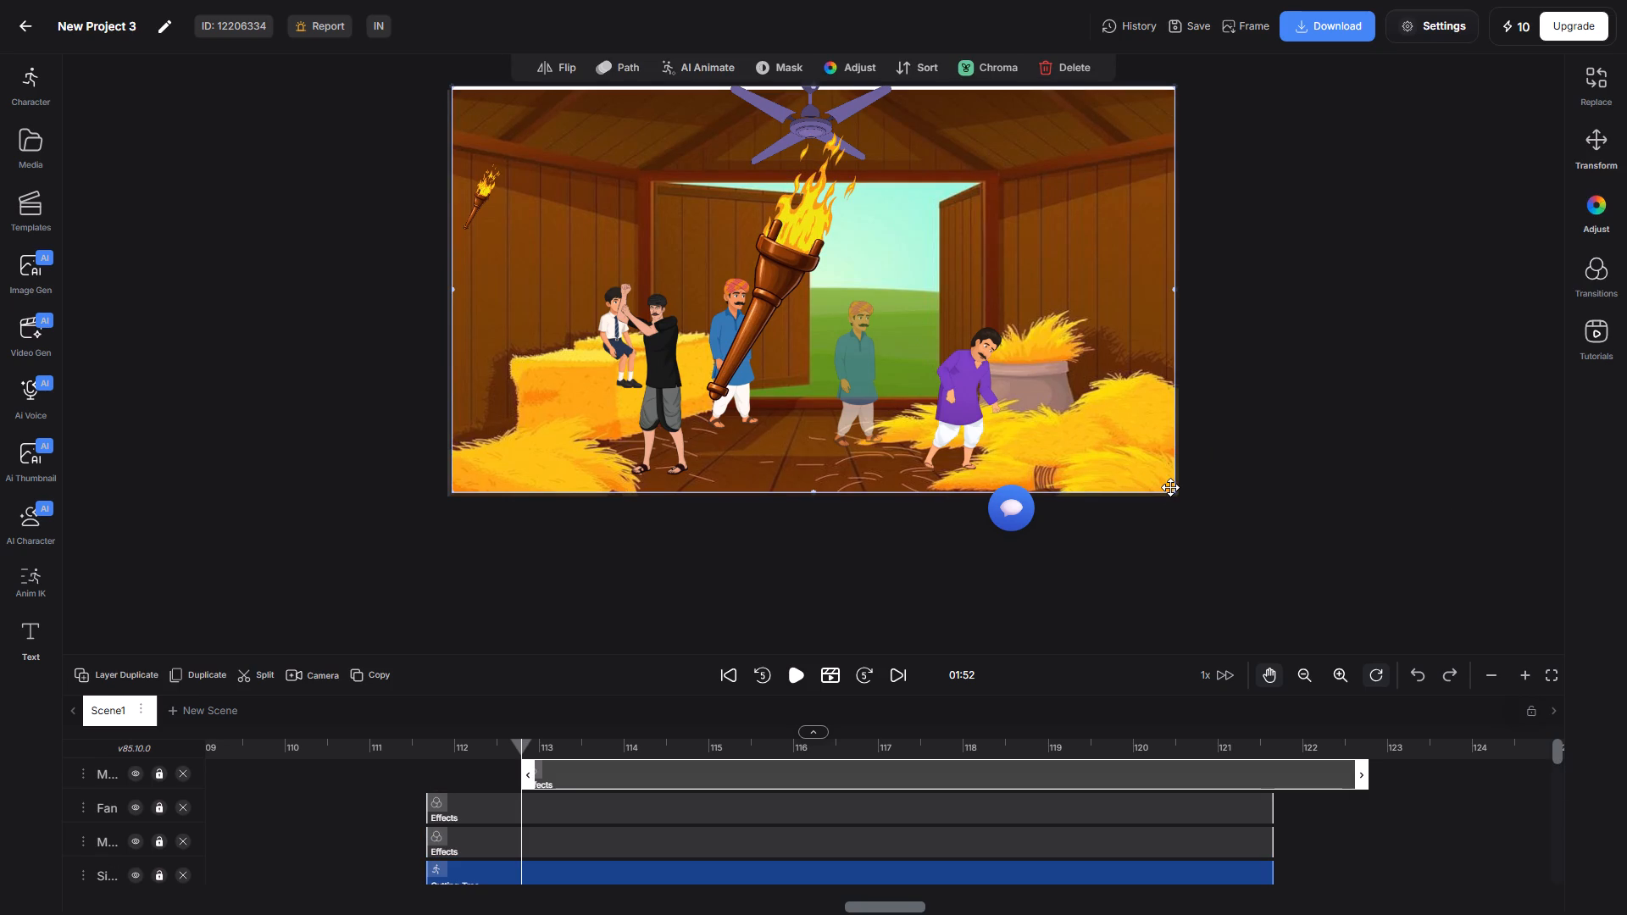
left_click_drag(1170, 487, 1152, 483)
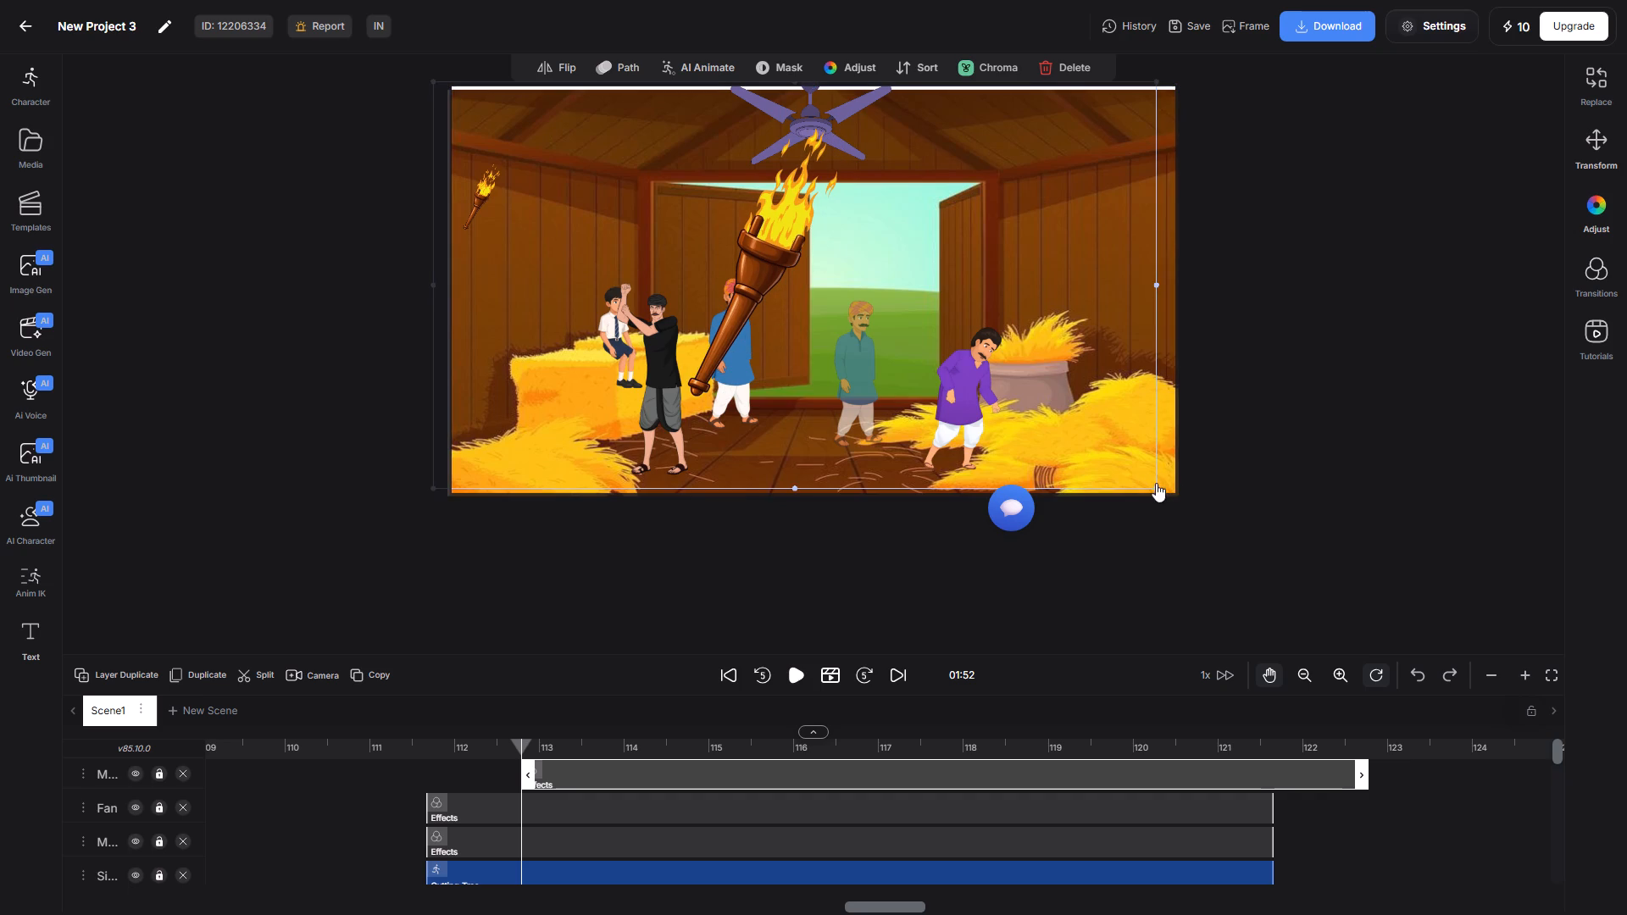
left_click_drag(1157, 485, 1156, 485)
left_click_drag(1156, 485, 725, 287)
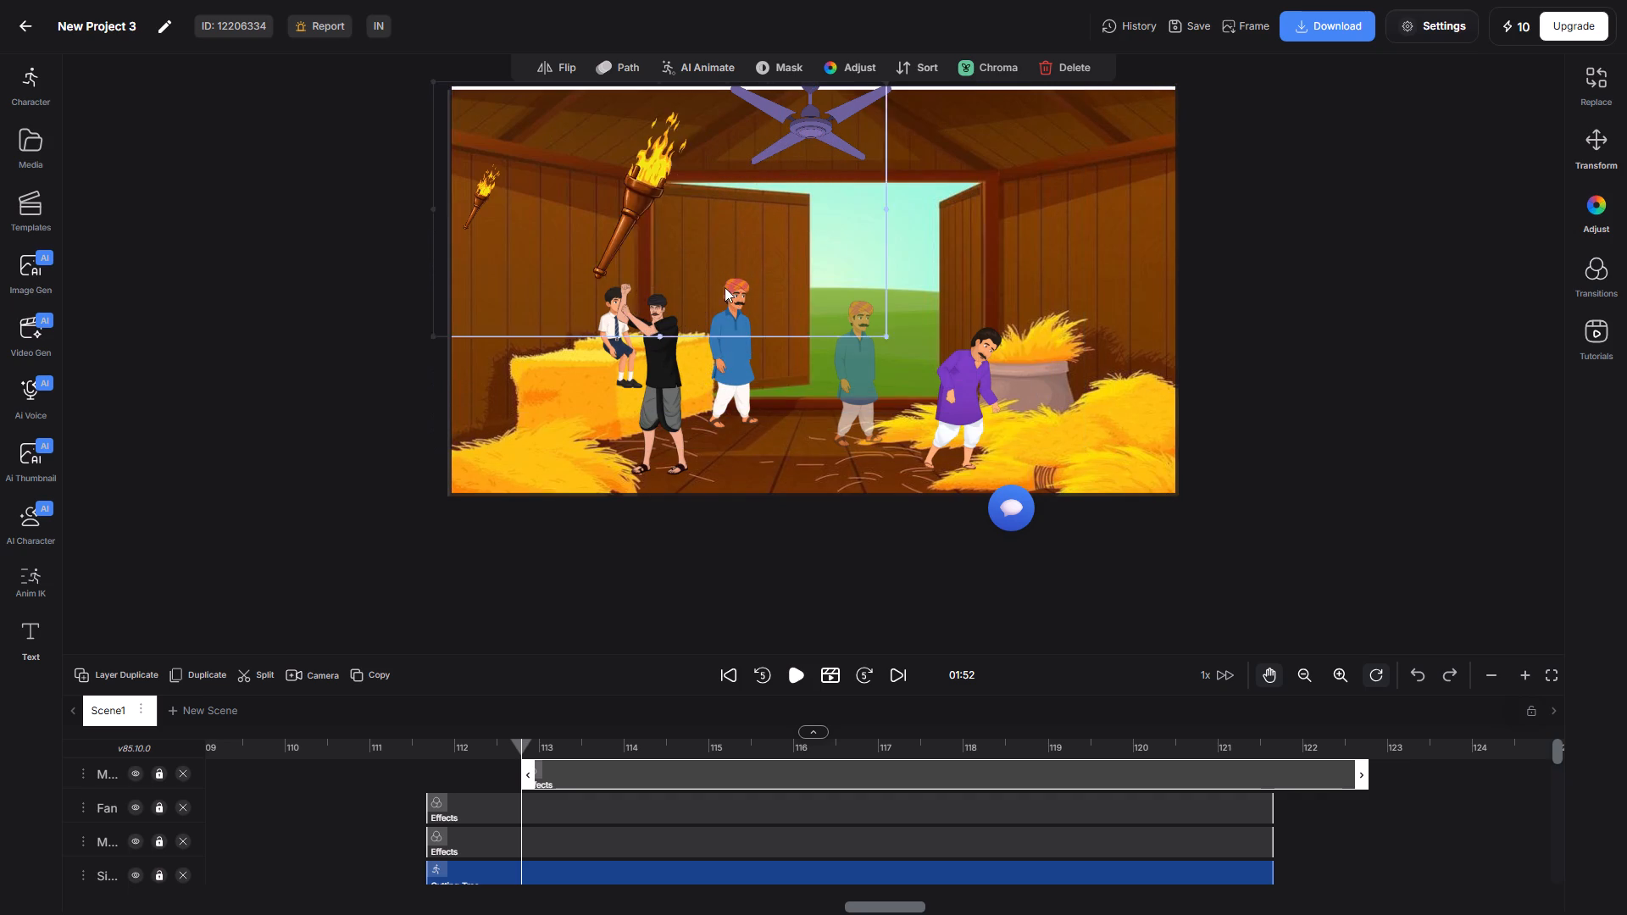
left_click_drag(725, 287, 536, 269)
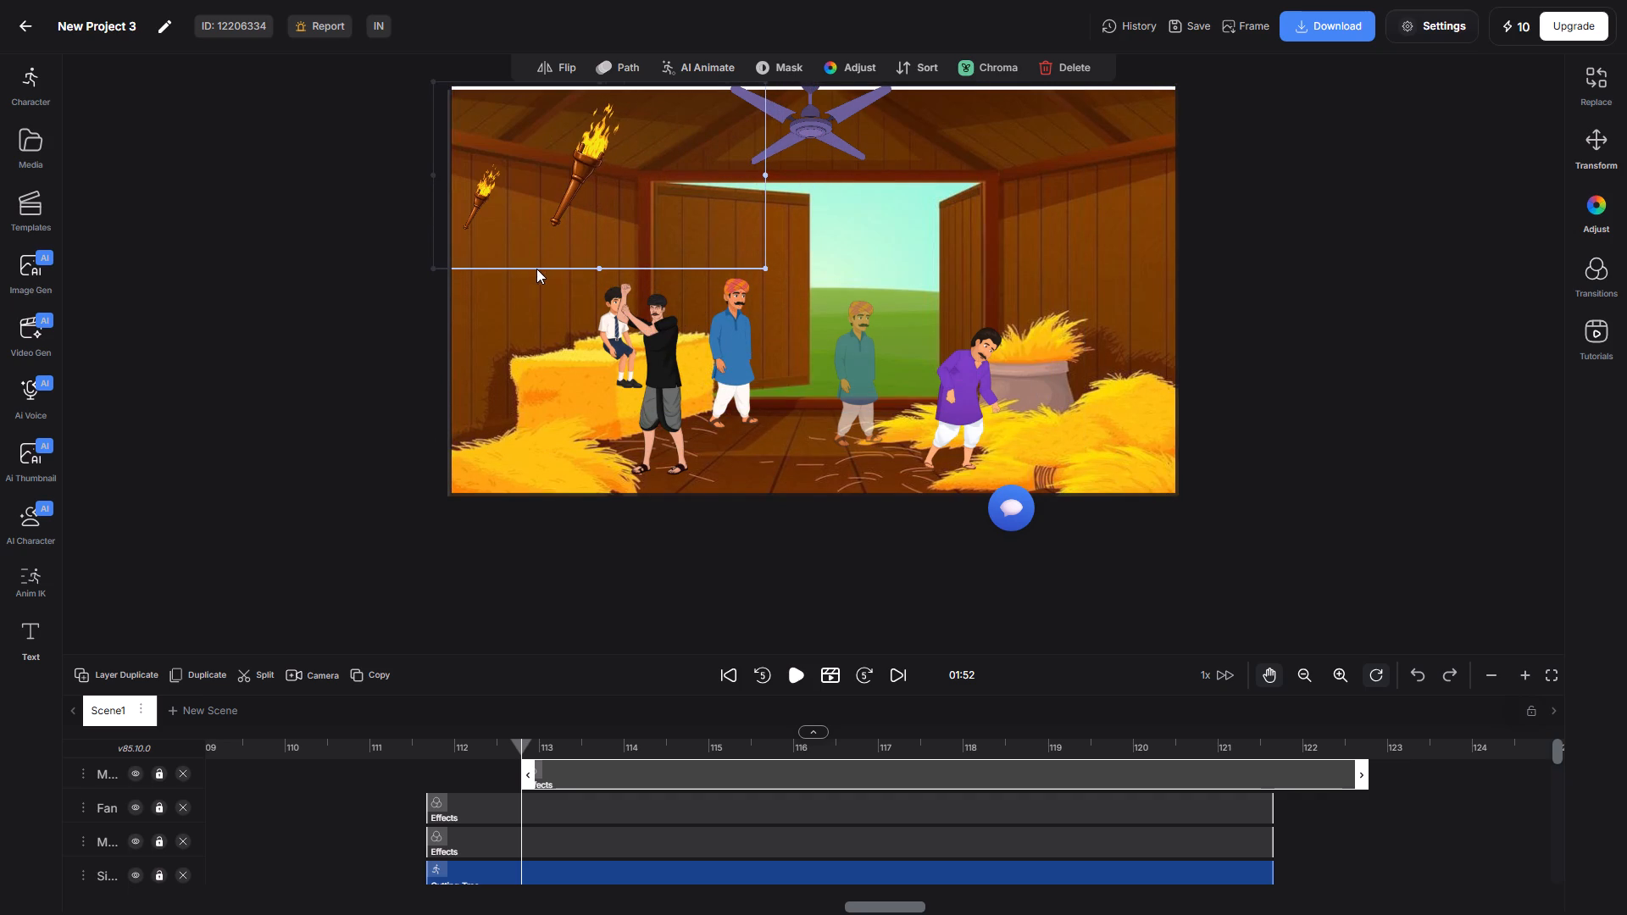
left_click_drag(536, 269, 527, 269)
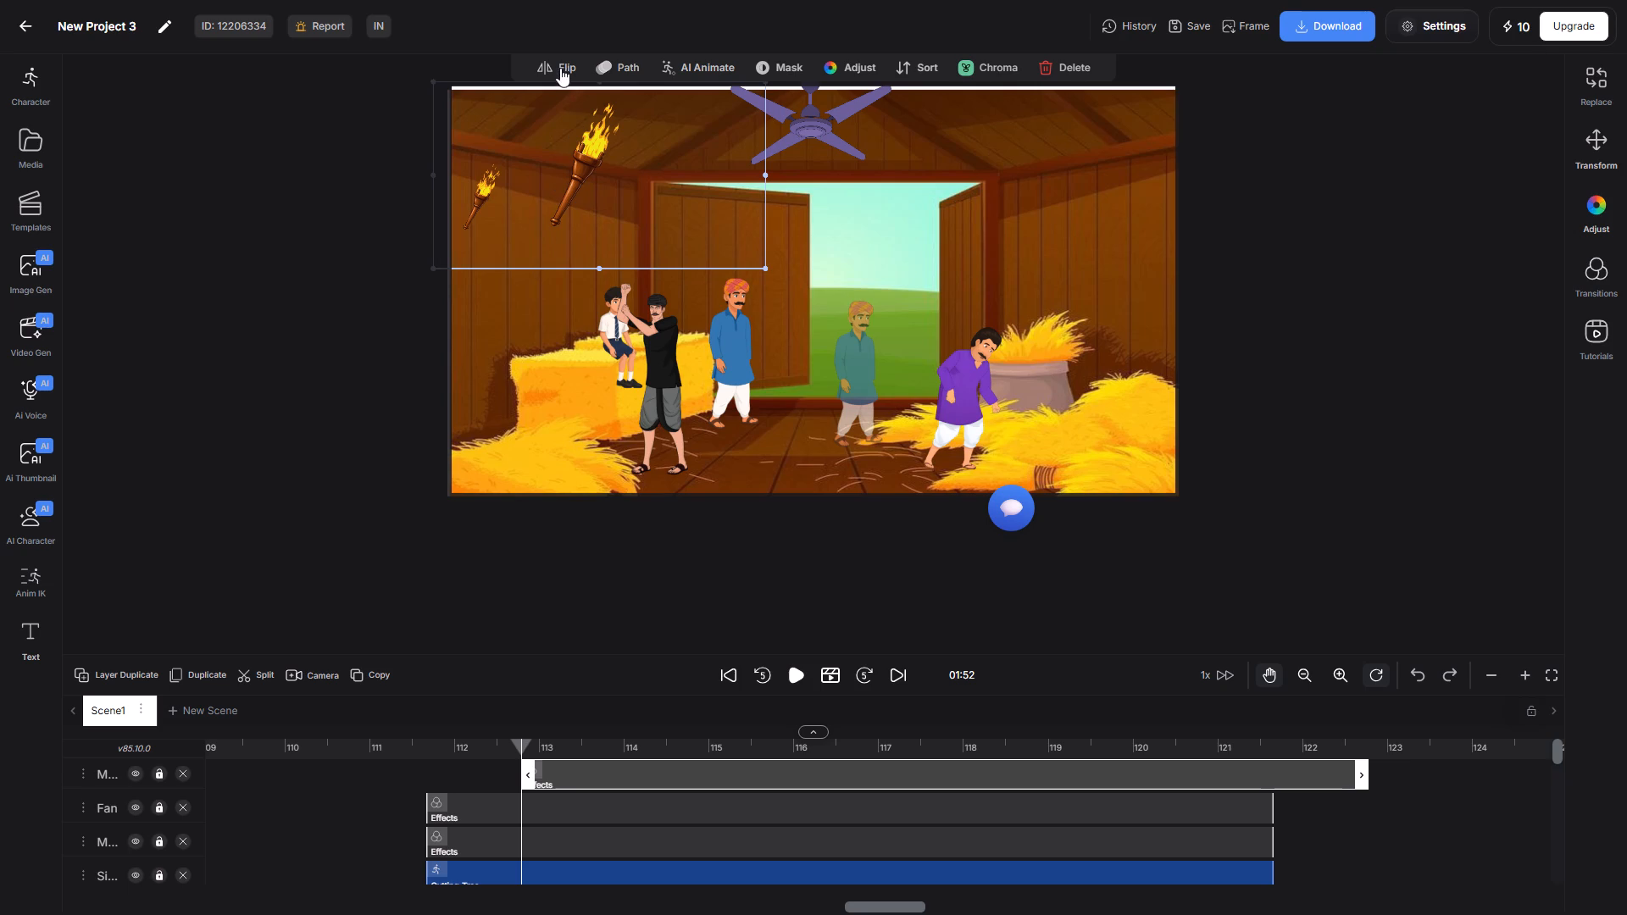
Flip the new torch horizontally and place it on the barn's right wall, opposite the existing torch.
left_click(553, 64)
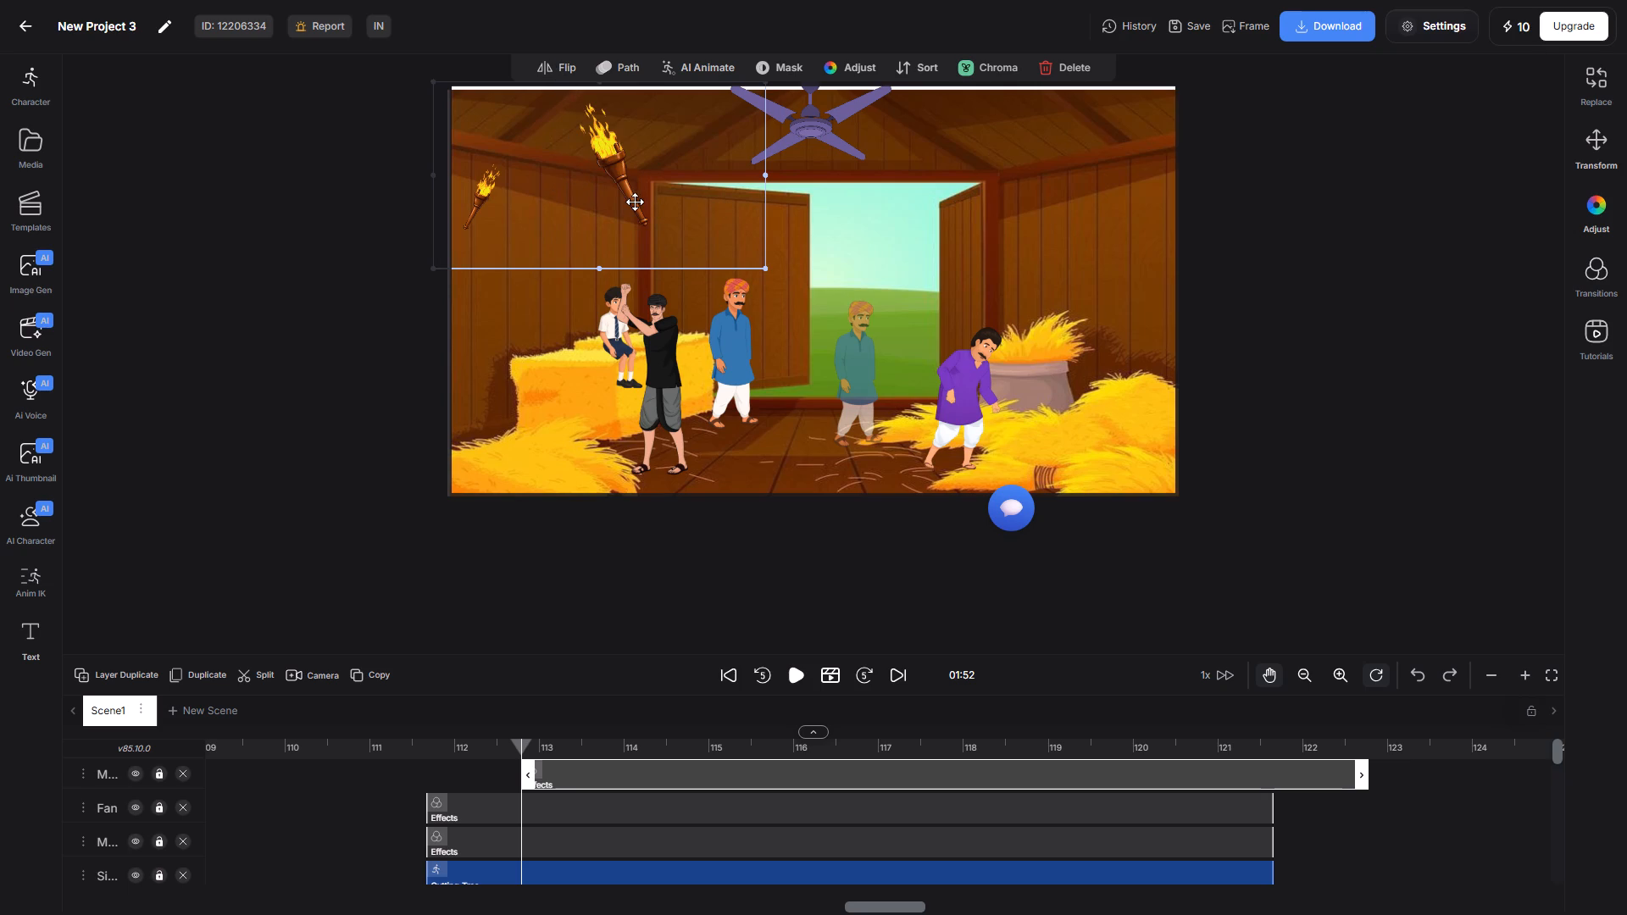
left_click_drag(635, 202, 1195, 232)
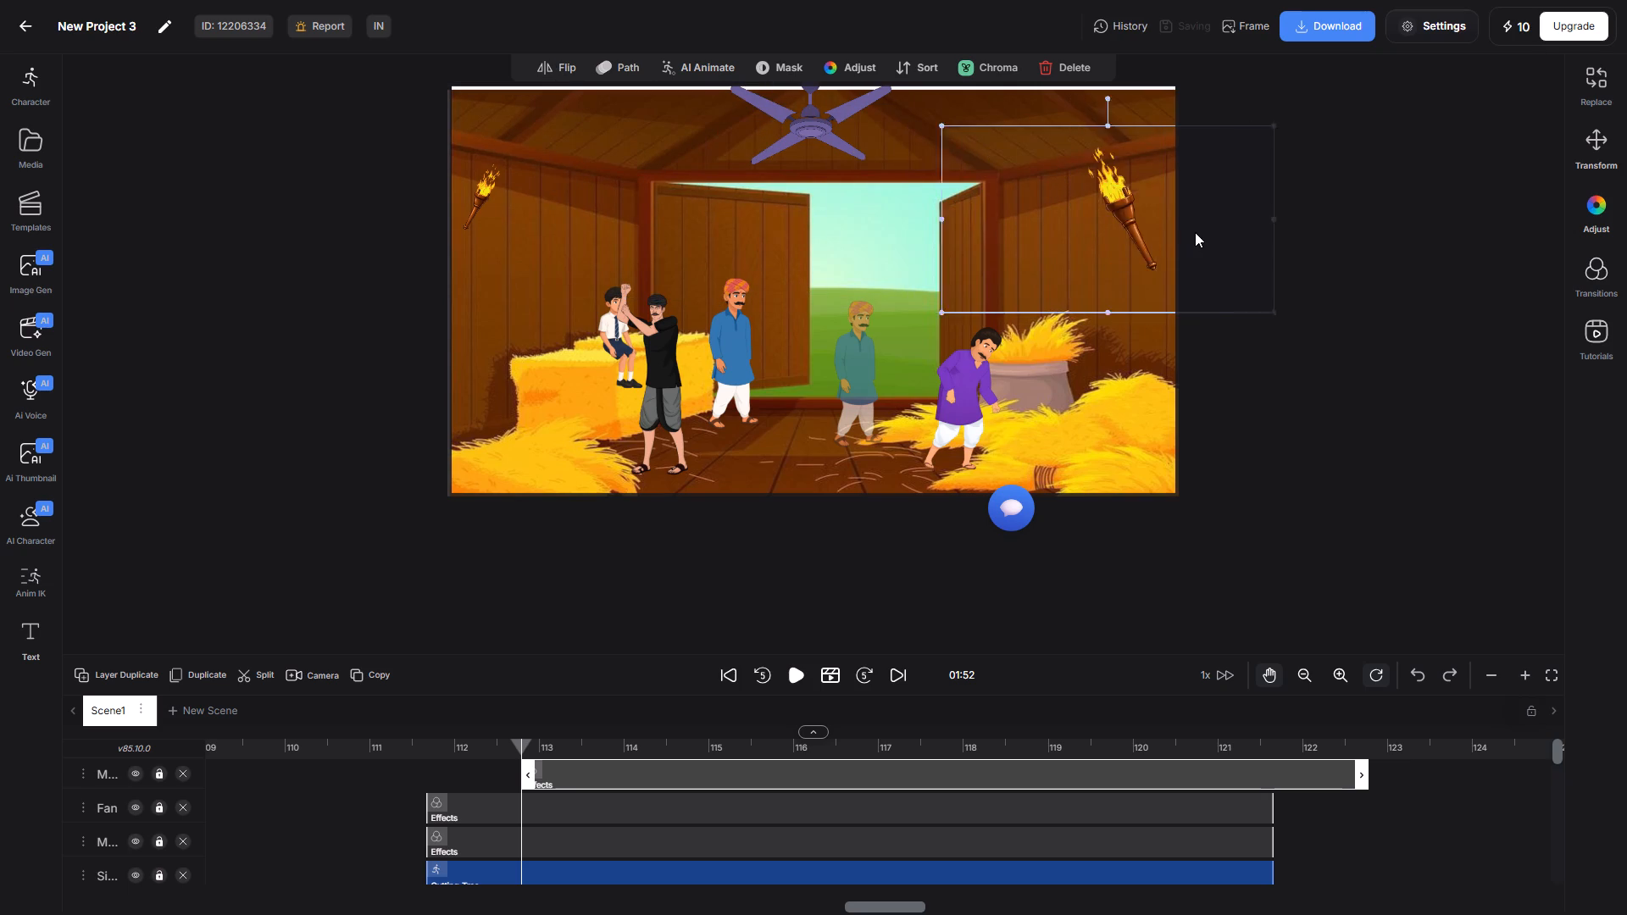
left_click_drag(1195, 232, 1081, 236)
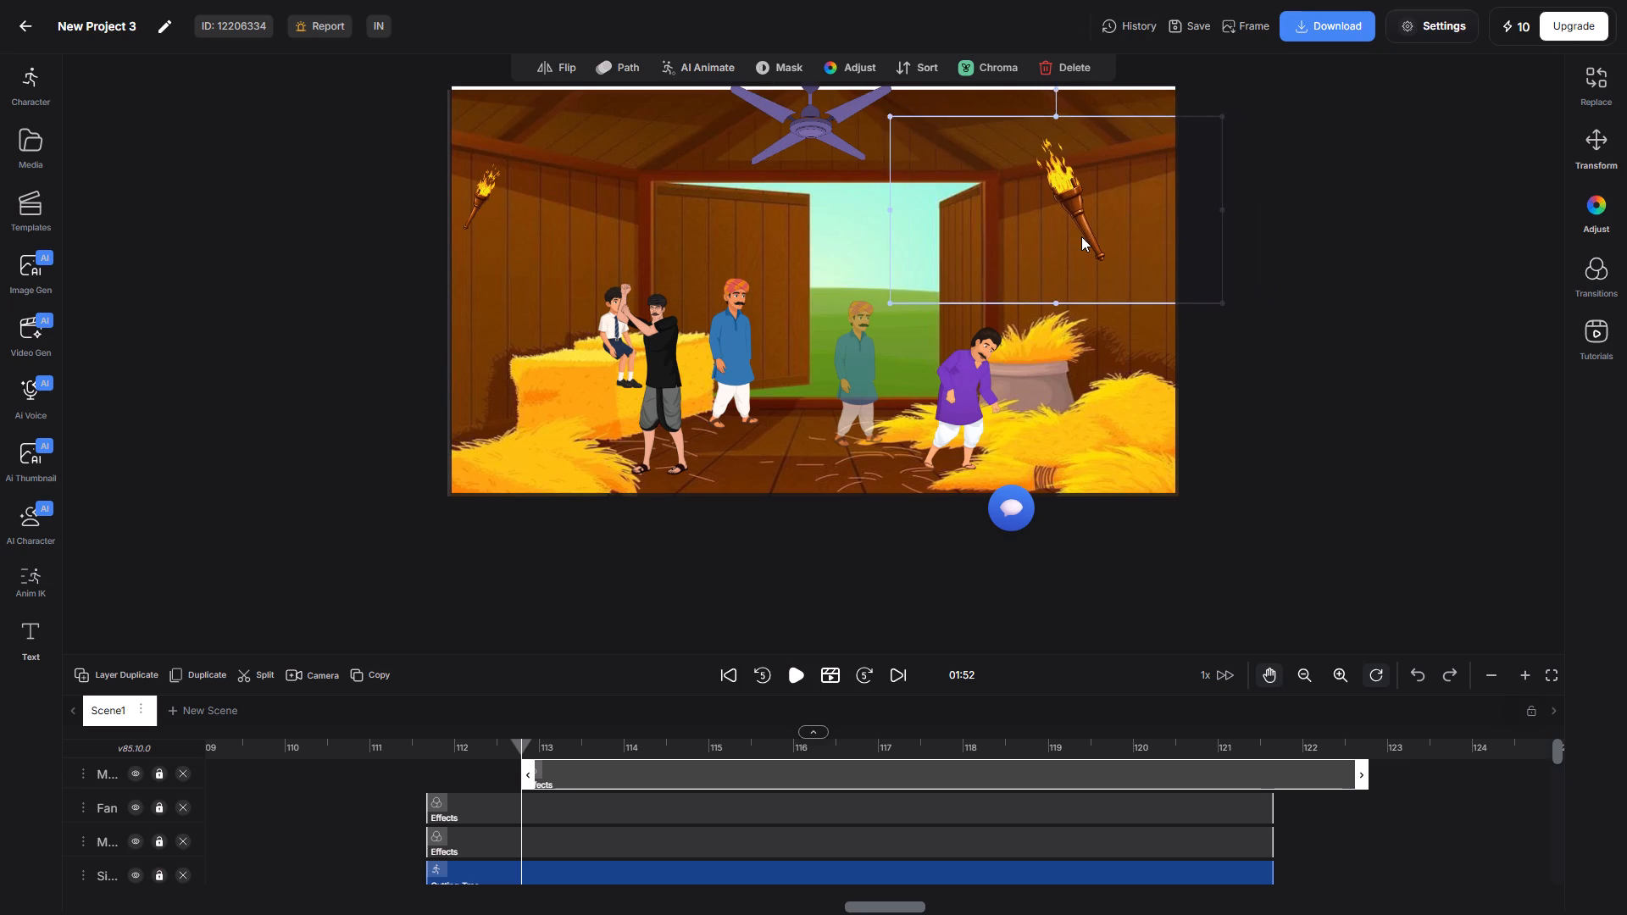
left_click_drag(1081, 236, 1088, 230)
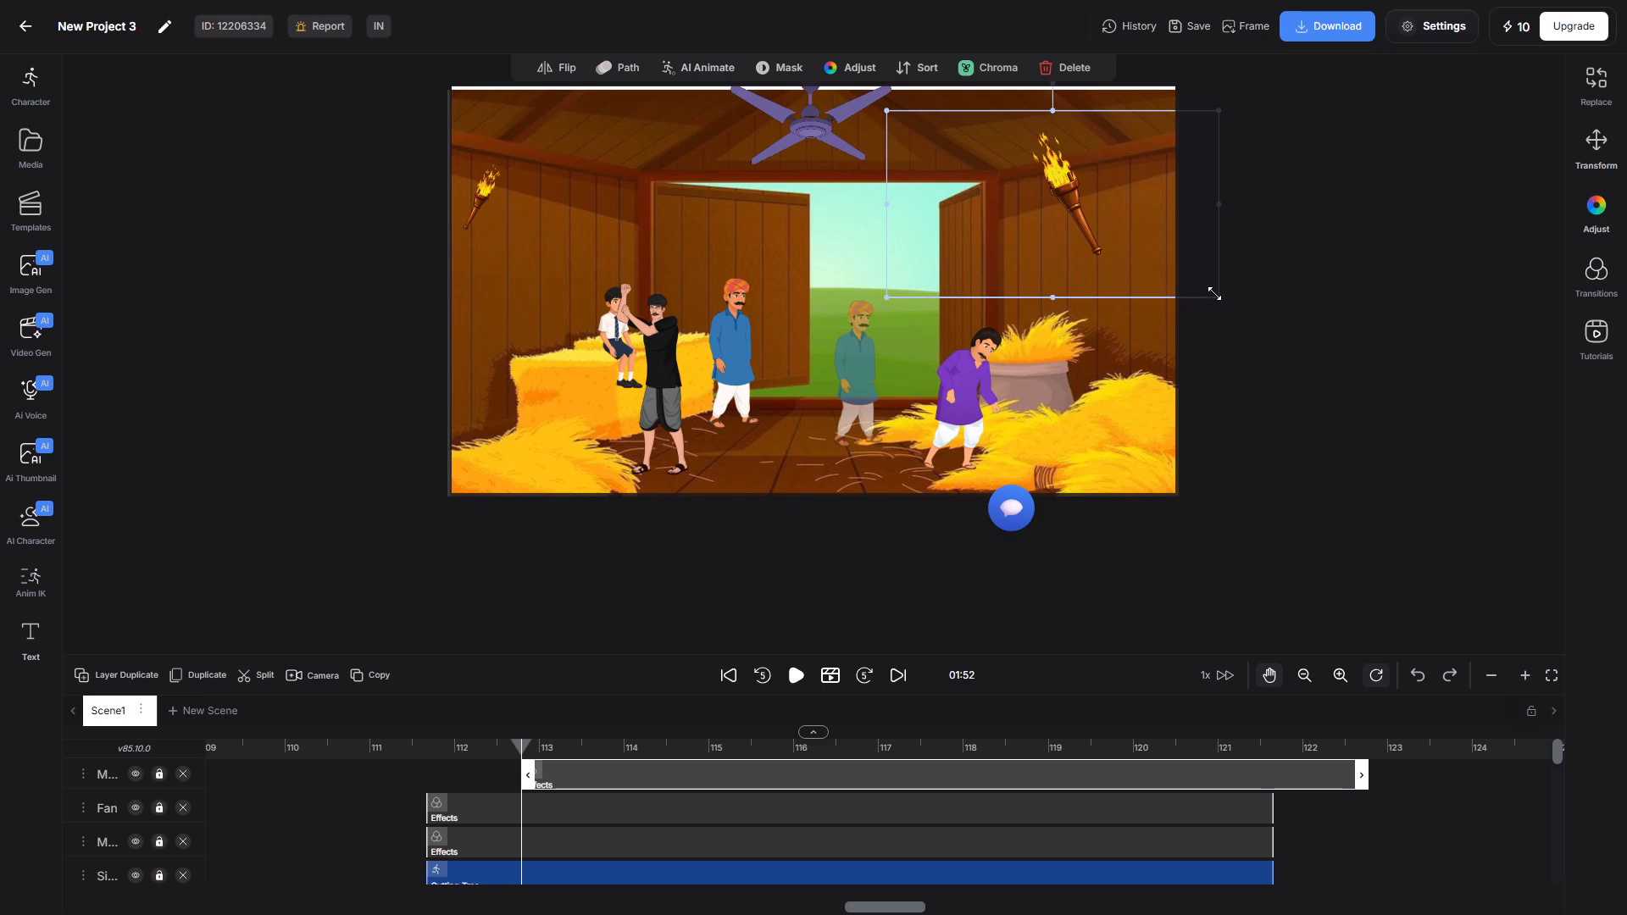
Shrink the right-wall torch to about 70% of its current size and reposition it on the barn's right wall.
left_click_drag(1217, 298, 1063, 242)
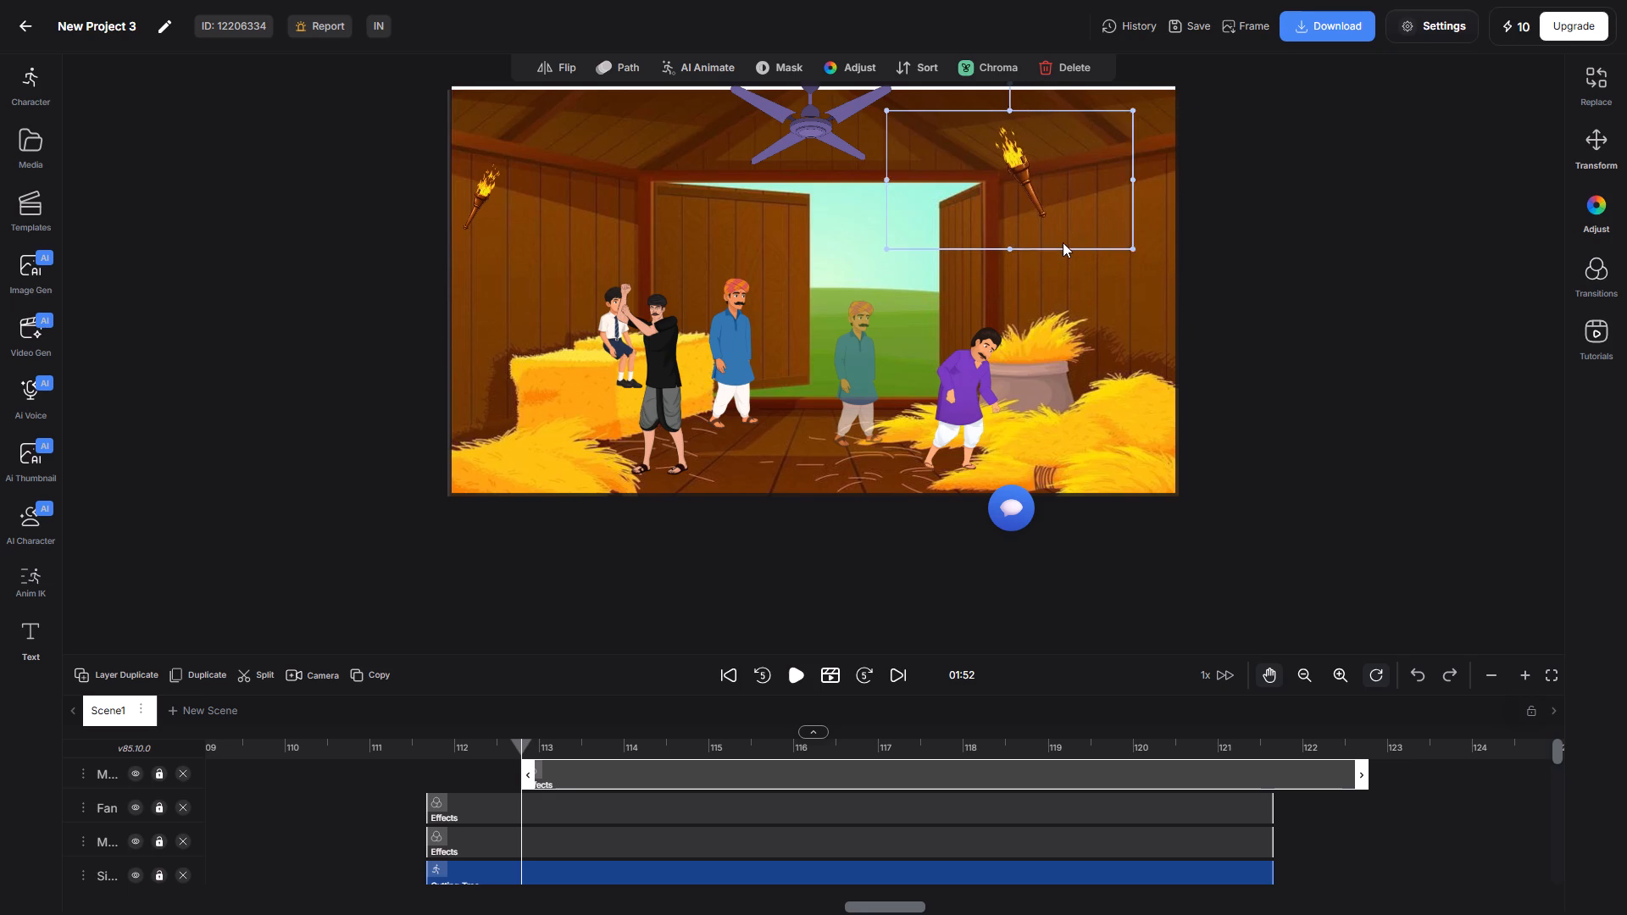
left_click_drag(1063, 242, 1058, 242)
left_click_drag(1022, 197, 1029, 205)
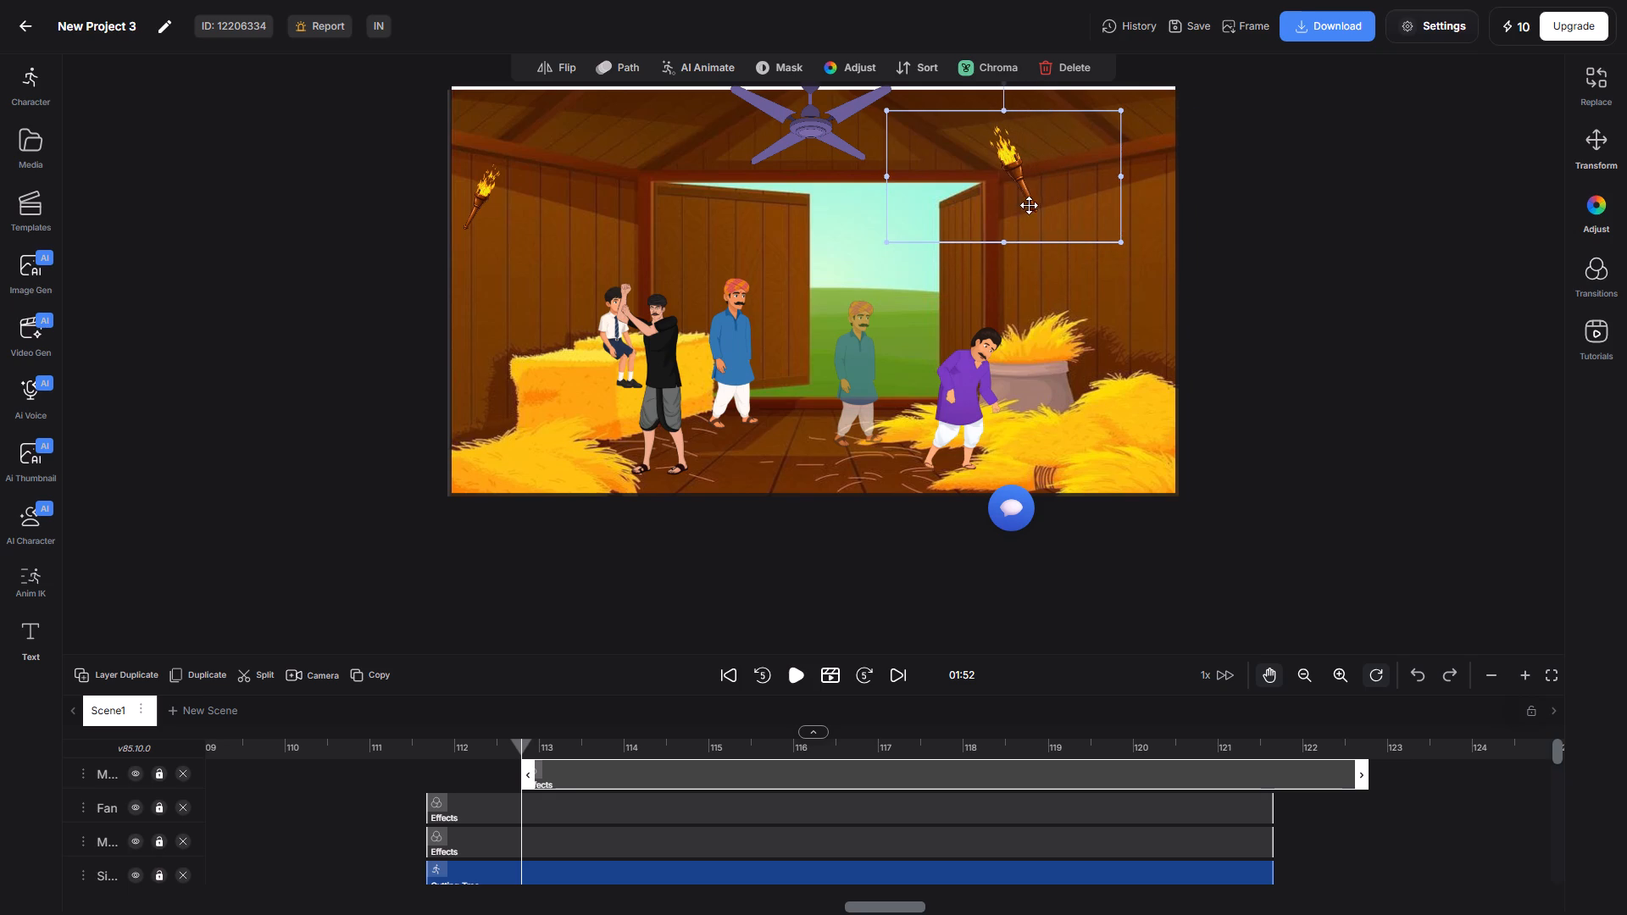
left_click_drag(1029, 205, 1065, 208)
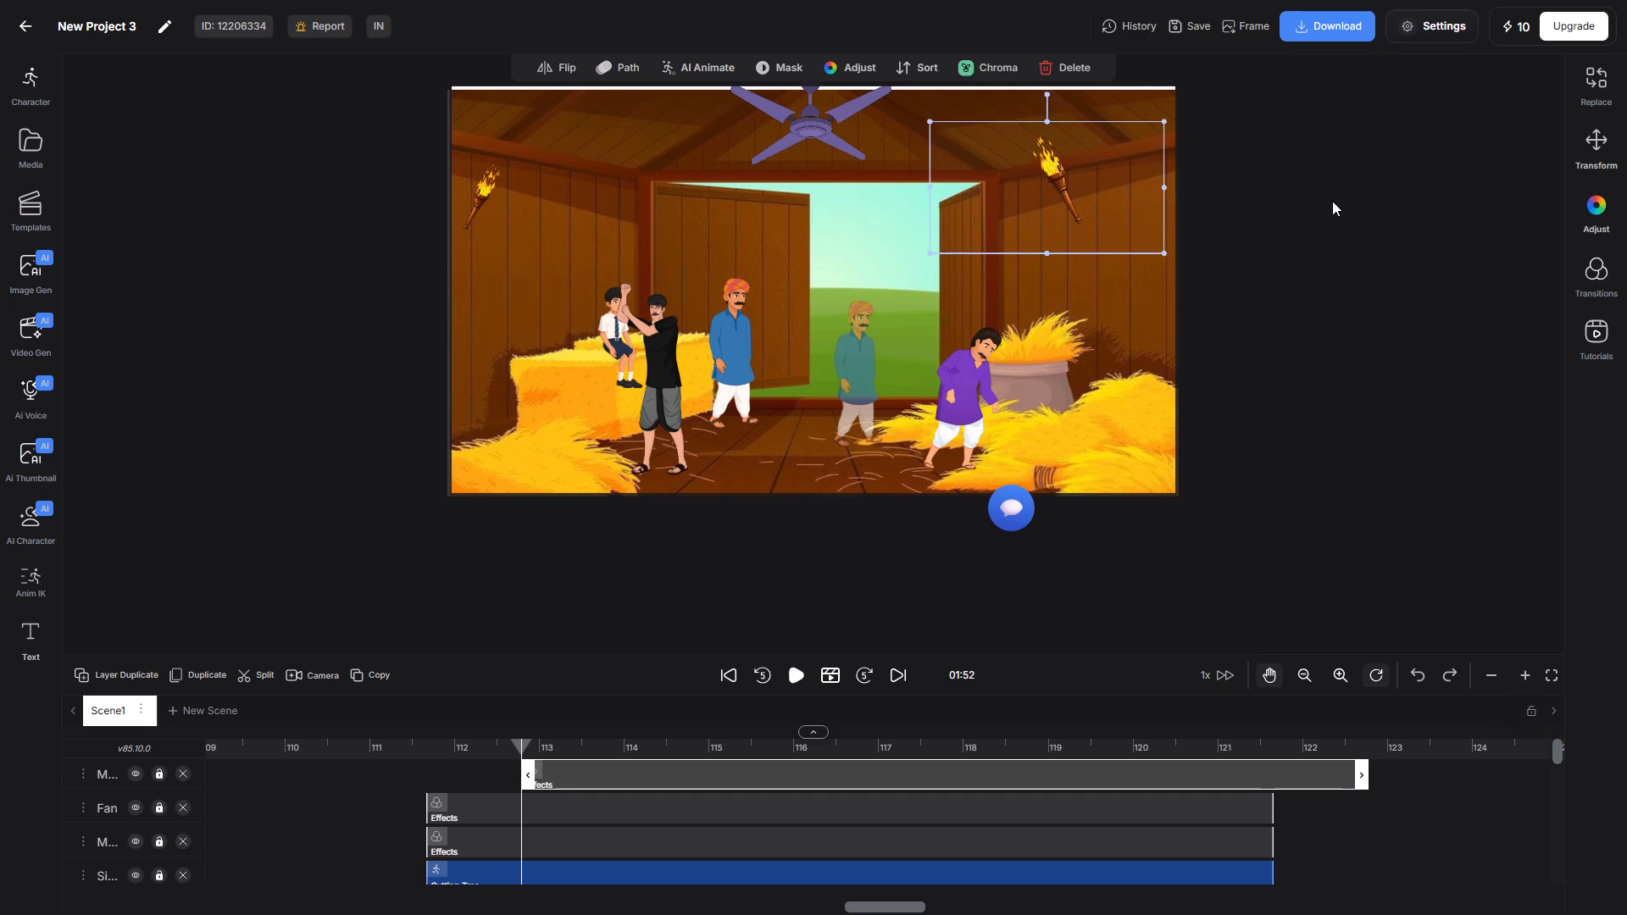
Move the new torch's clip earlier to start at about 111.6 s, lined up with the fan clip.
left_click_drag(954, 780, 928, 778)
left_click_drag(928, 778, 877, 776)
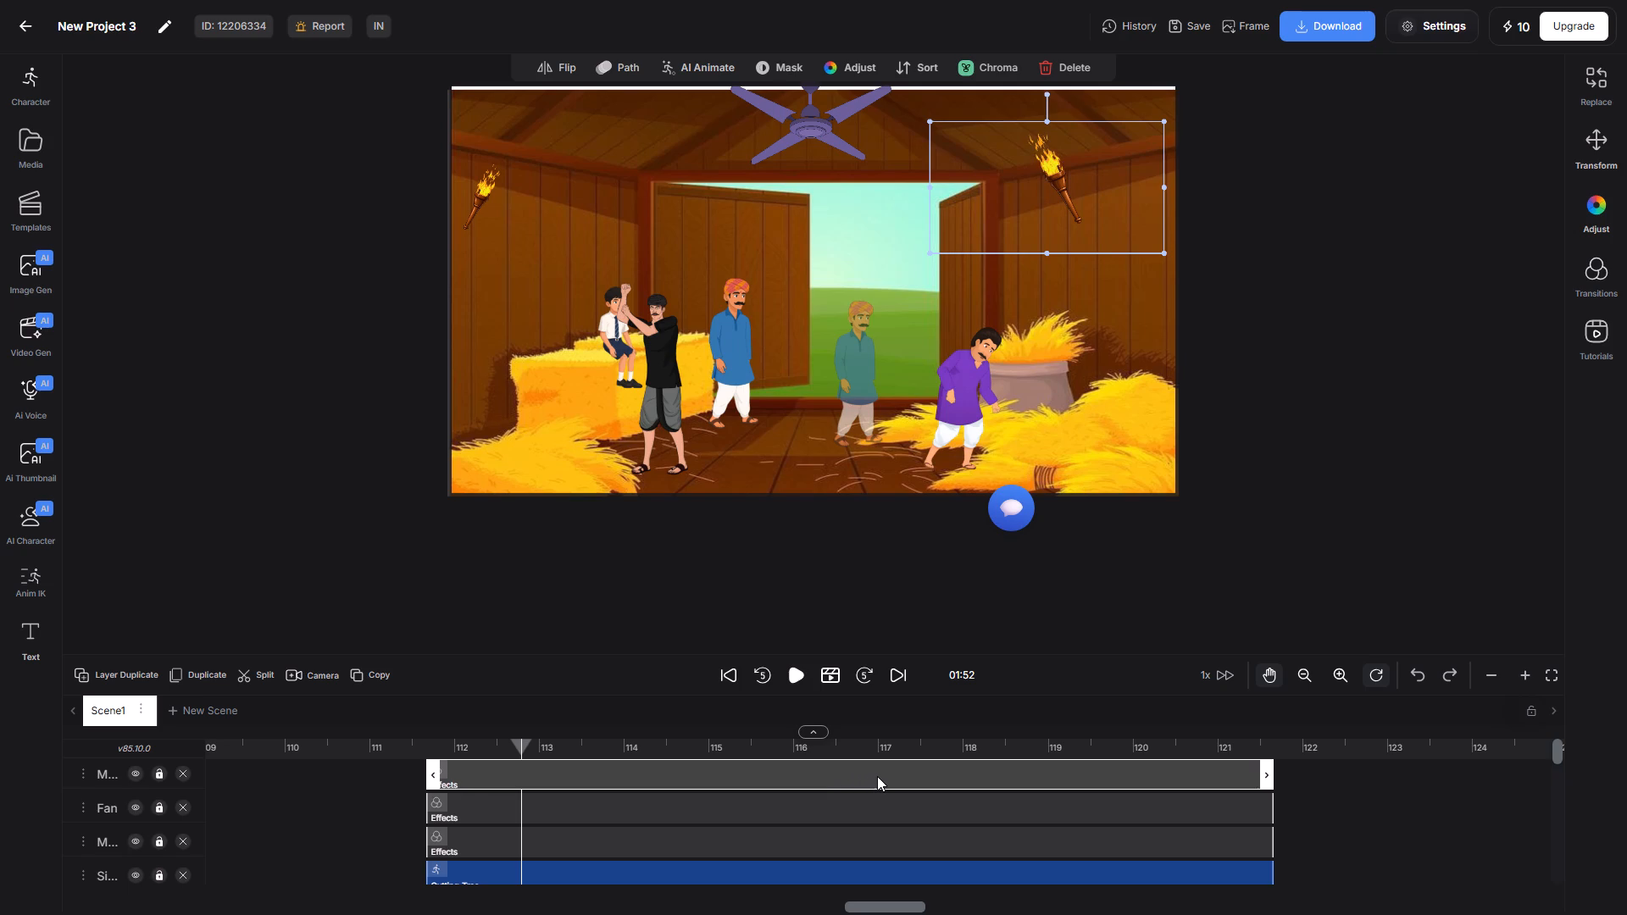
left_click_drag(877, 776, 854, 776)
Move the man in black slightly lower in front of the hay where the boy sits.
left_click(658, 394)
left_click_drag(658, 394, 656, 441)
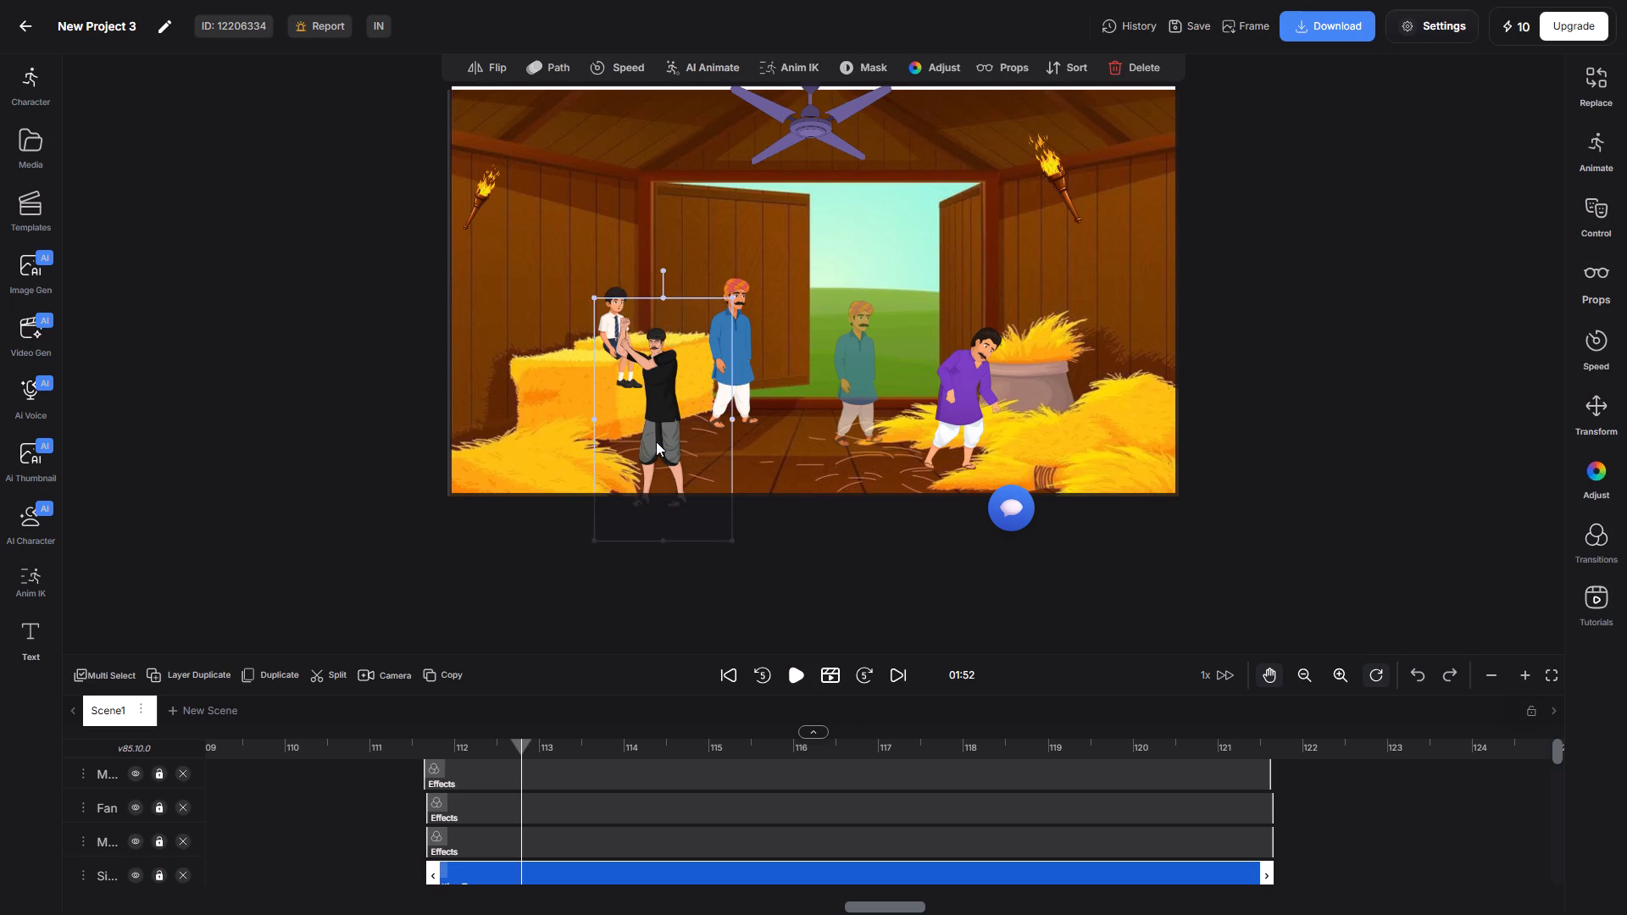
left_click_drag(656, 441, 657, 408)
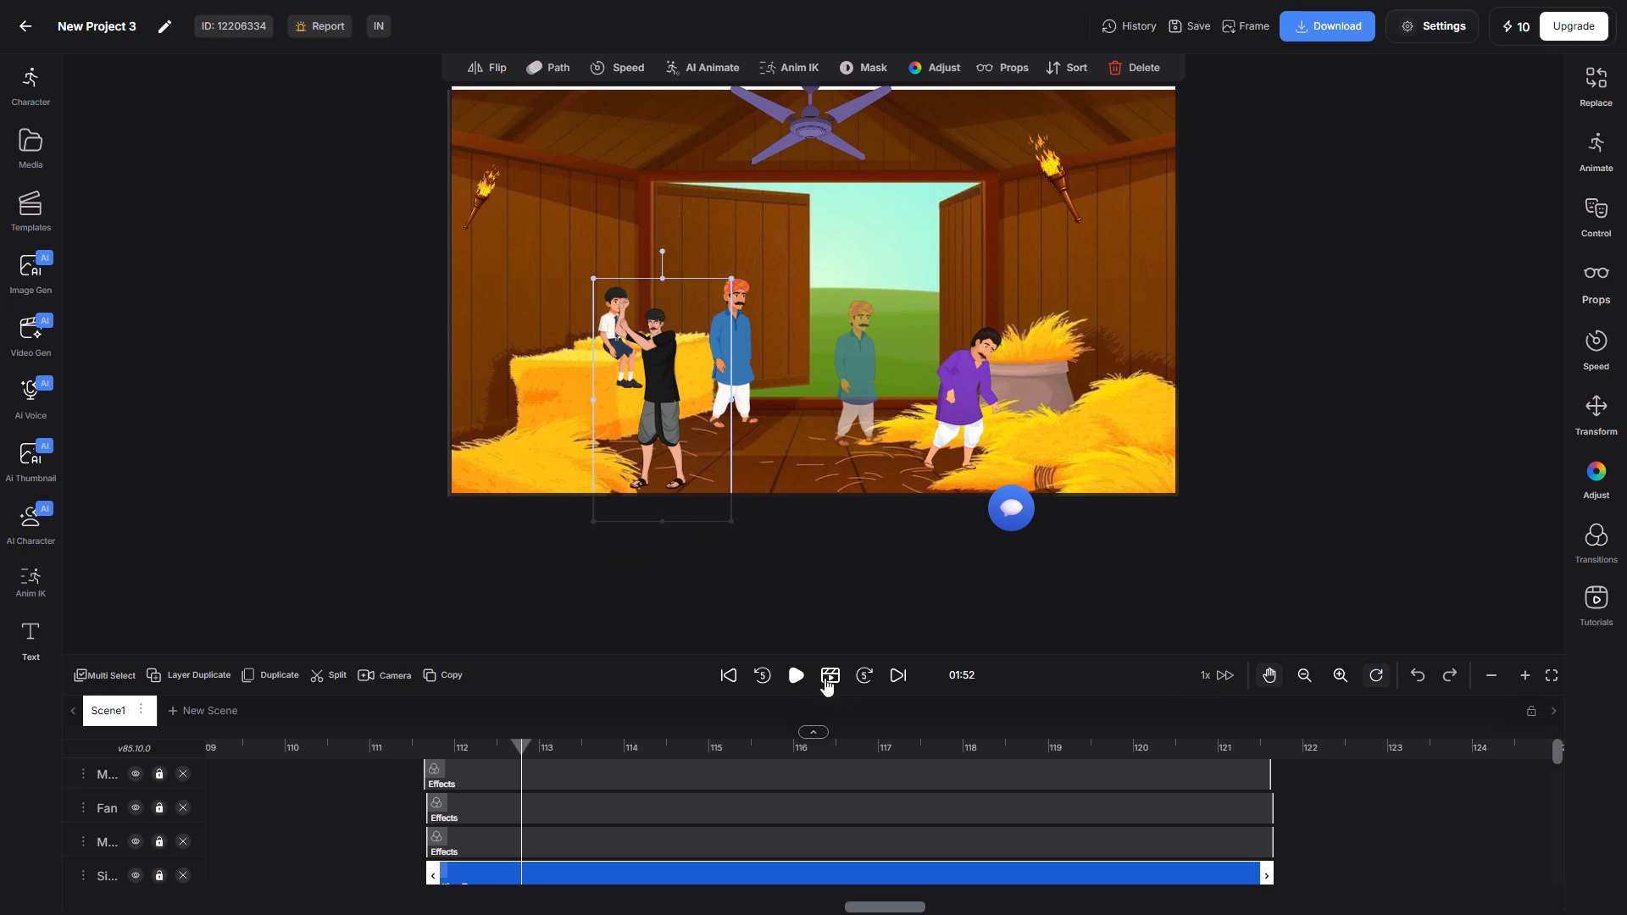
Play the barn scene from 01:52 to 01:54 to check the characters, torches and fan.
left_click(796, 676)
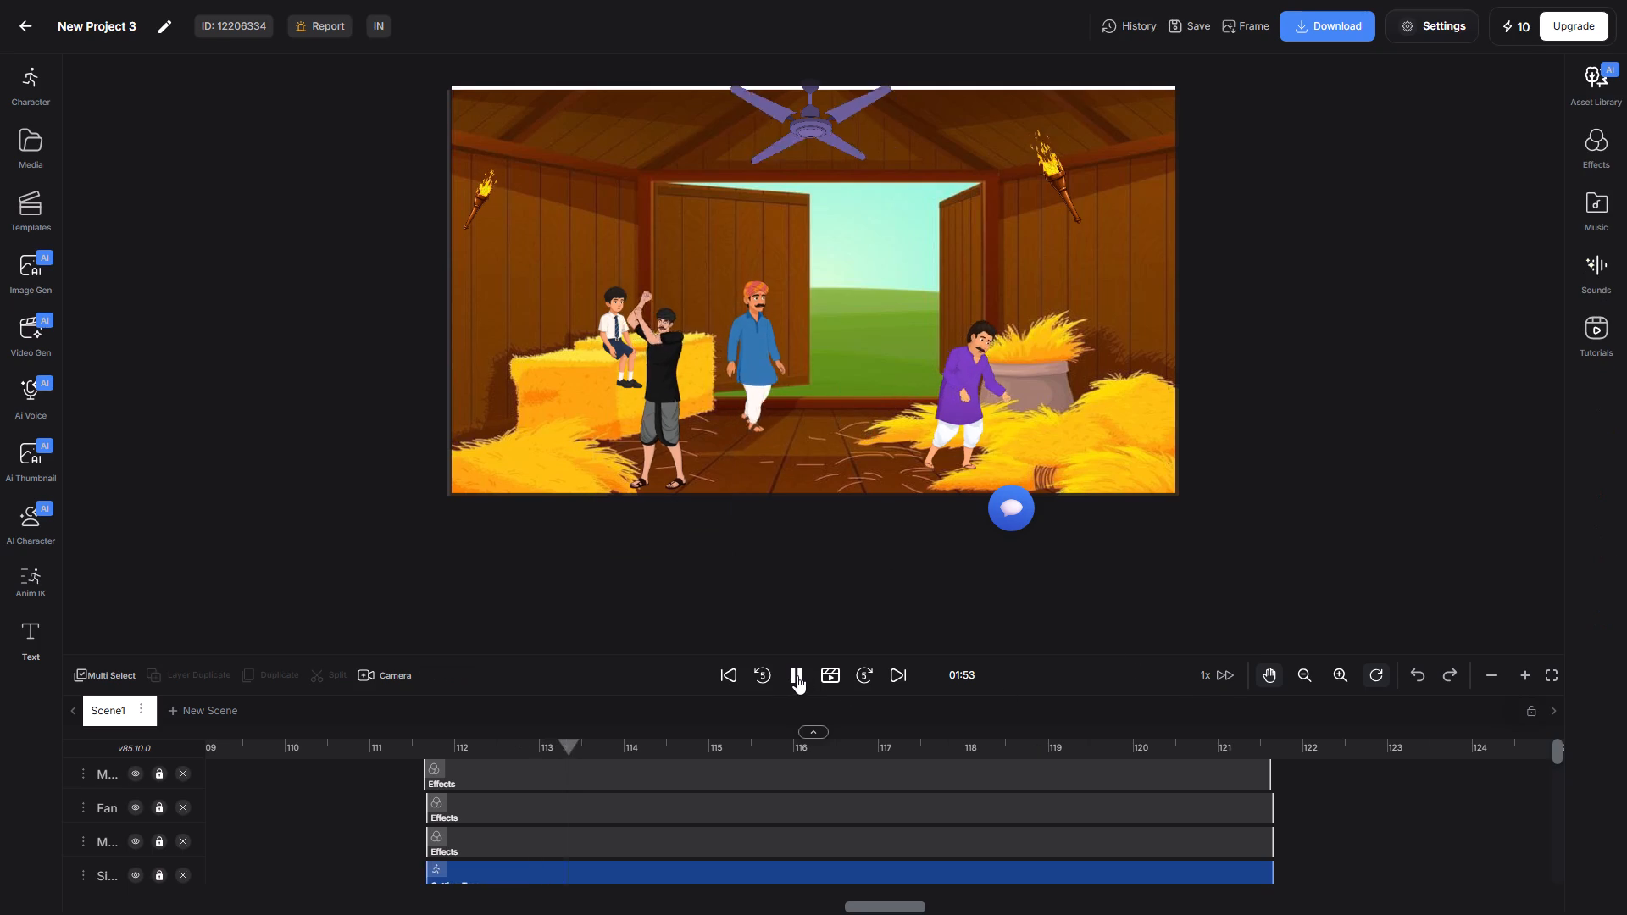
left_click(797, 675)
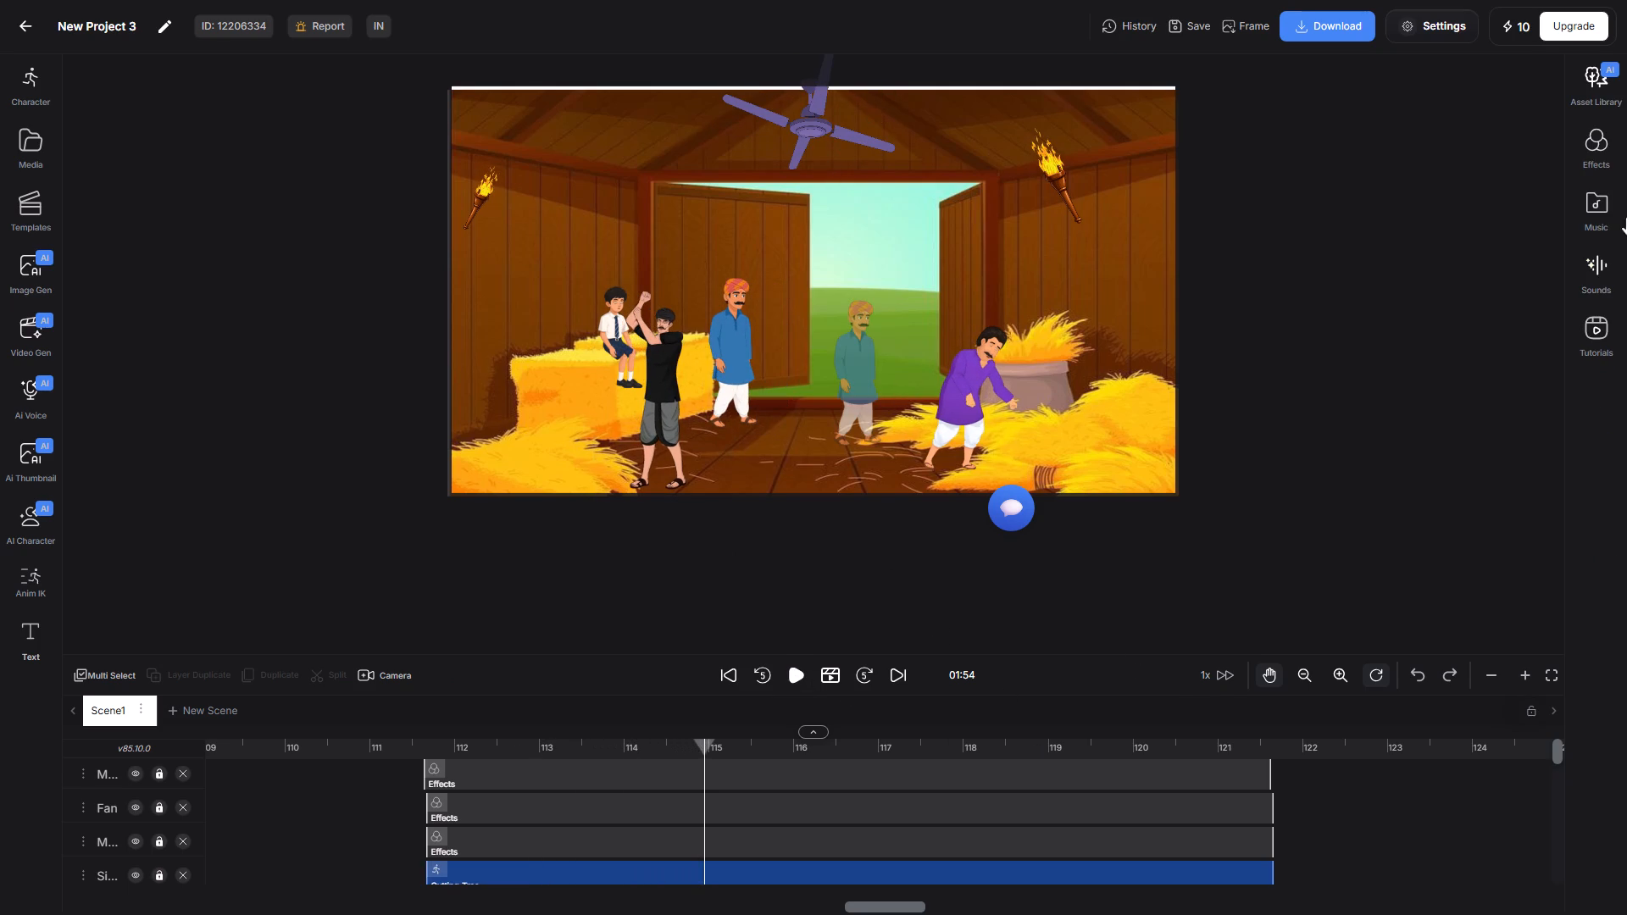
Add the Smoke_Strea... effect from the effects library to the barn scene at 01:54.
left_click(1596, 136)
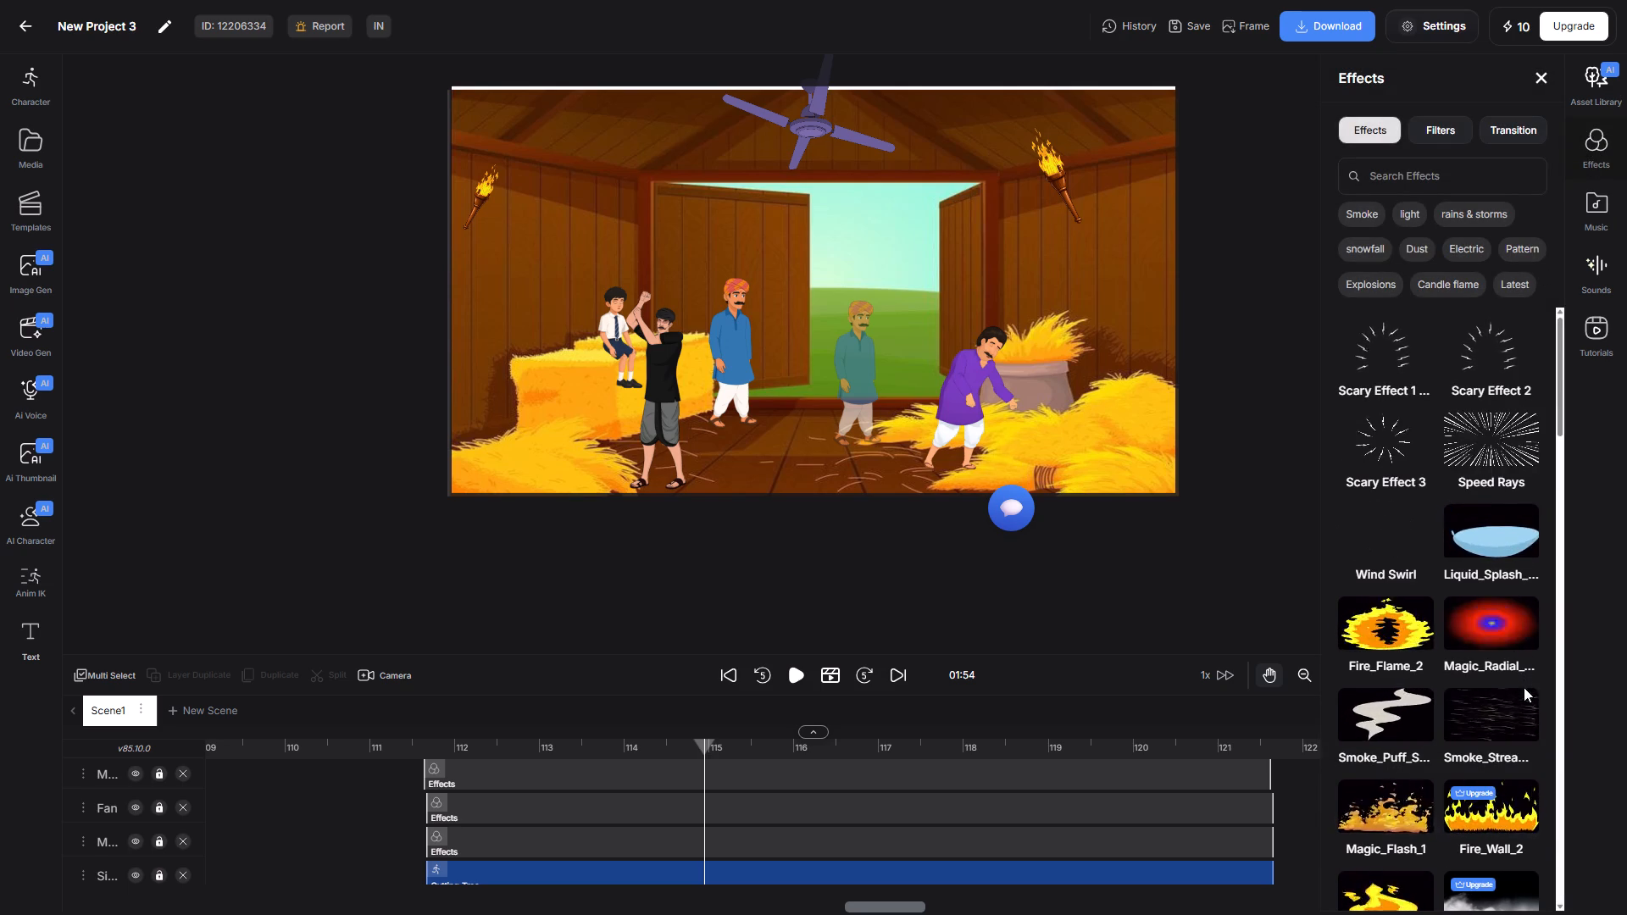
left_click(1520, 715)
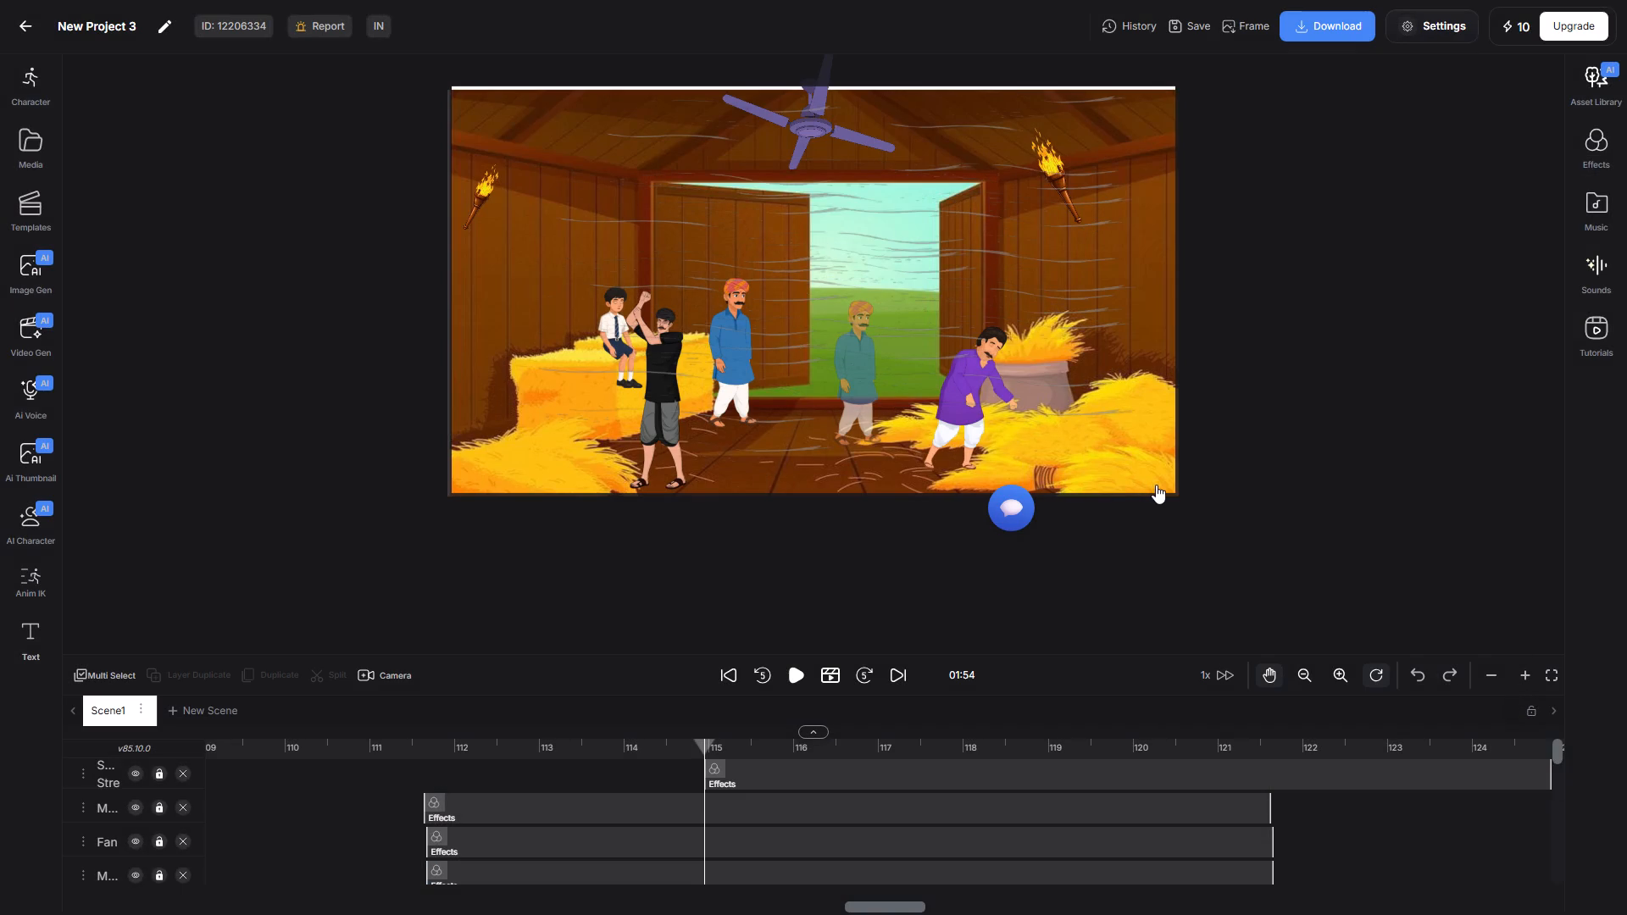
Scale the smoke streak effect down to about three-quarters of its original size and shift it toward the open doorway.
left_click(1106, 408)
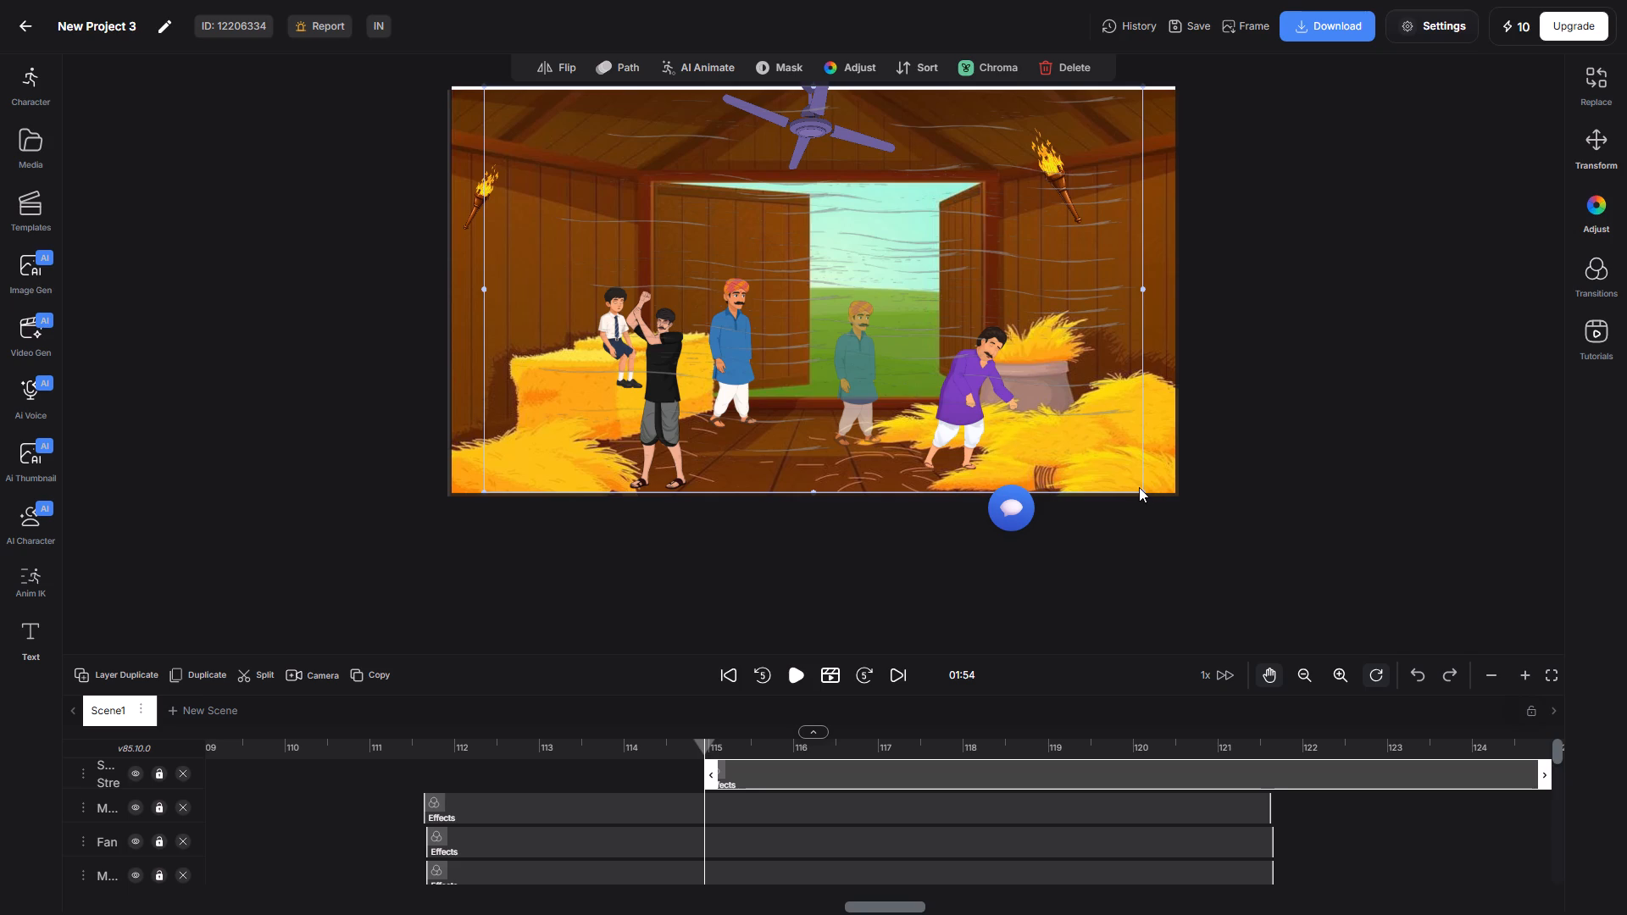
left_click_drag(1145, 491, 1071, 426)
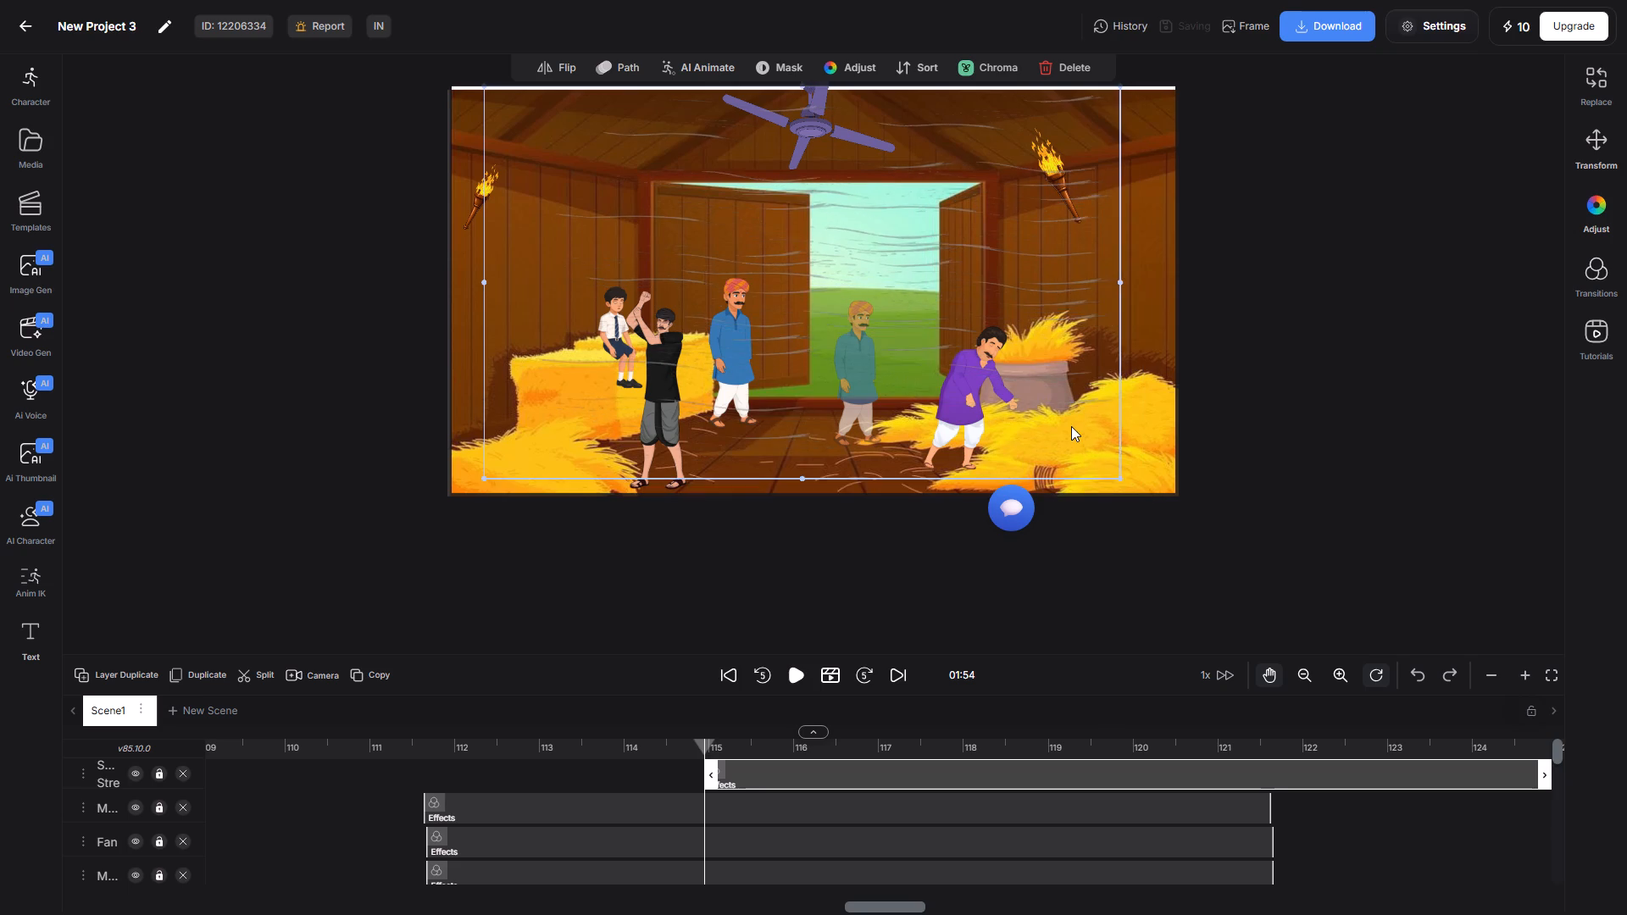
left_click_drag(1071, 426, 964, 394)
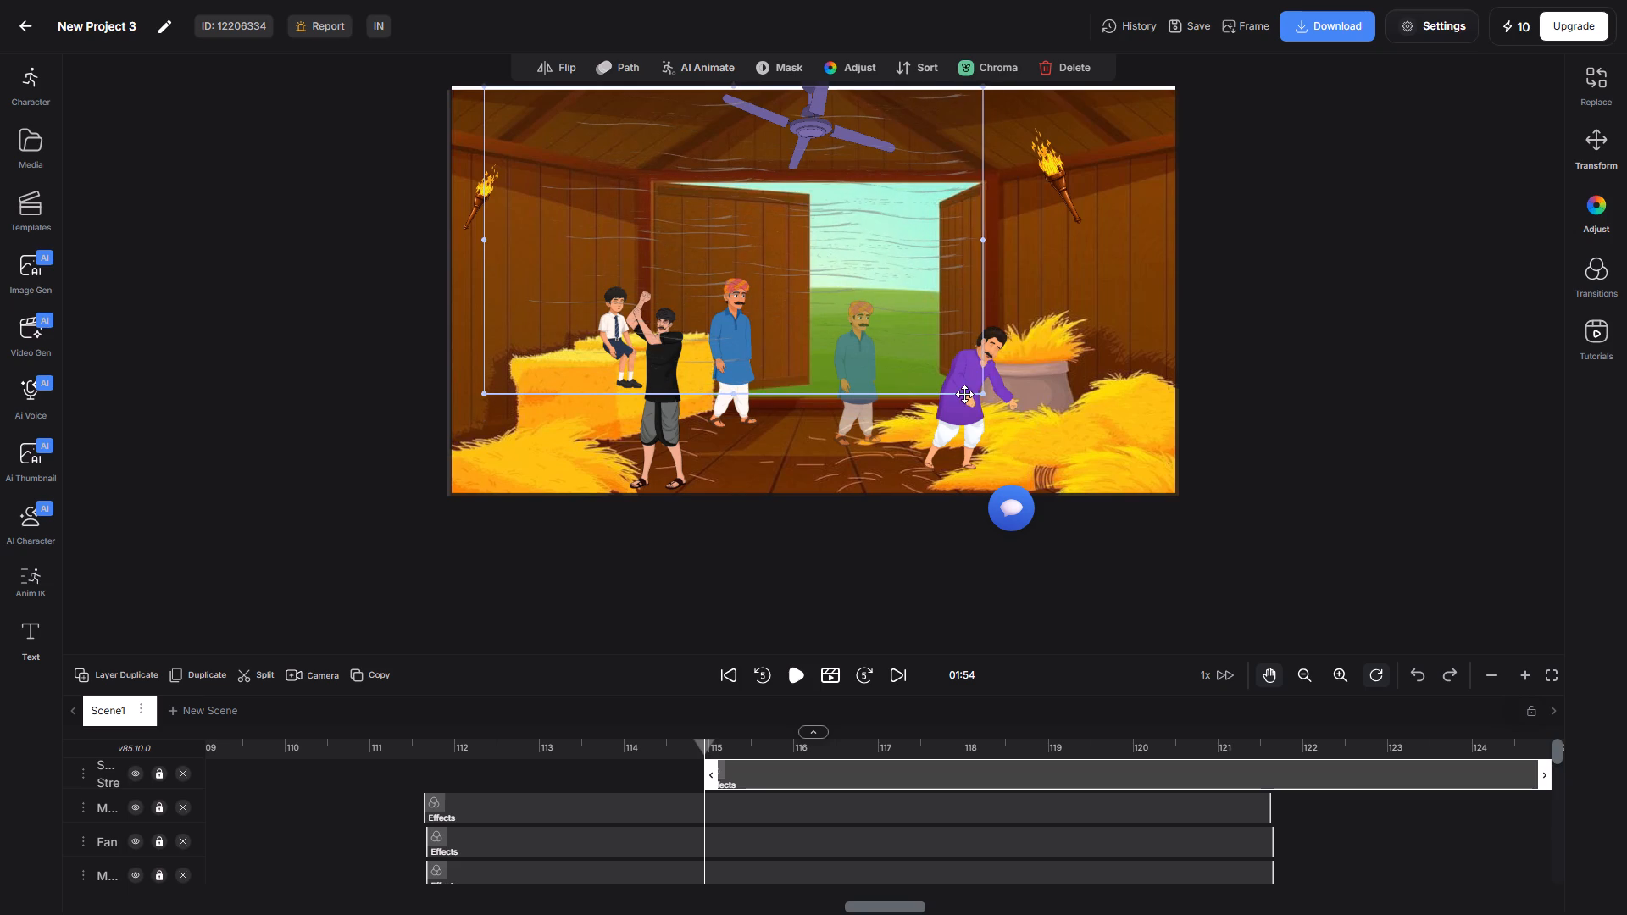
left_click(836, 284)
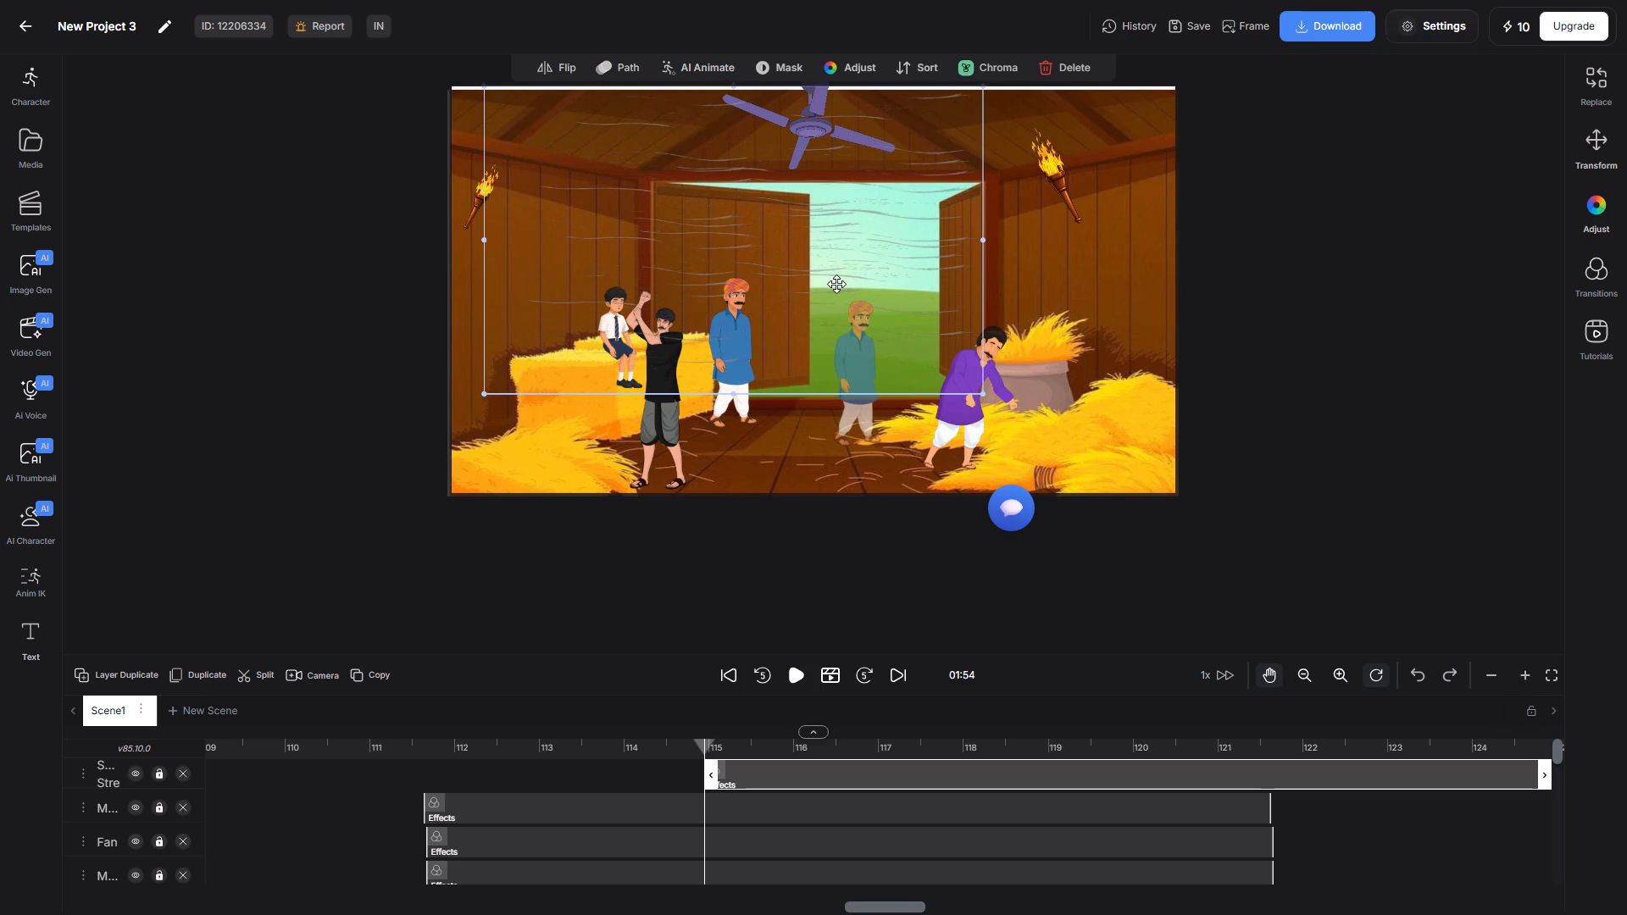
left_click(830, 277)
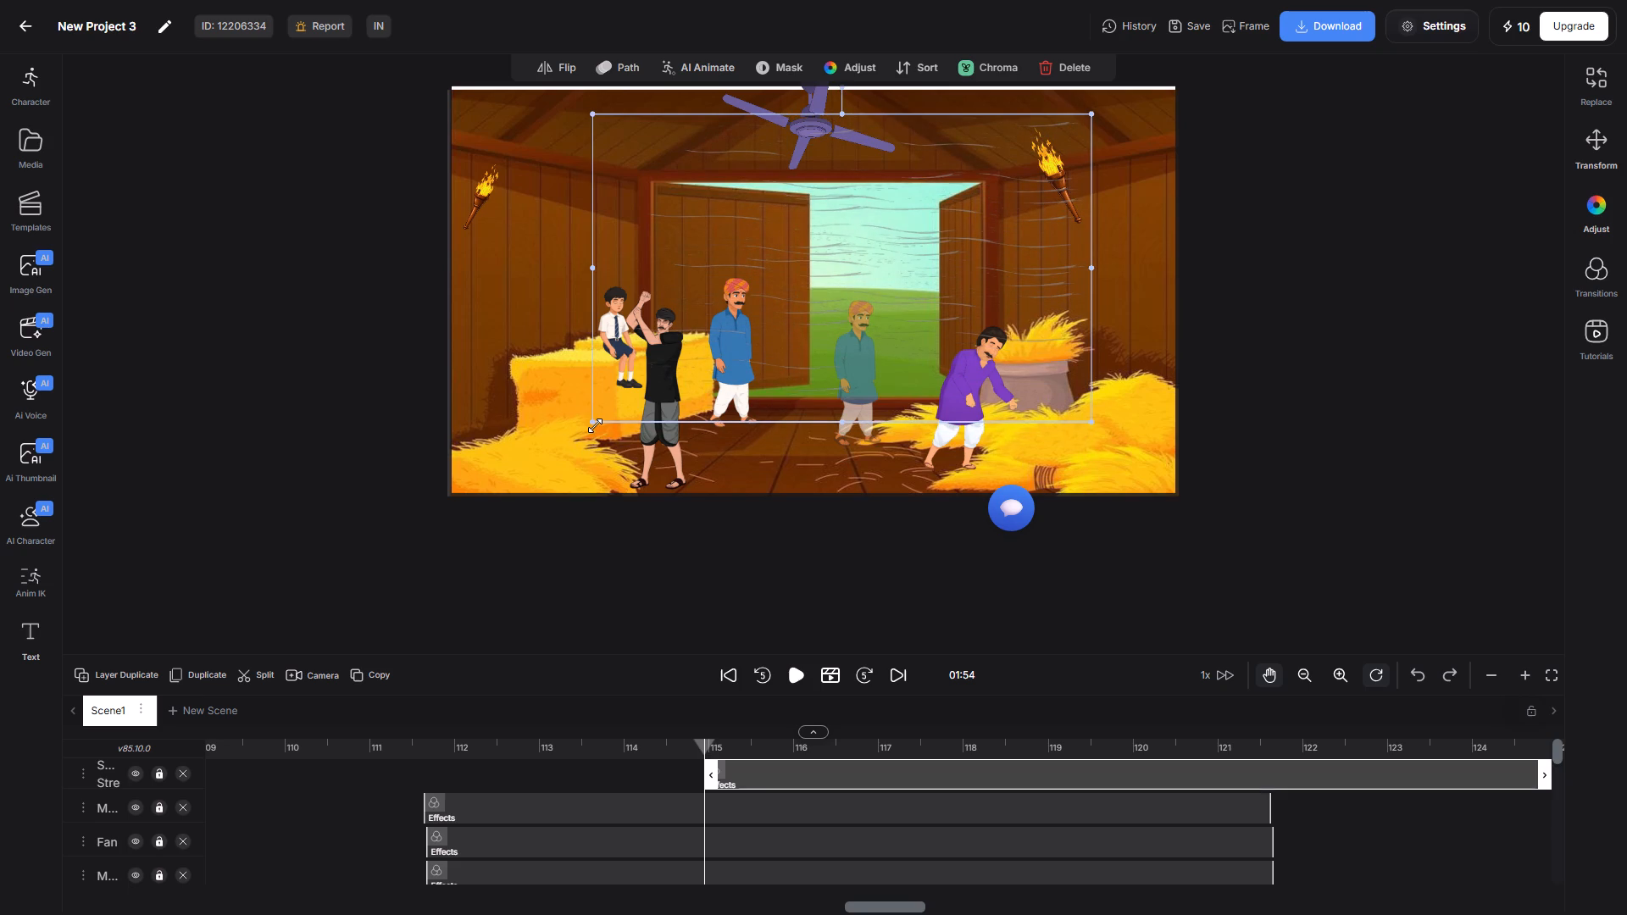
left_click_drag(595, 425, 707, 386)
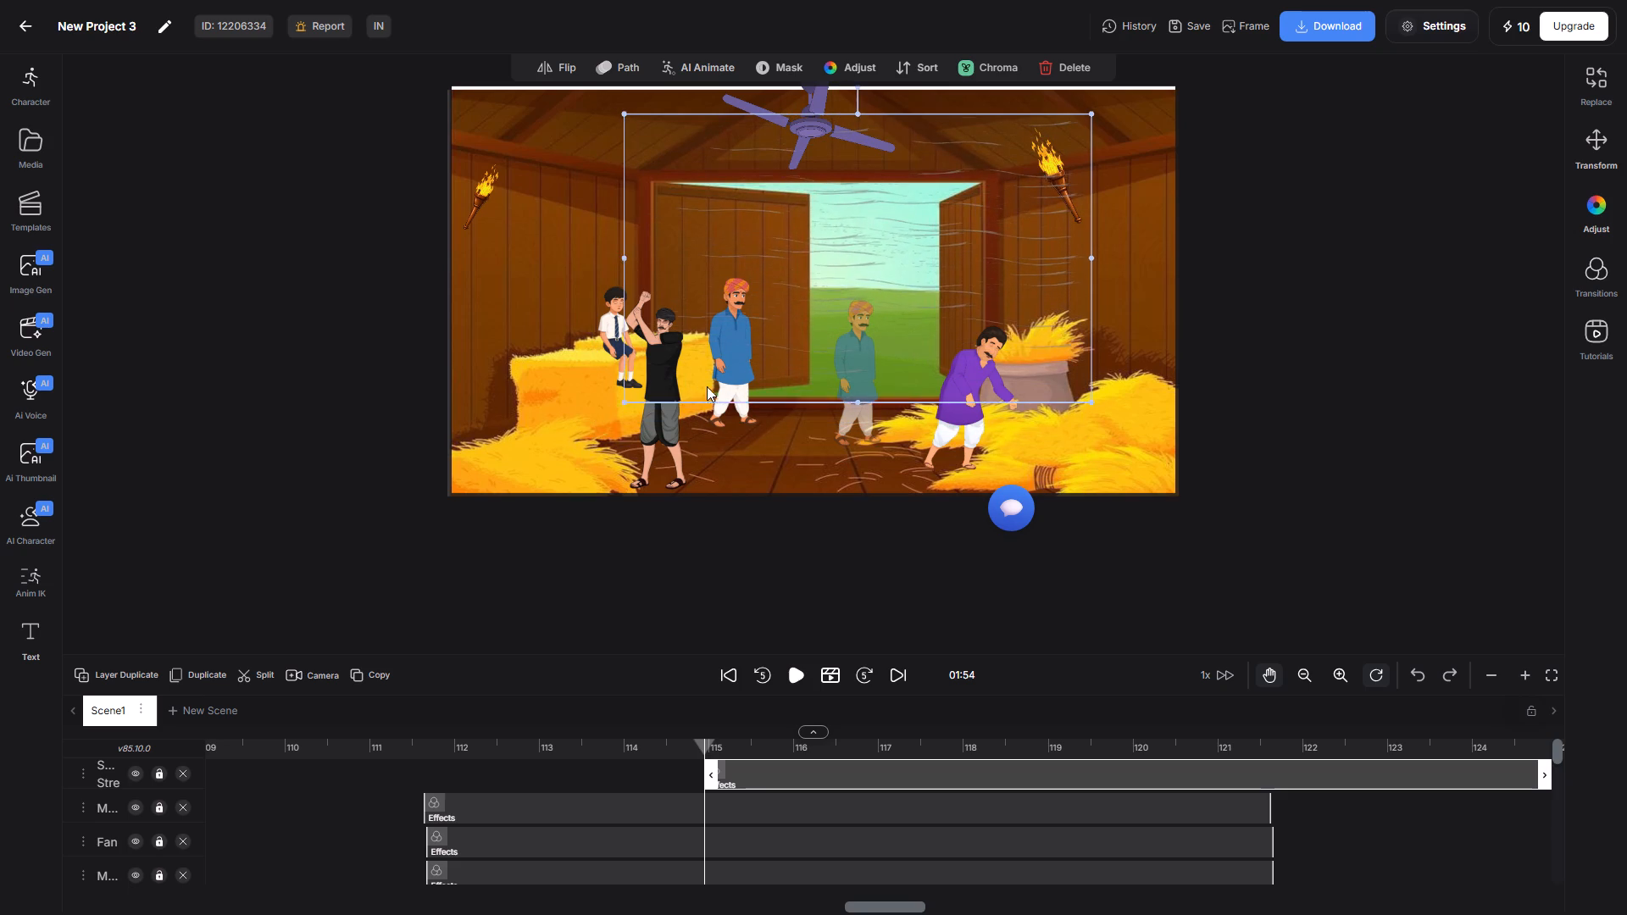
left_click_drag(707, 386, 879, 428)
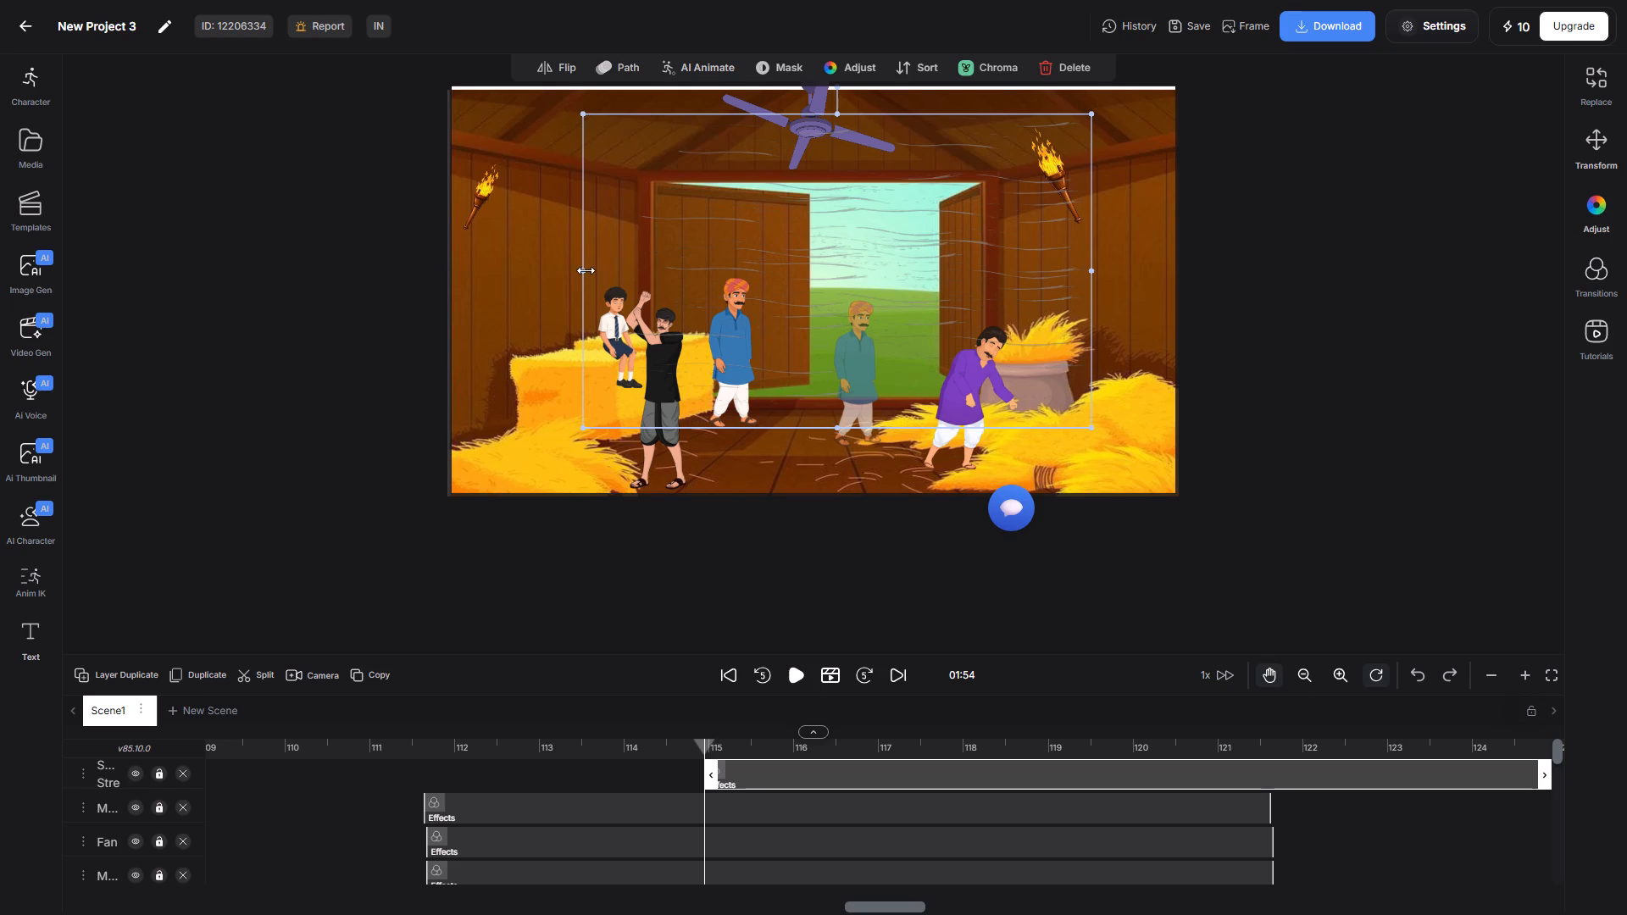
Reduce the smoke streak effect's width and height to fit the open barn doorway.
left_click_drag(584, 272, 637, 295)
left_click_drag(637, 295, 808, 345)
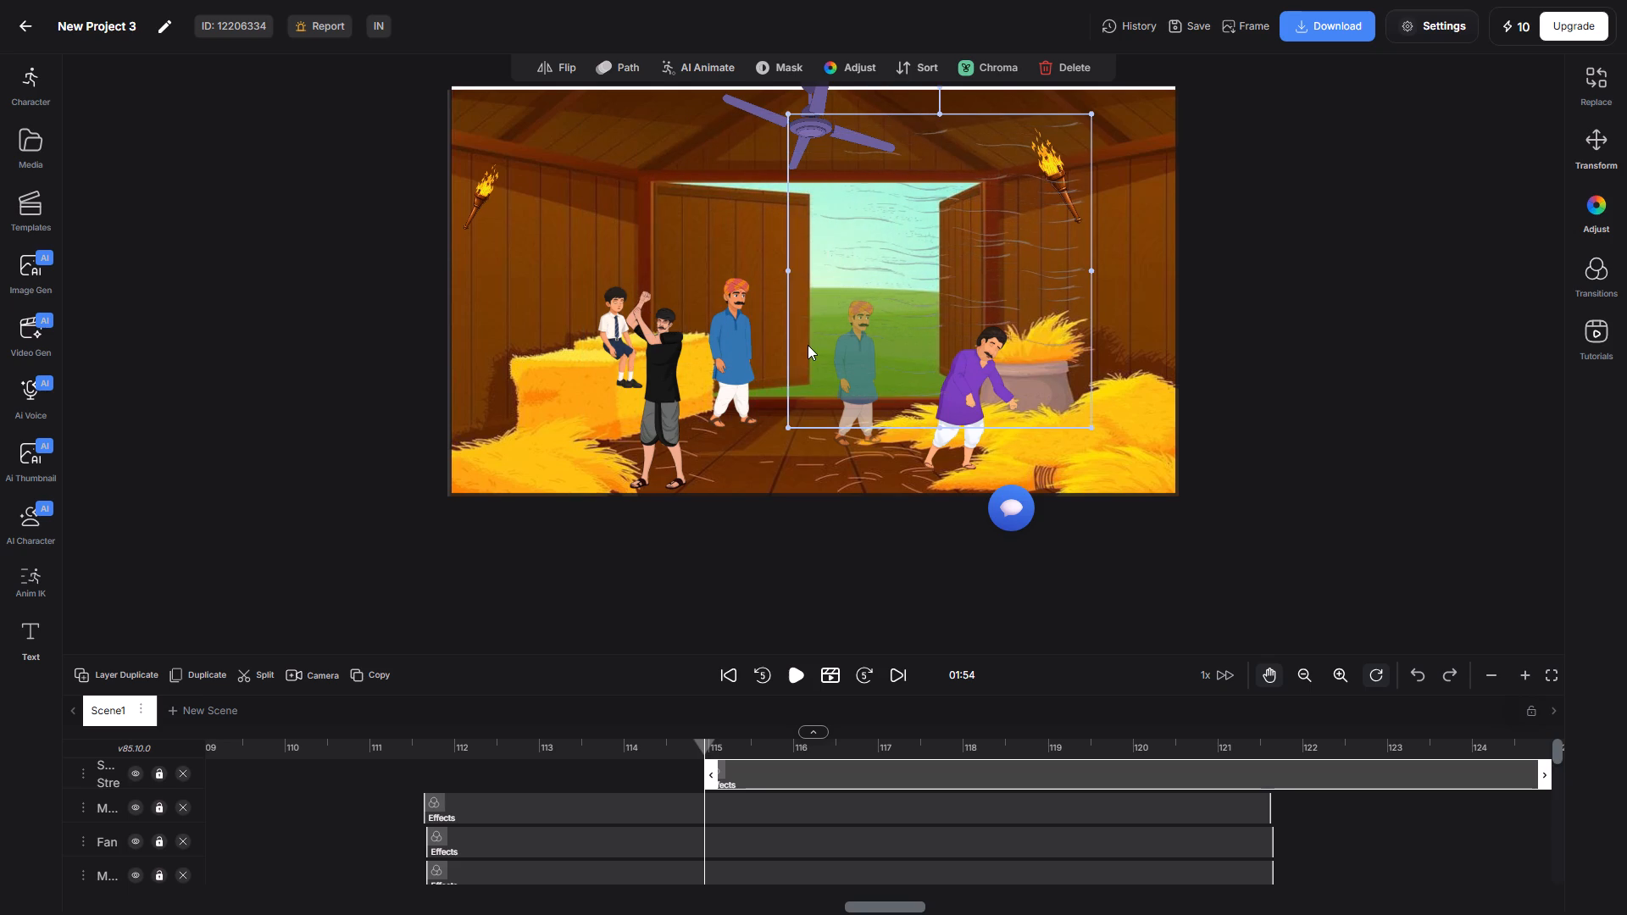
left_click_drag(808, 345, 793, 324)
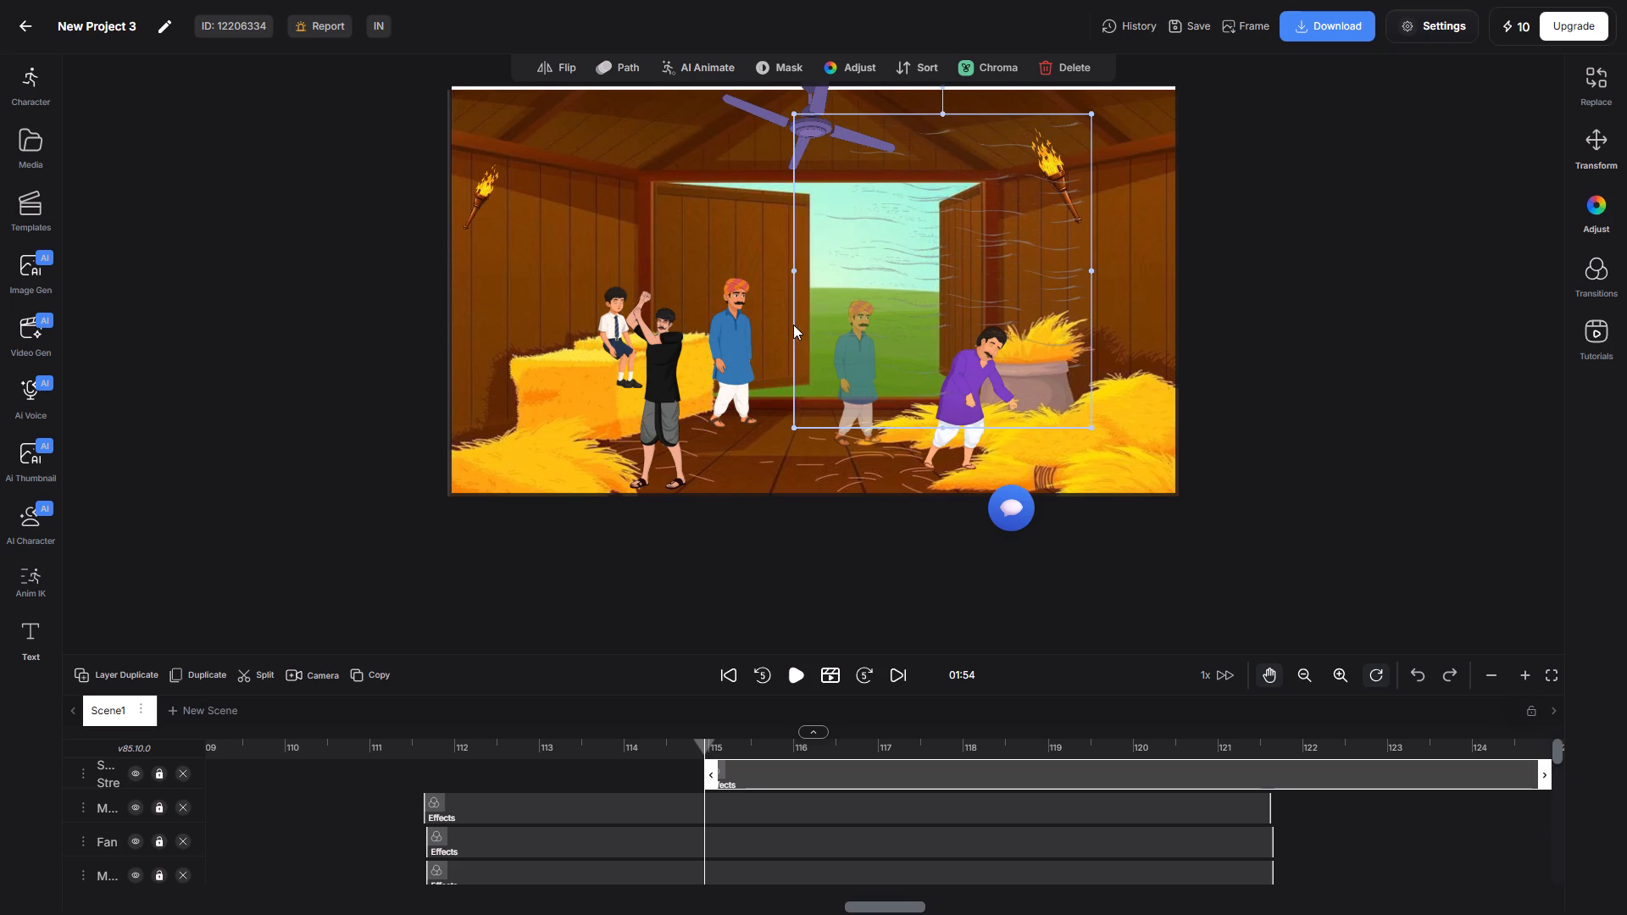
left_click_drag(793, 324, 795, 323)
left_click_drag(1089, 272, 958, 282)
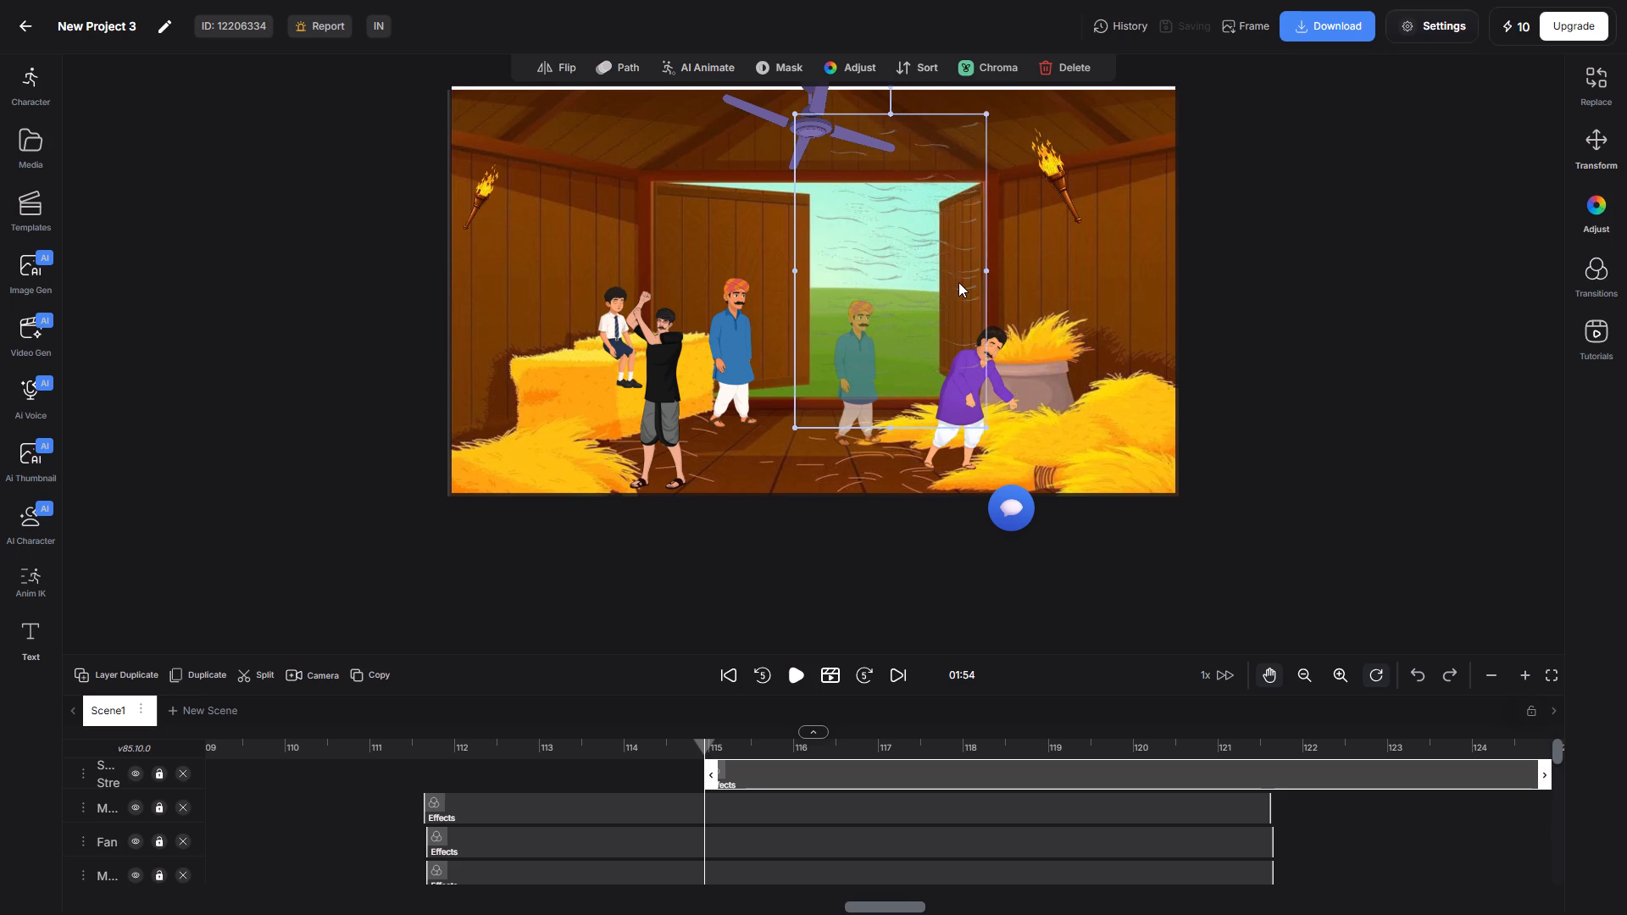
left_click_drag(958, 282, 943, 285)
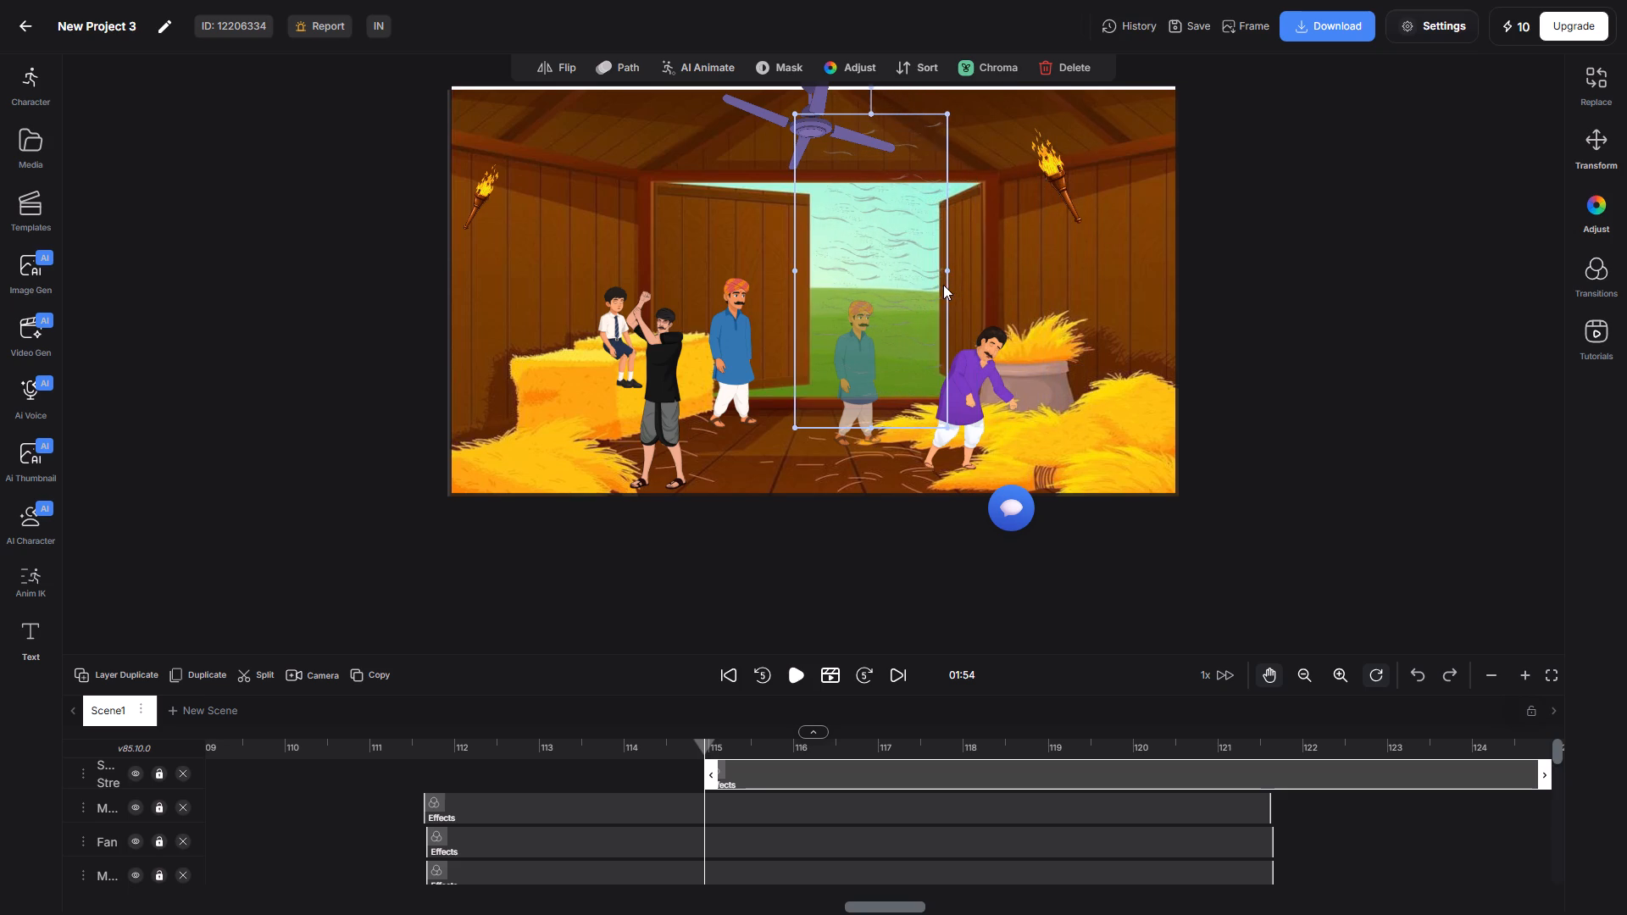
left_click_drag(943, 285, 941, 286)
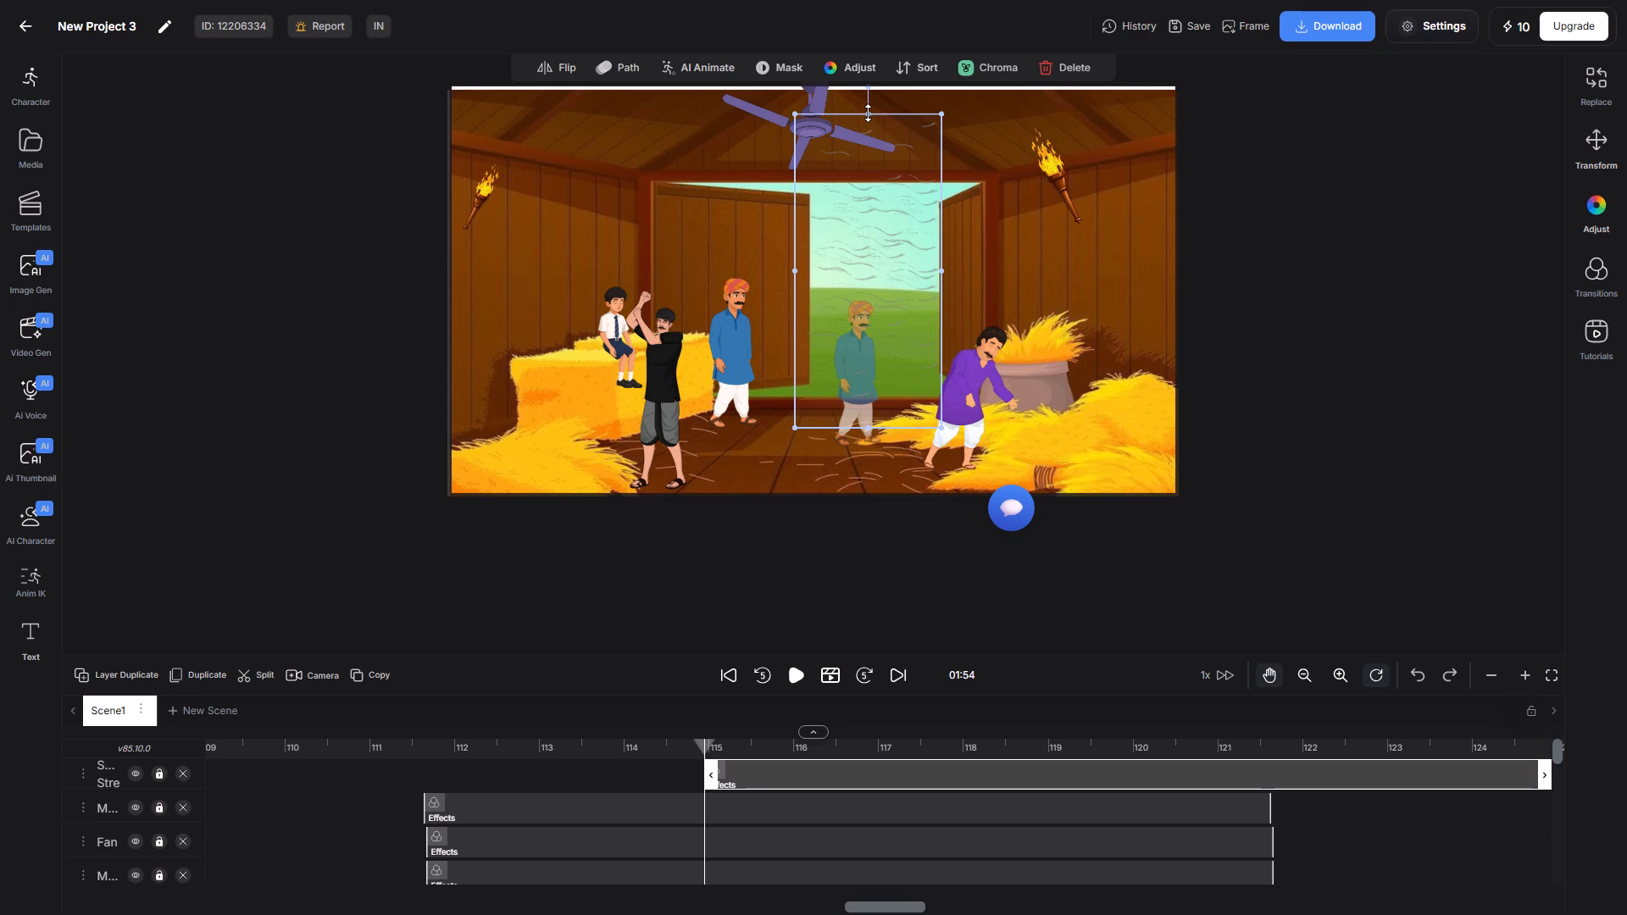
left_click_drag(868, 112, 866, 180)
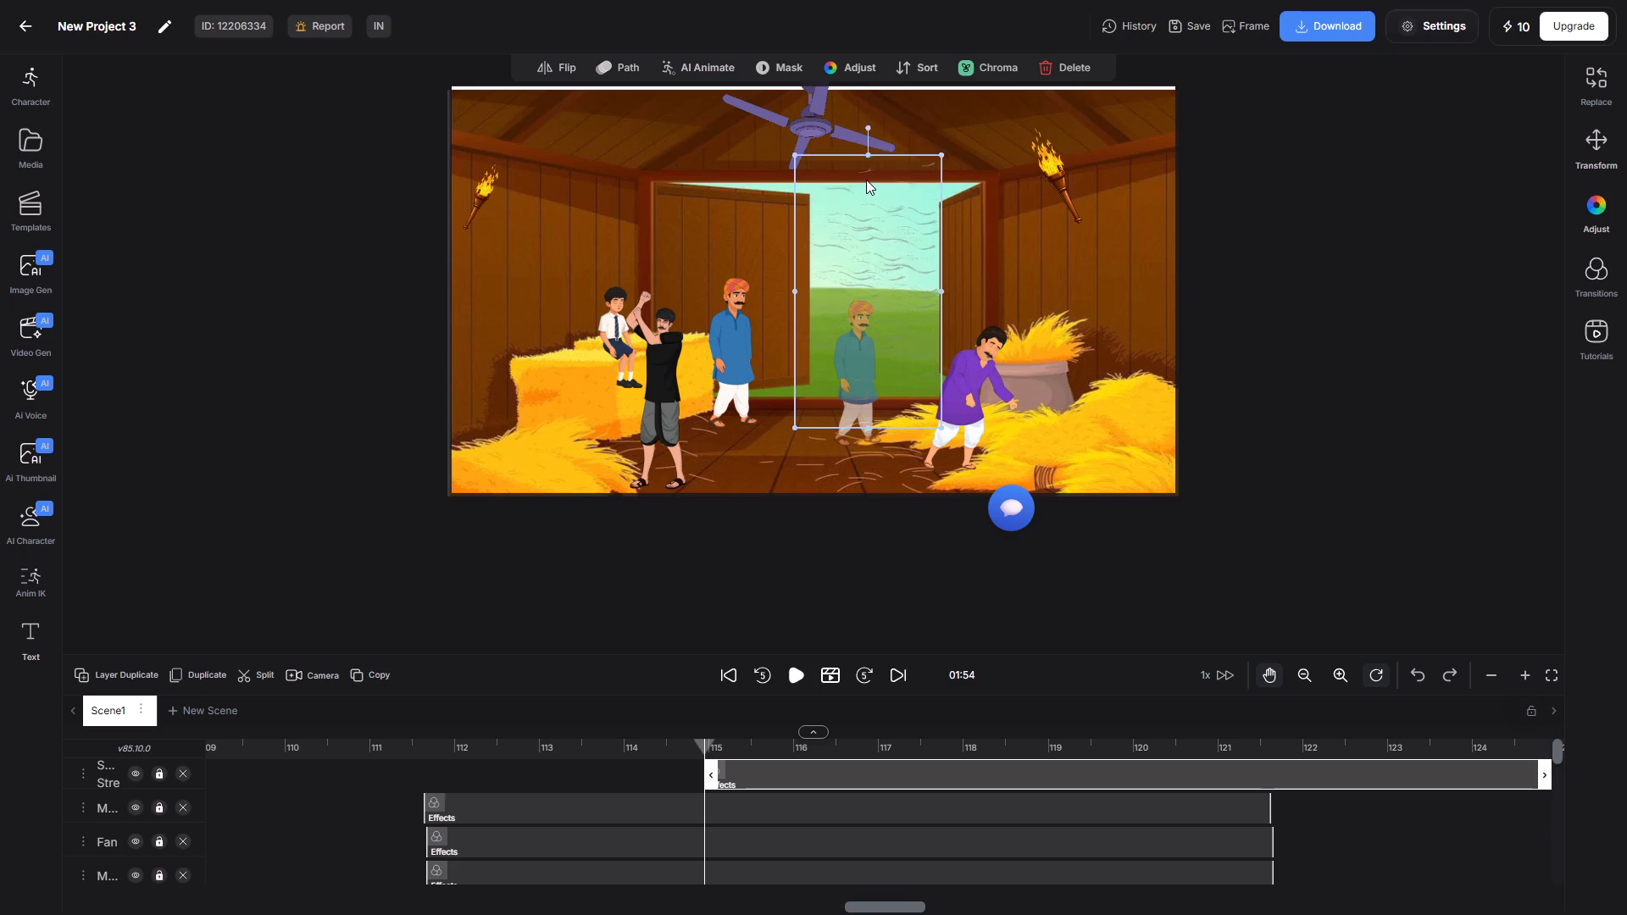
left_click_drag(866, 180, 867, 183)
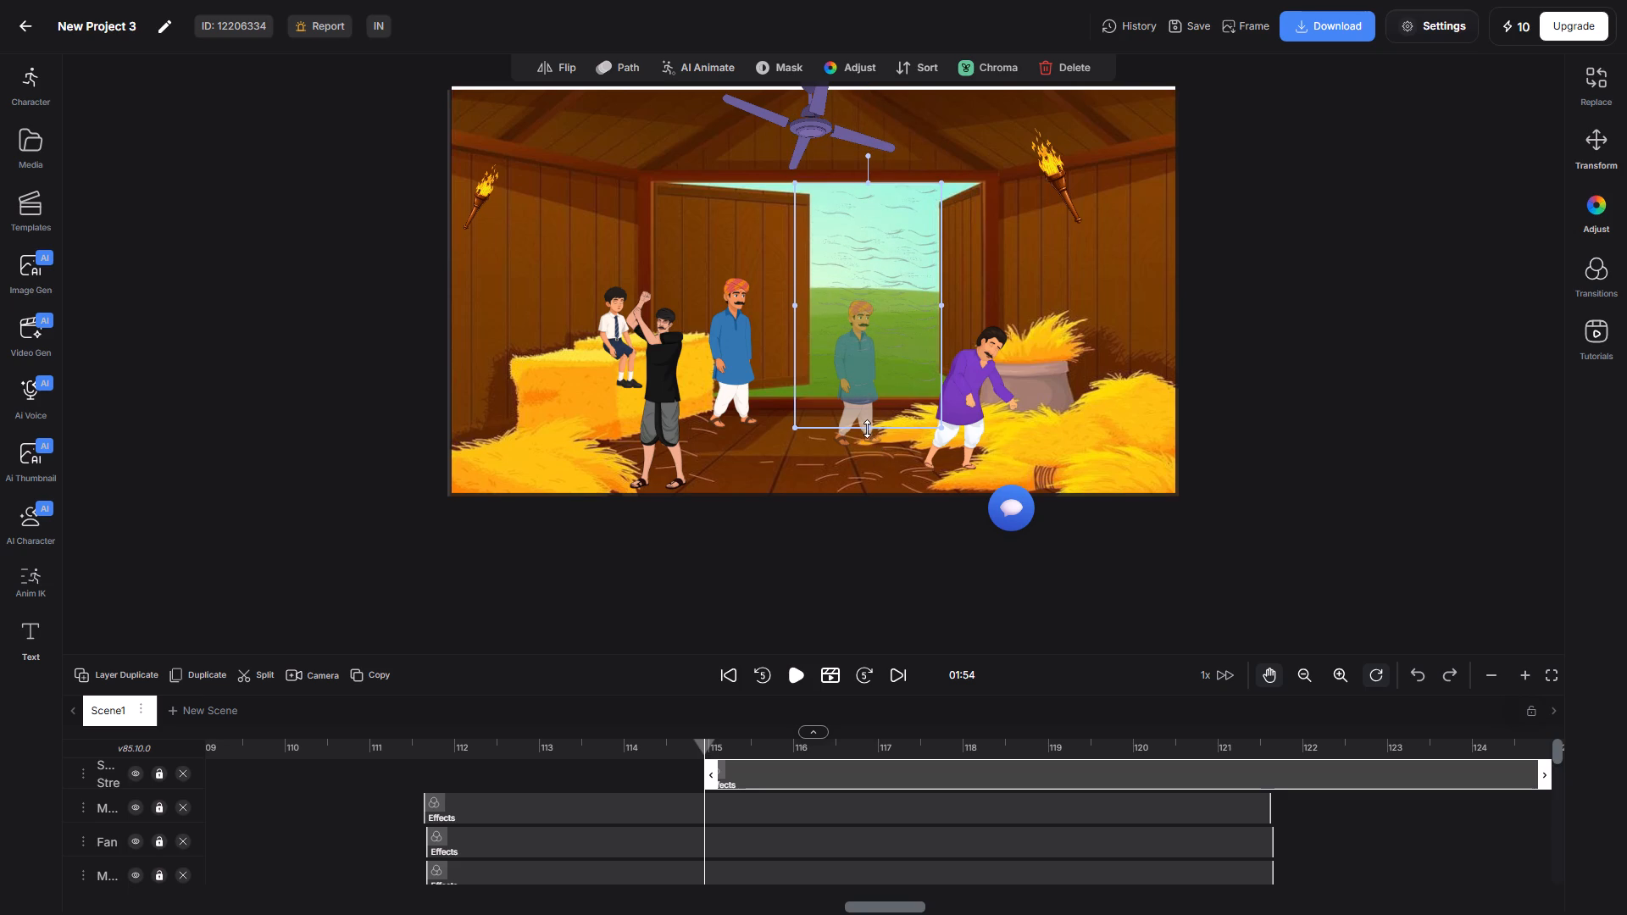
left_click_drag(867, 429, 860, 382)
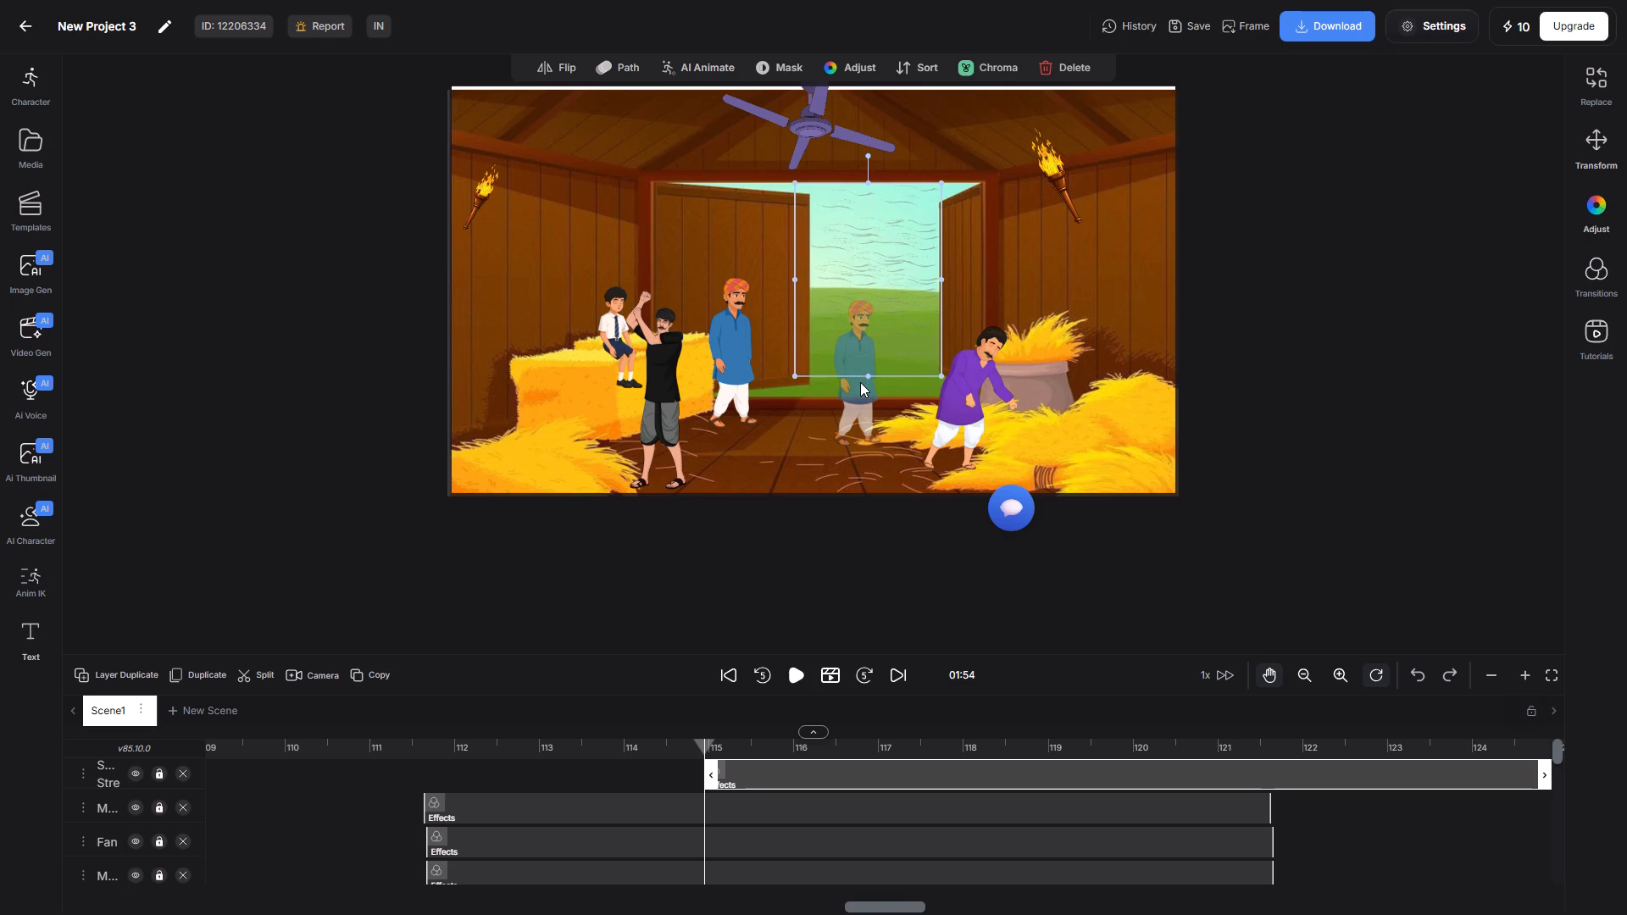
left_click_drag(860, 382, 860, 391)
Flip the smoke streak effect in the doorway.
left_click(556, 69)
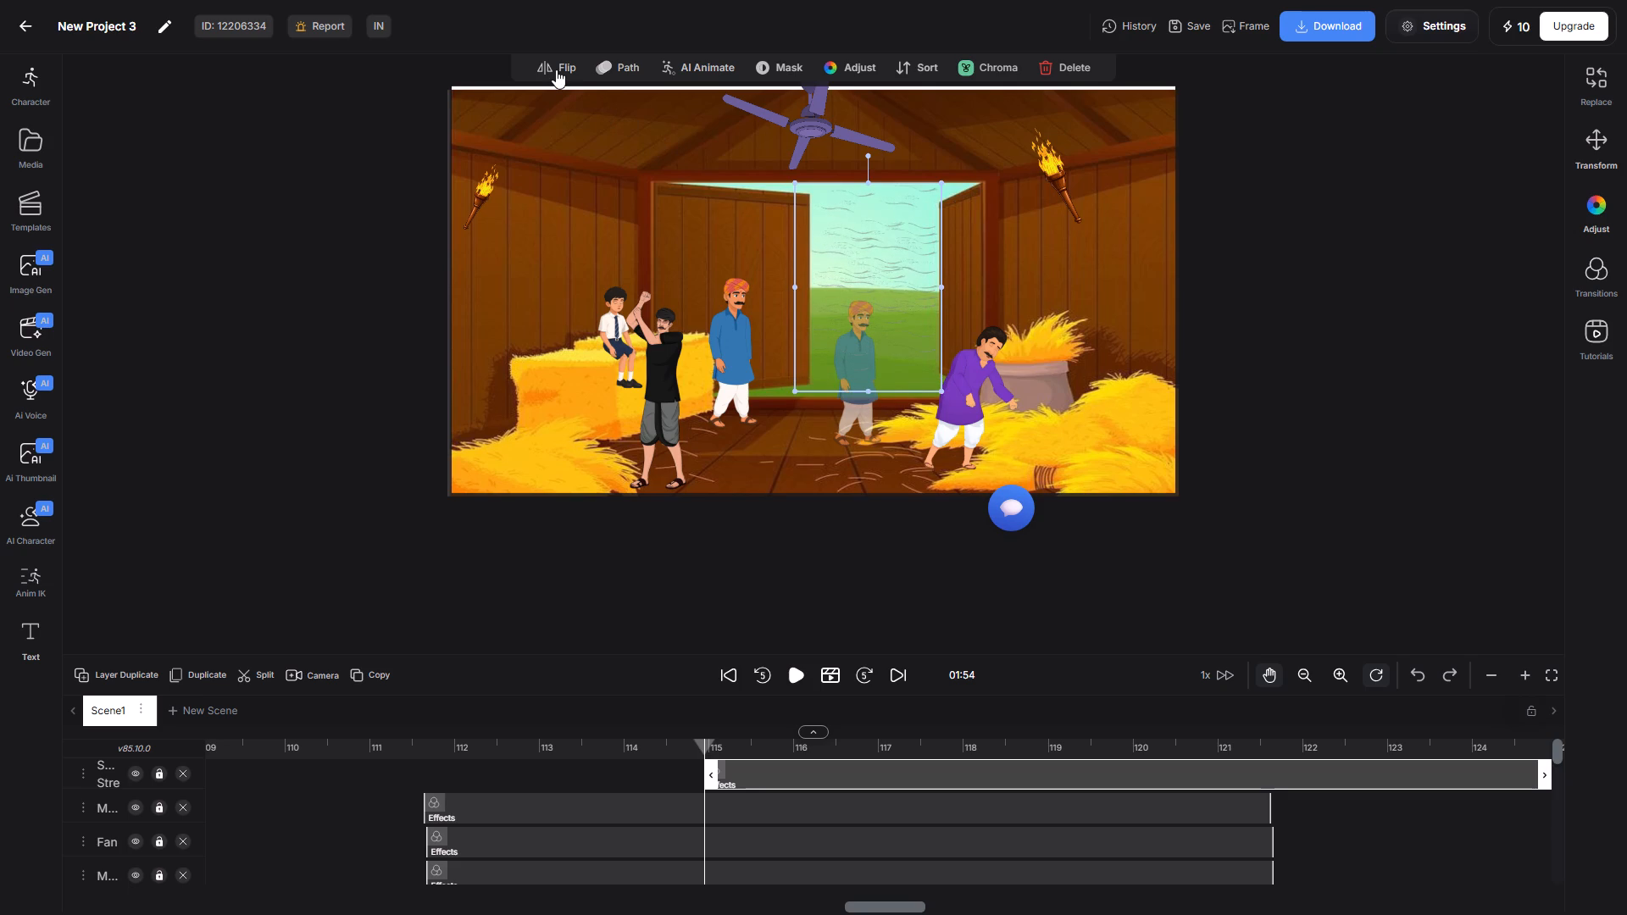
left_click(556, 69)
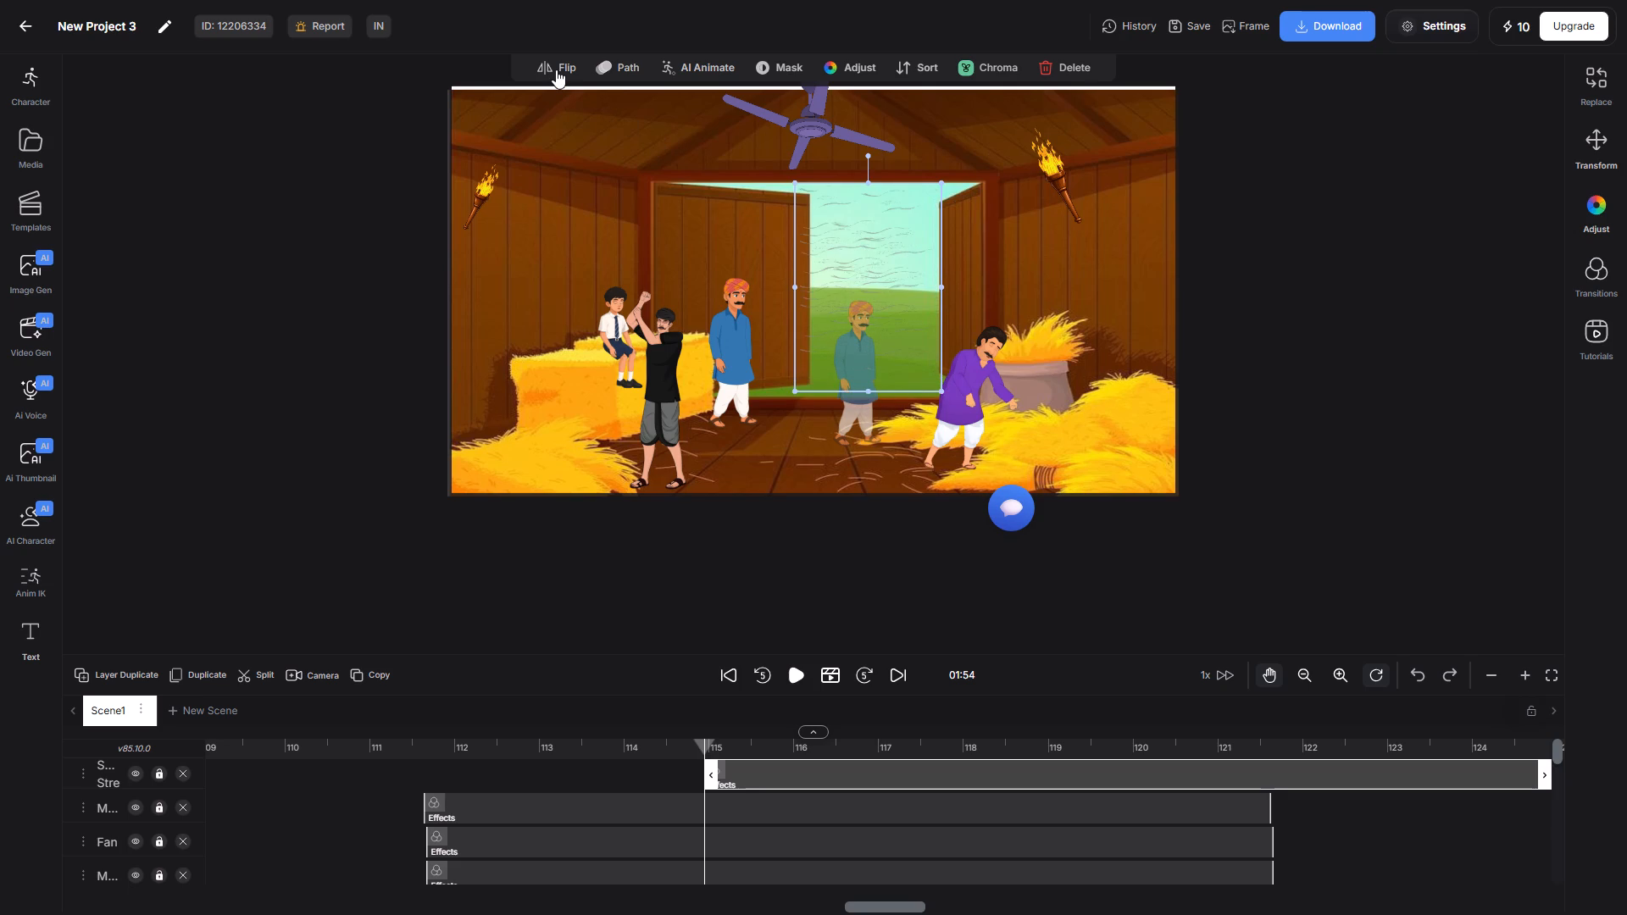
left_click(556, 69)
Move the smoke streak clip earlier to start at about 111.6 s, aligned with the second torch's clip.
left_click_drag(906, 771, 752, 755)
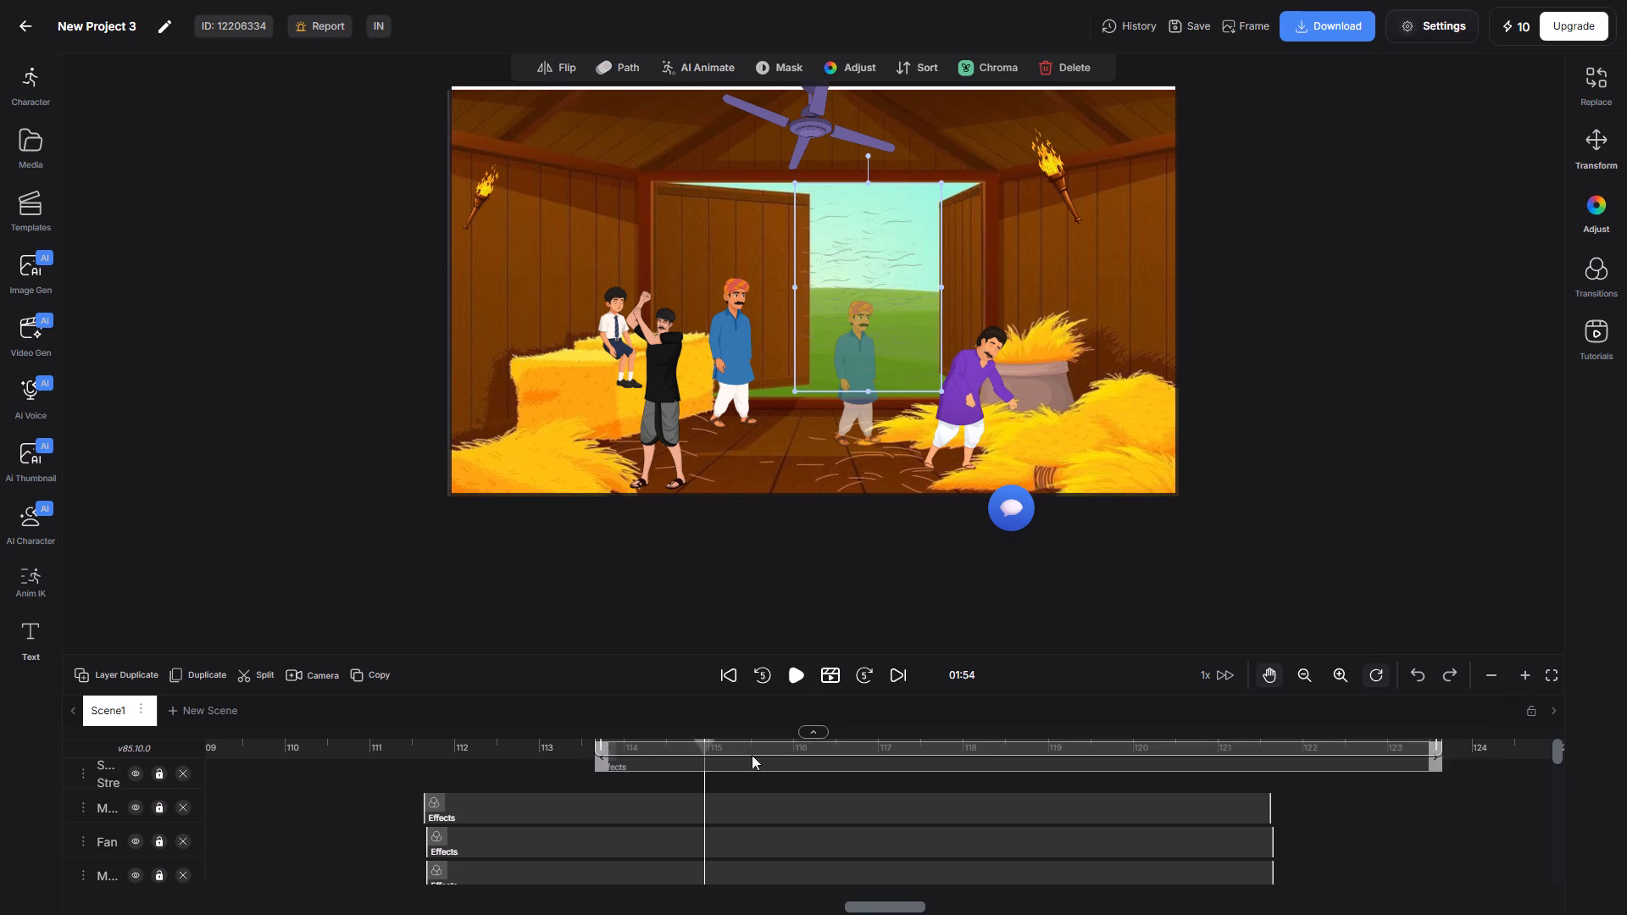
left_click_drag(752, 755, 589, 779)
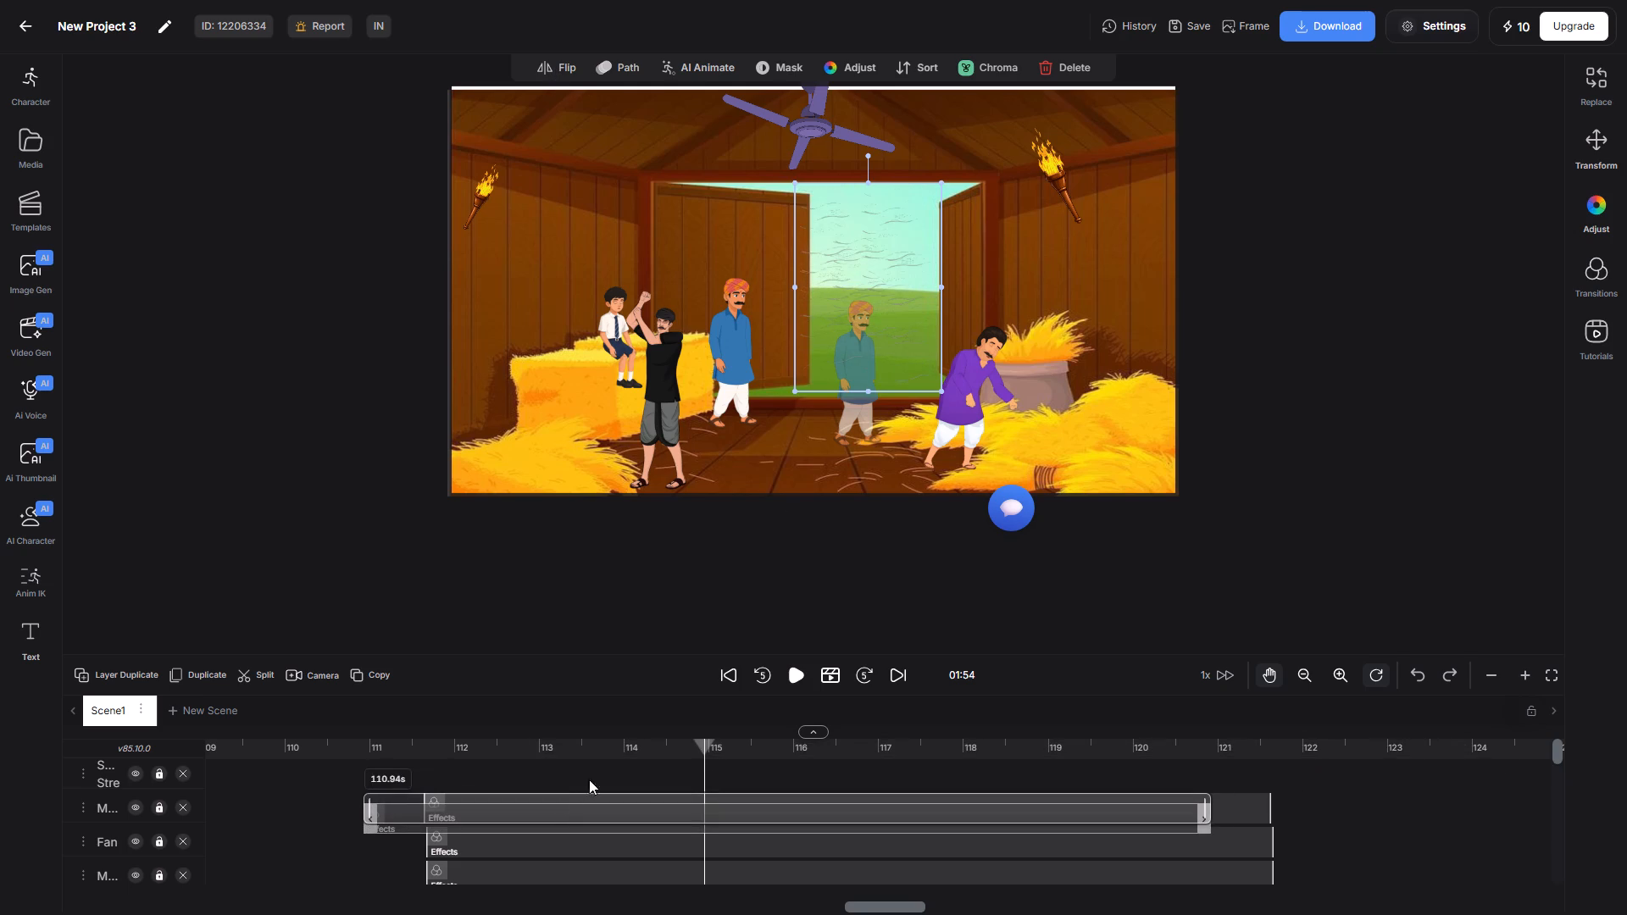
left_click_drag(589, 779, 616, 769)
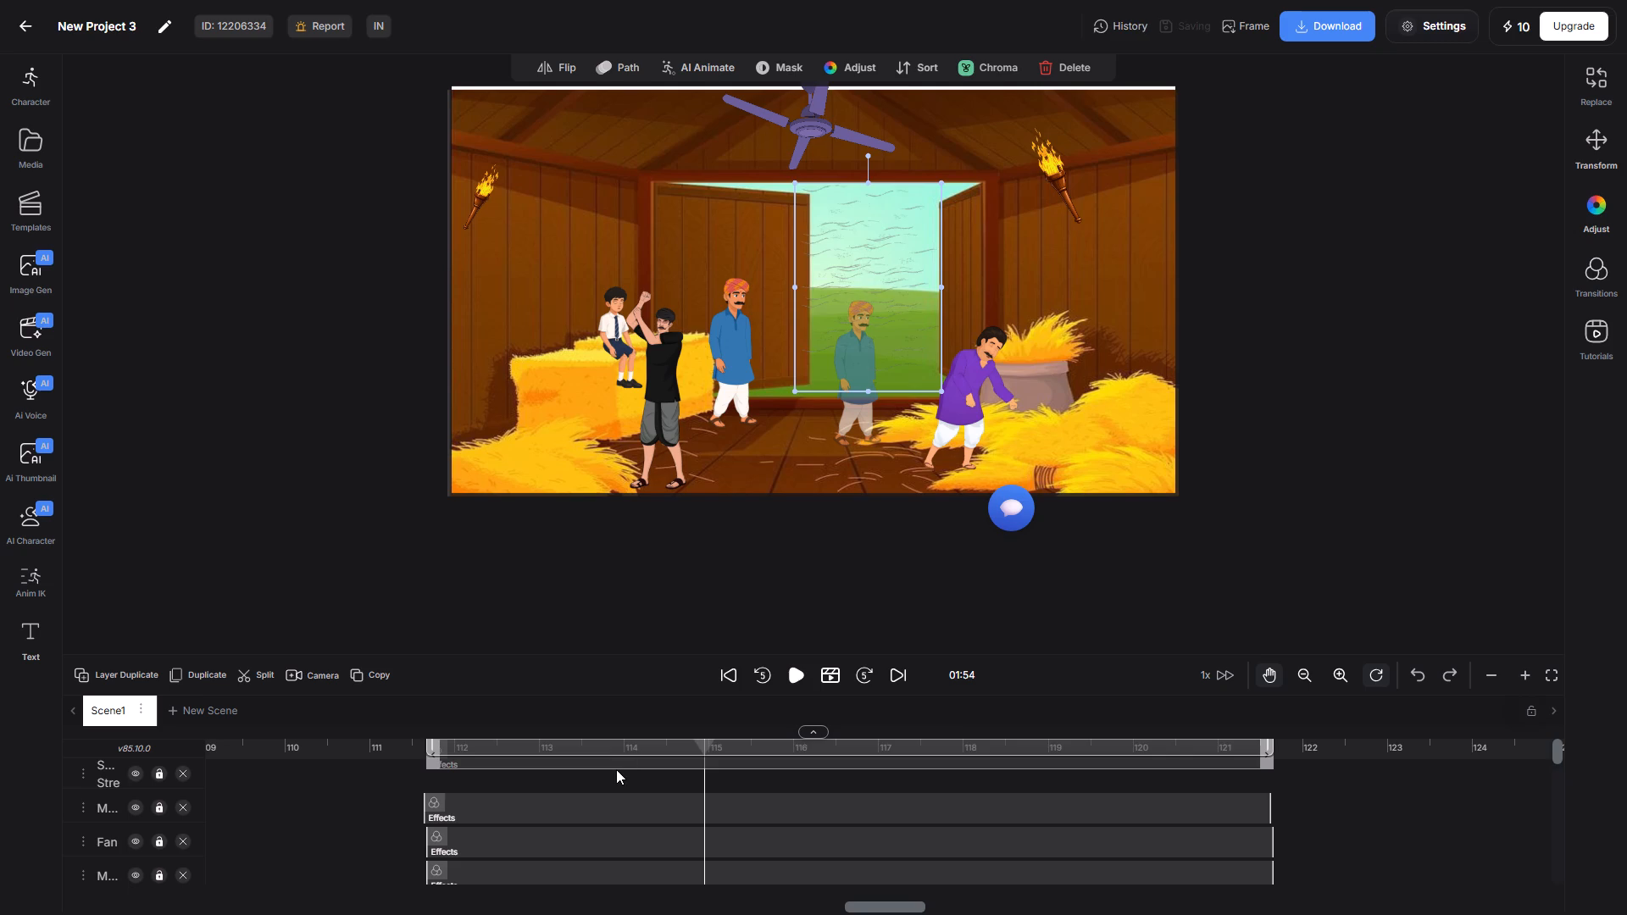
left_click_drag(616, 769, 610, 784)
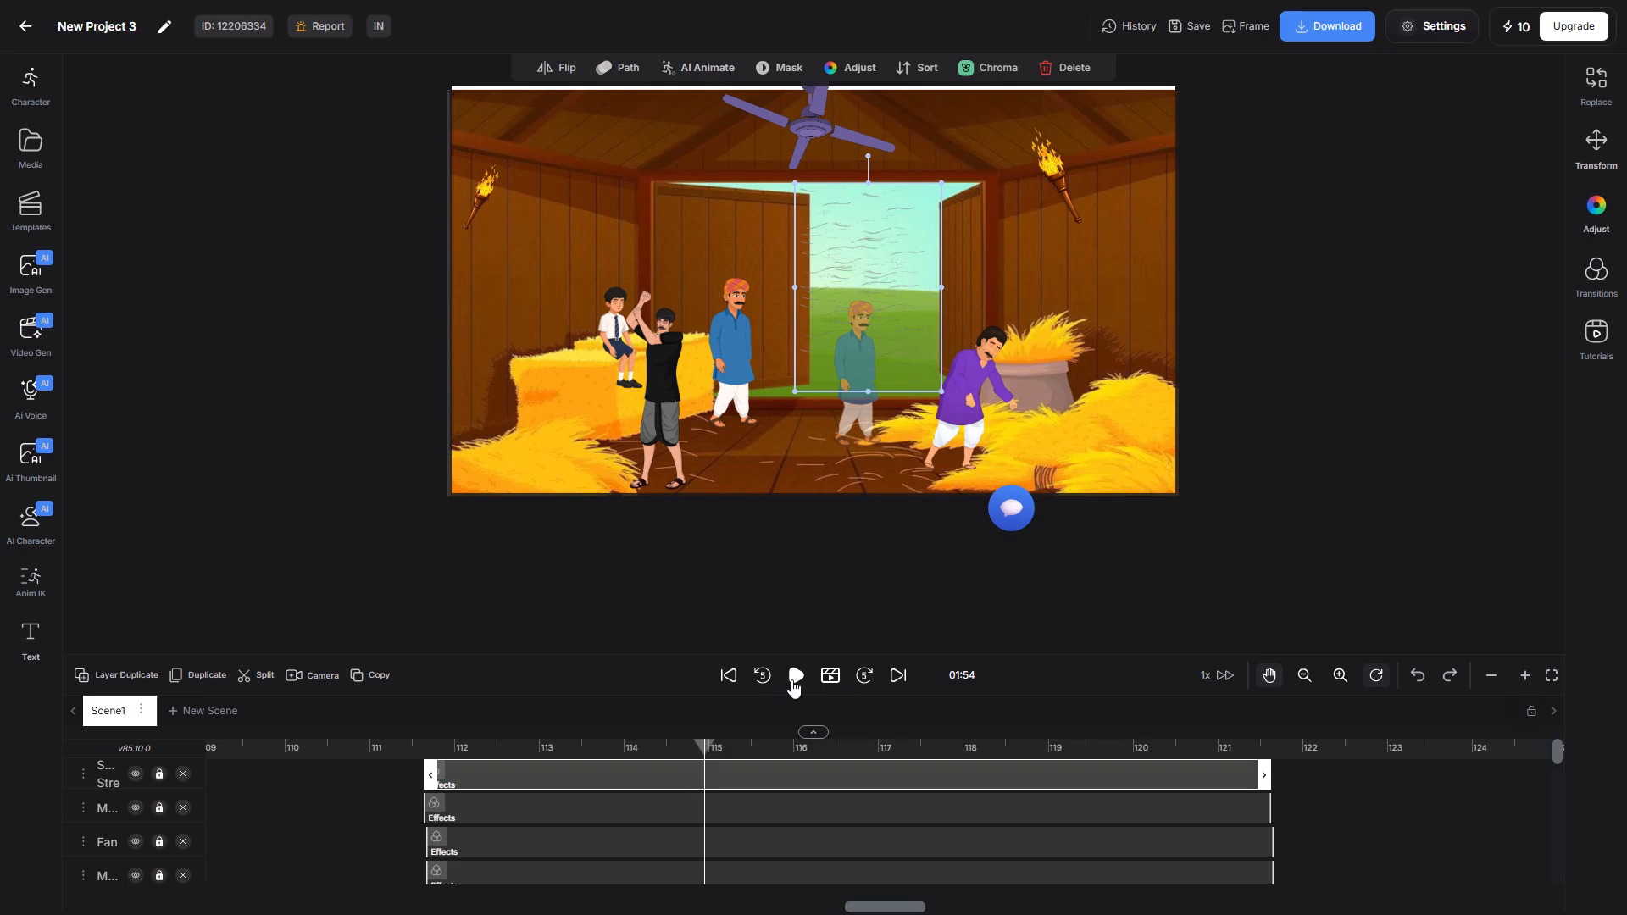
Play back the barn scene from about 01:54 to its end to check the effects.
left_click(793, 674)
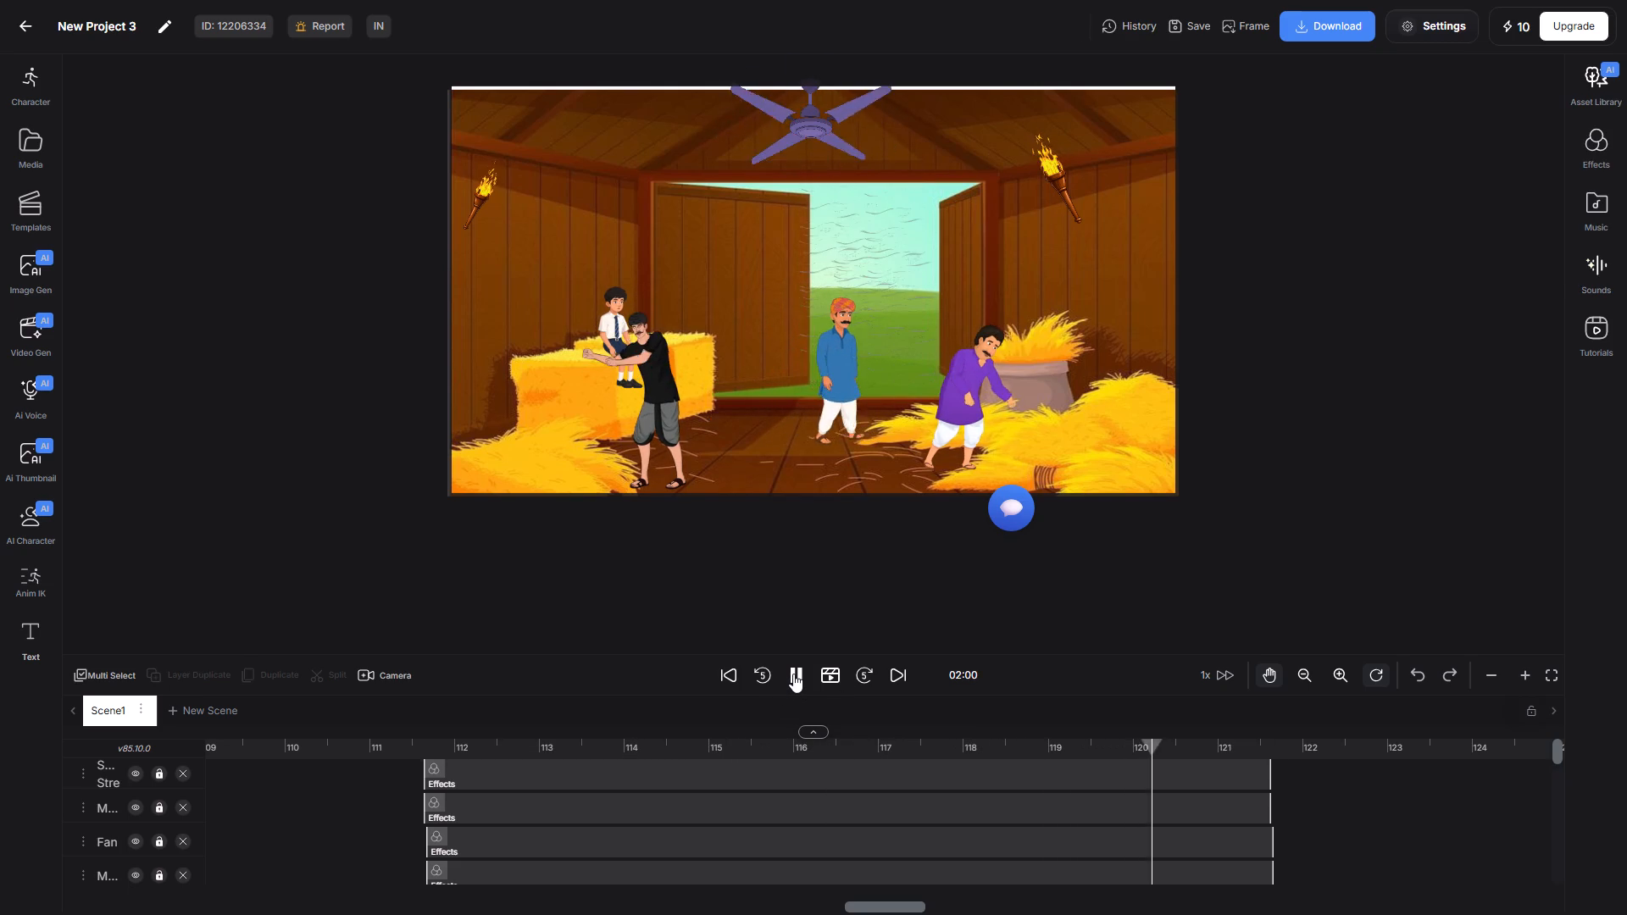
left_click(793, 674)
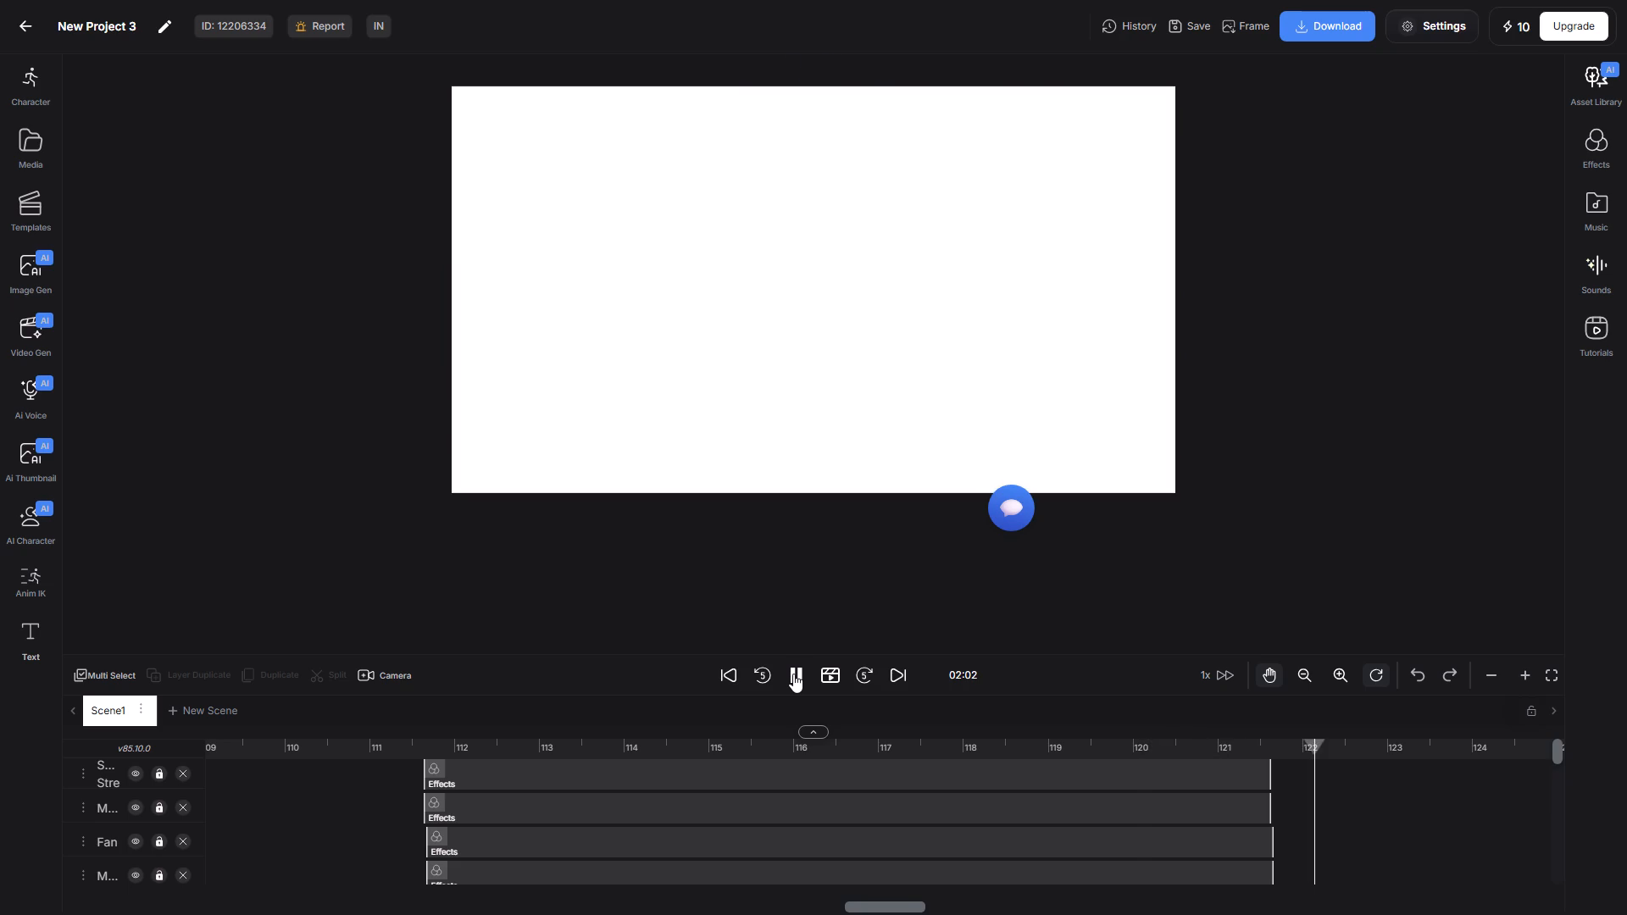
left_click(414, 753)
left_click_drag(291, 809, 334, 811)
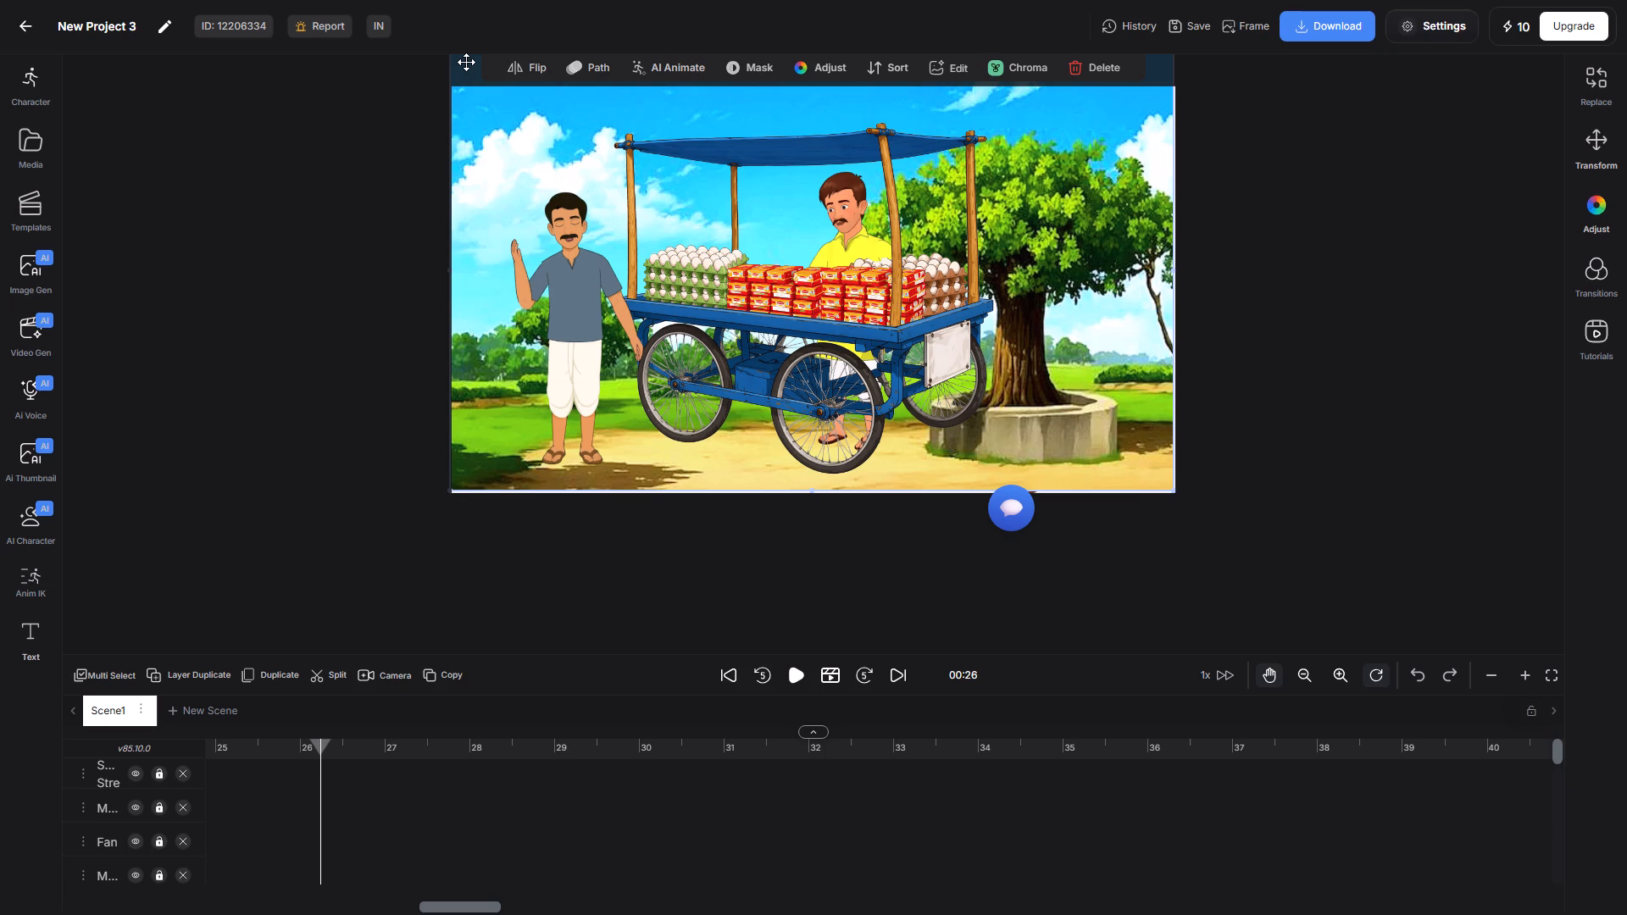
Move the tree background down until its upper edge lines up with the top of the canvas.
left_click_drag(466, 62, 467, 86)
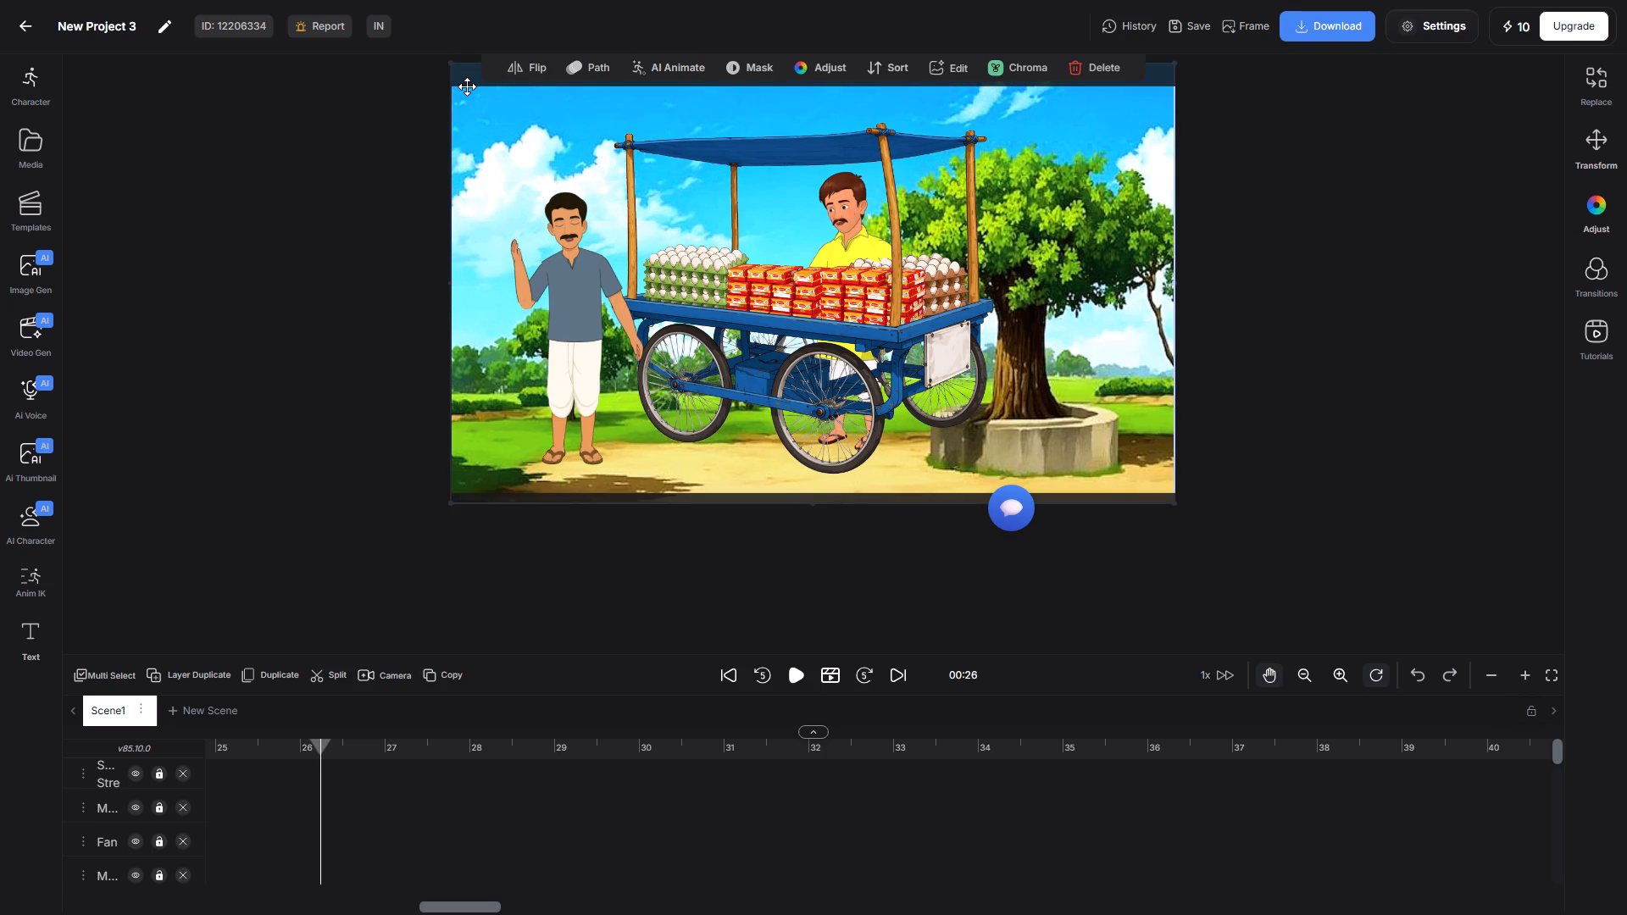
left_click_drag(467, 86, 466, 108)
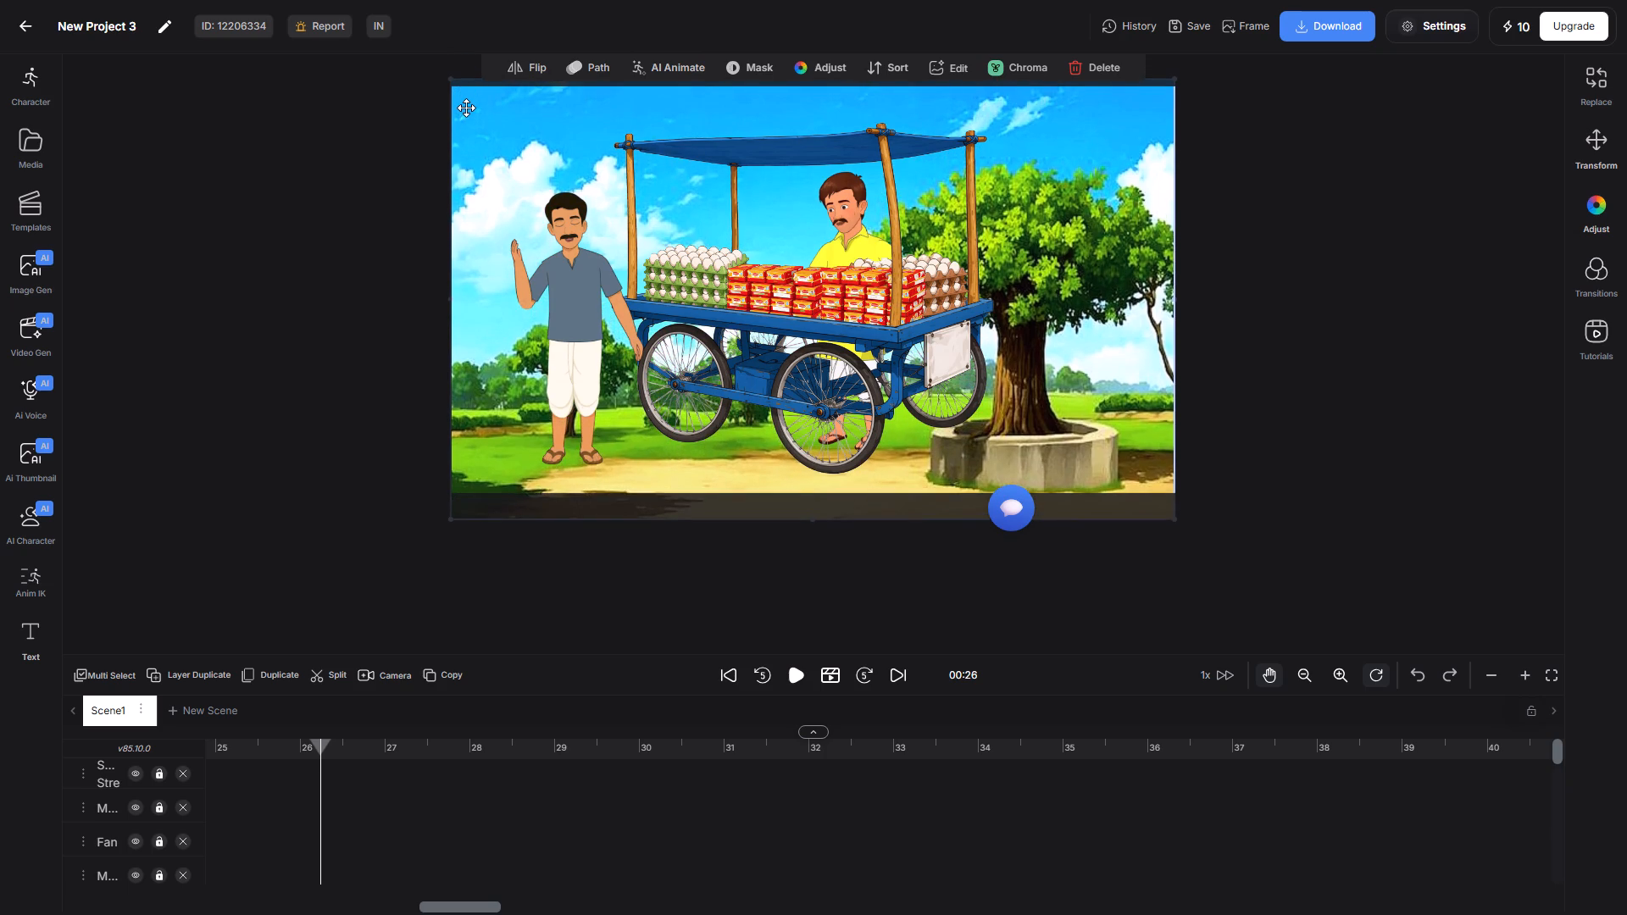
left_click_drag(466, 108, 464, 103)
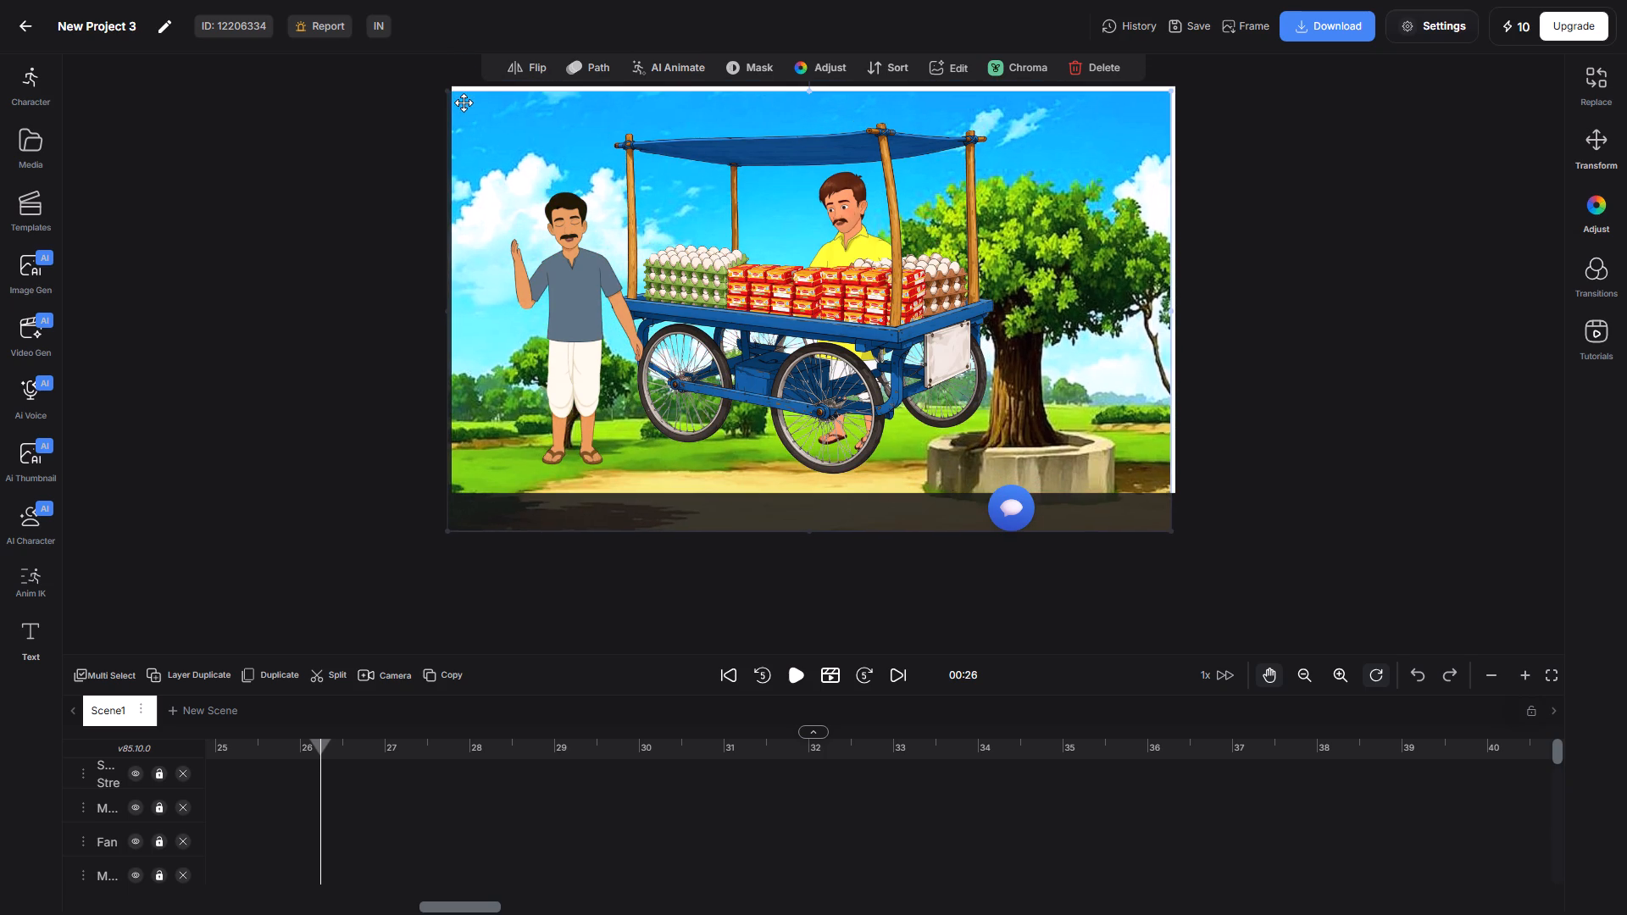
left_click_drag(464, 103, 464, 97)
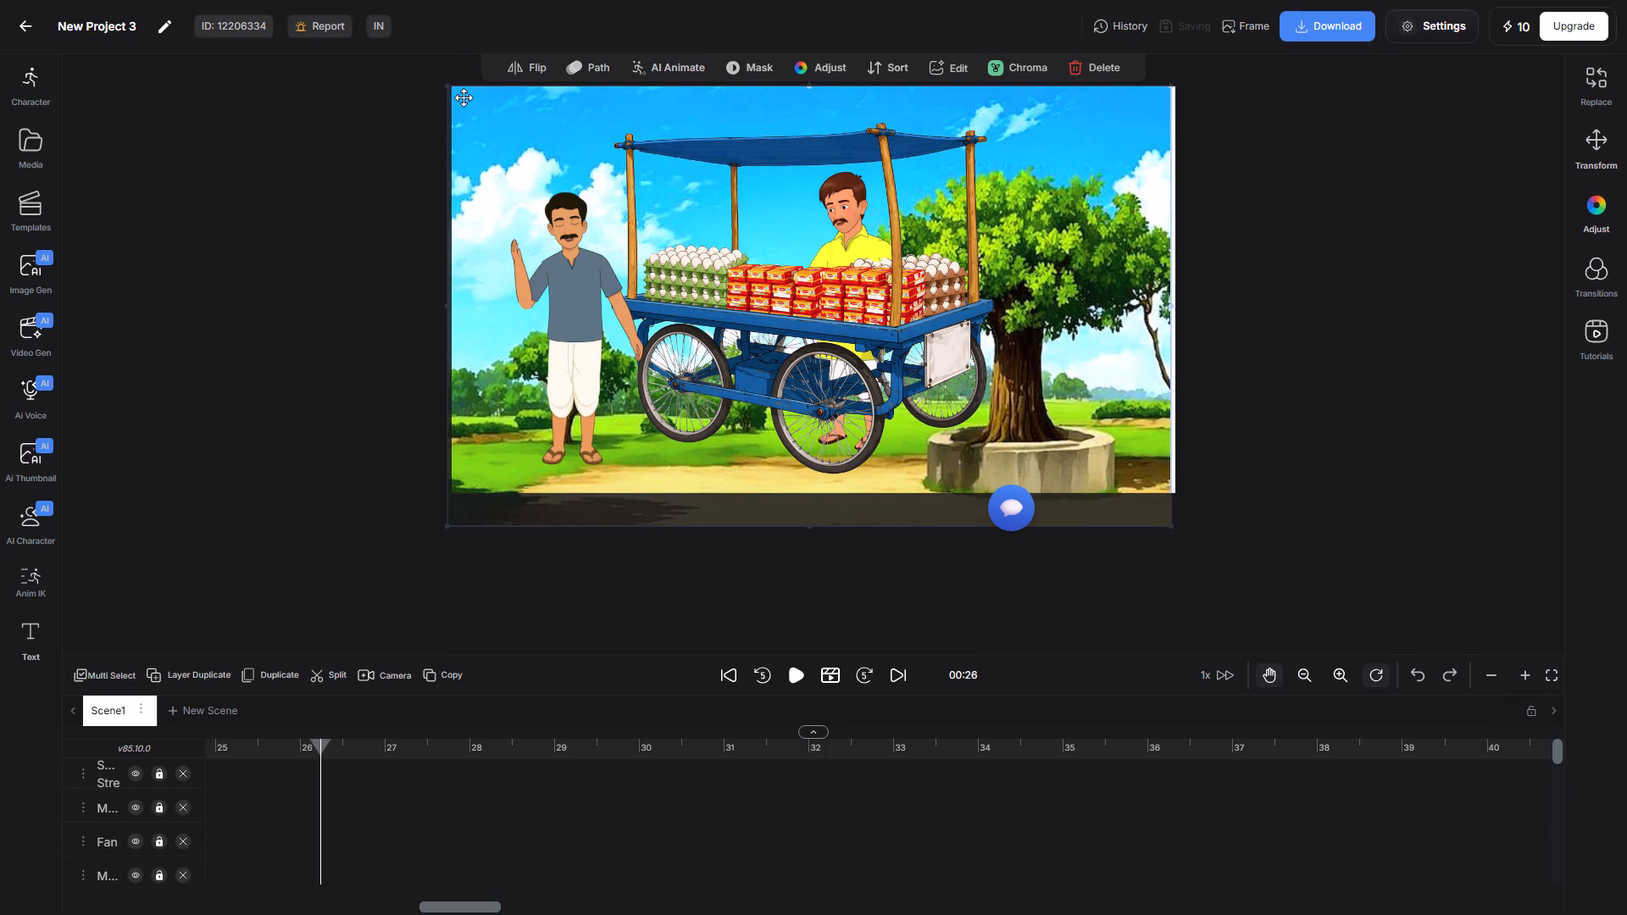
Select the tree background behind the egg cart and enlarge it slightly toward the canvas's right edge.
left_click(806, 271)
left_click(811, 308)
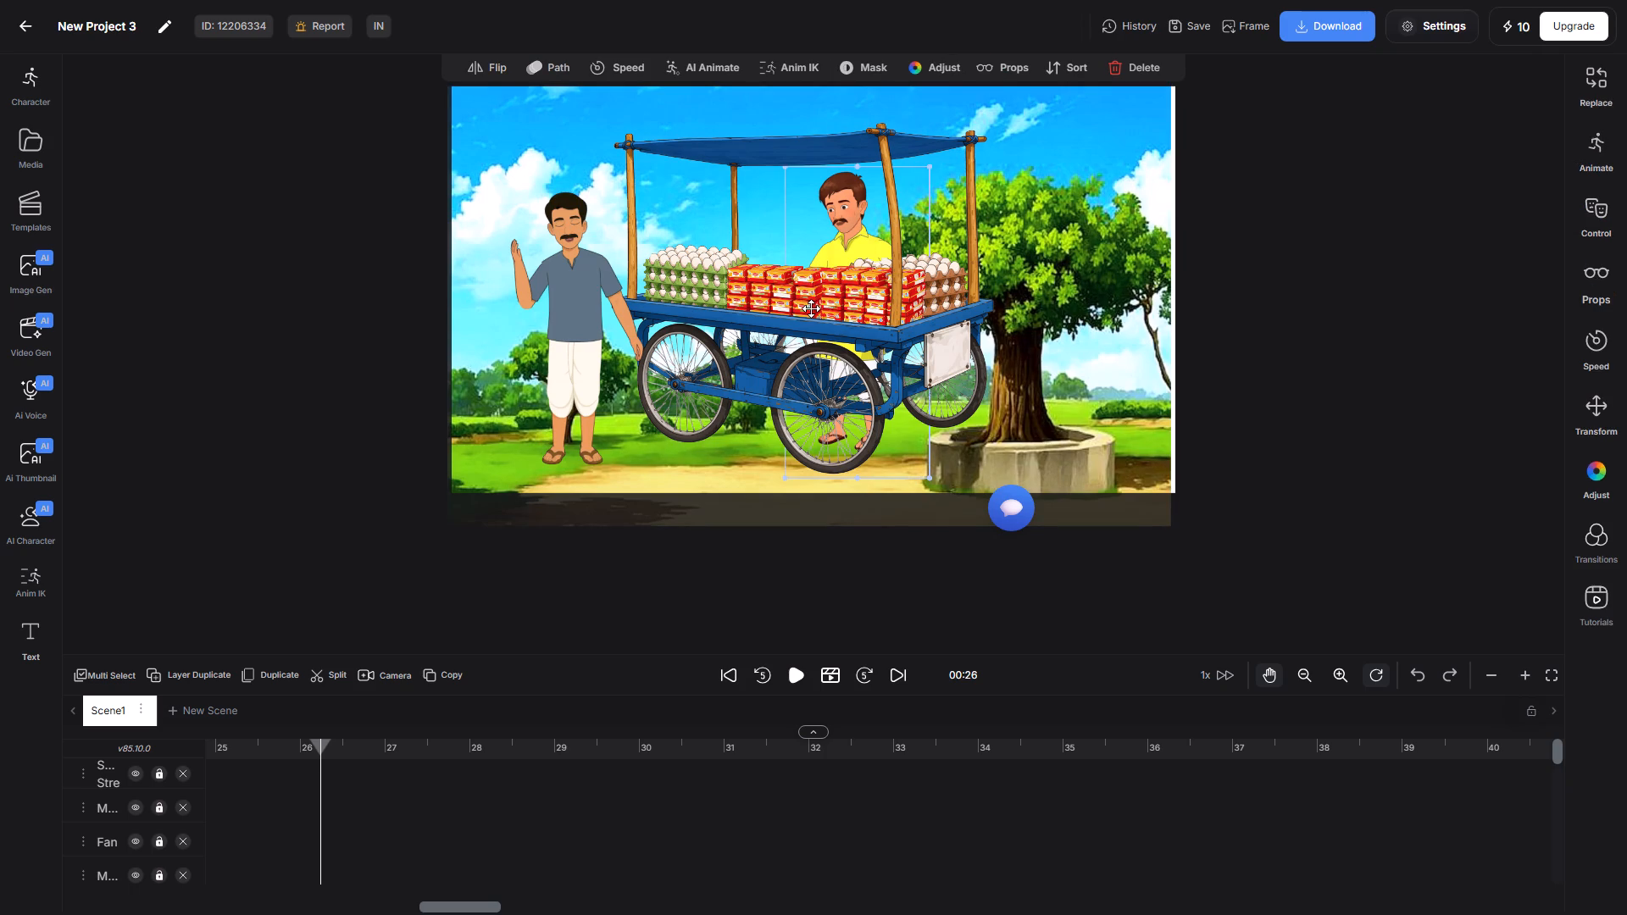
double_click(726, 300)
left_click(718, 300)
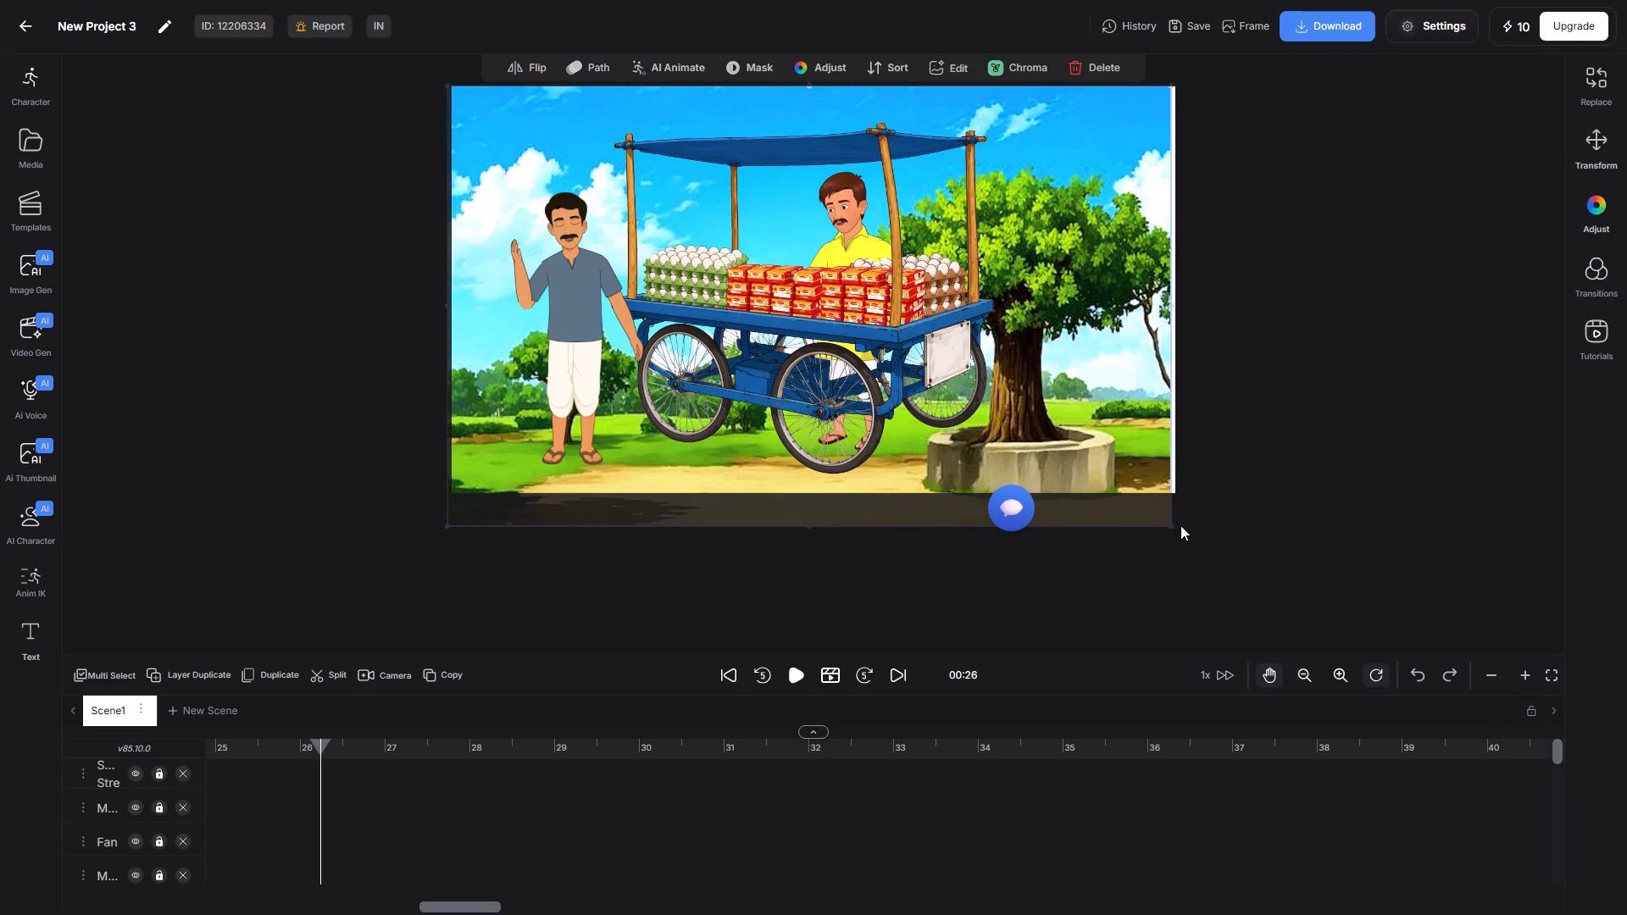
left_click_drag(1168, 527, 1167, 517)
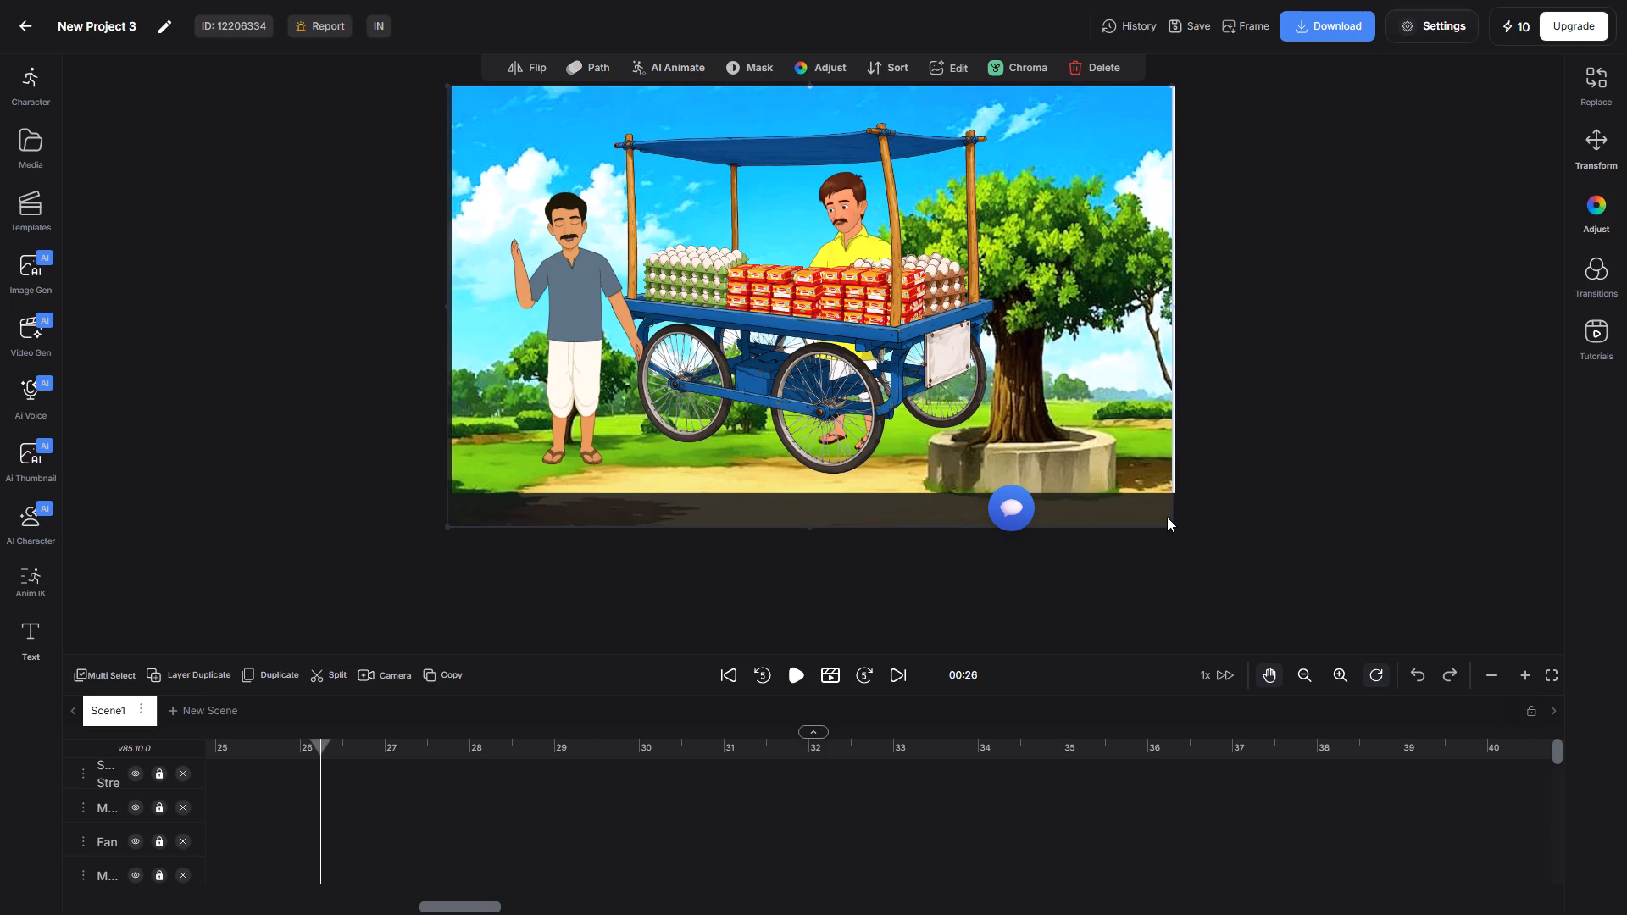
left_click_drag(1167, 517, 1189, 505)
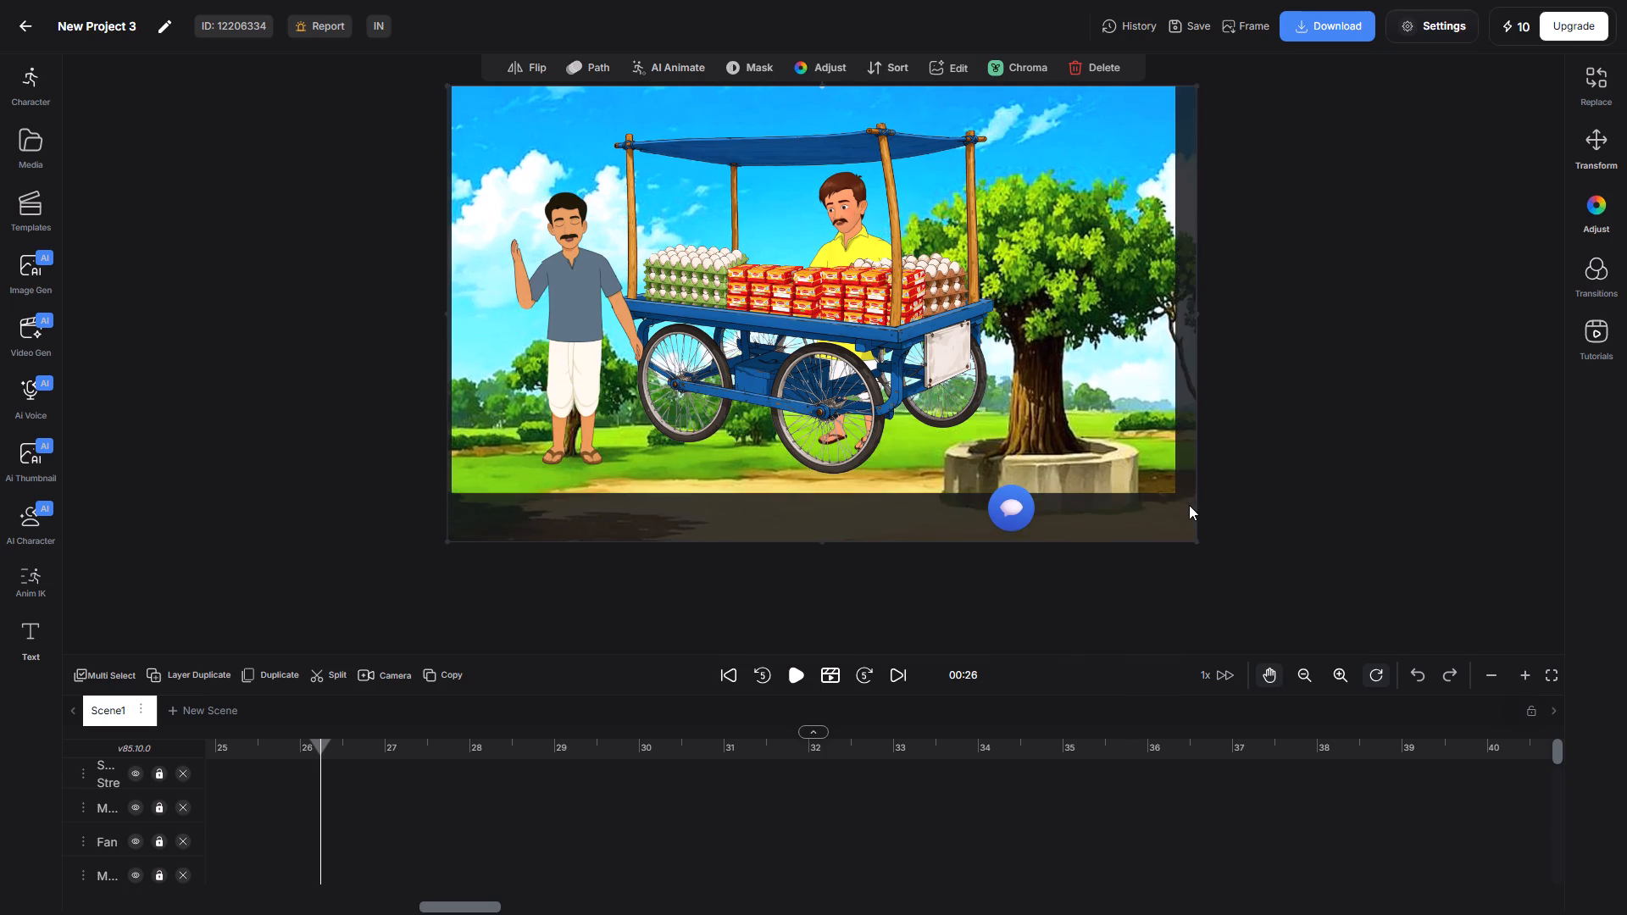
left_click_drag(1189, 505, 1172, 496)
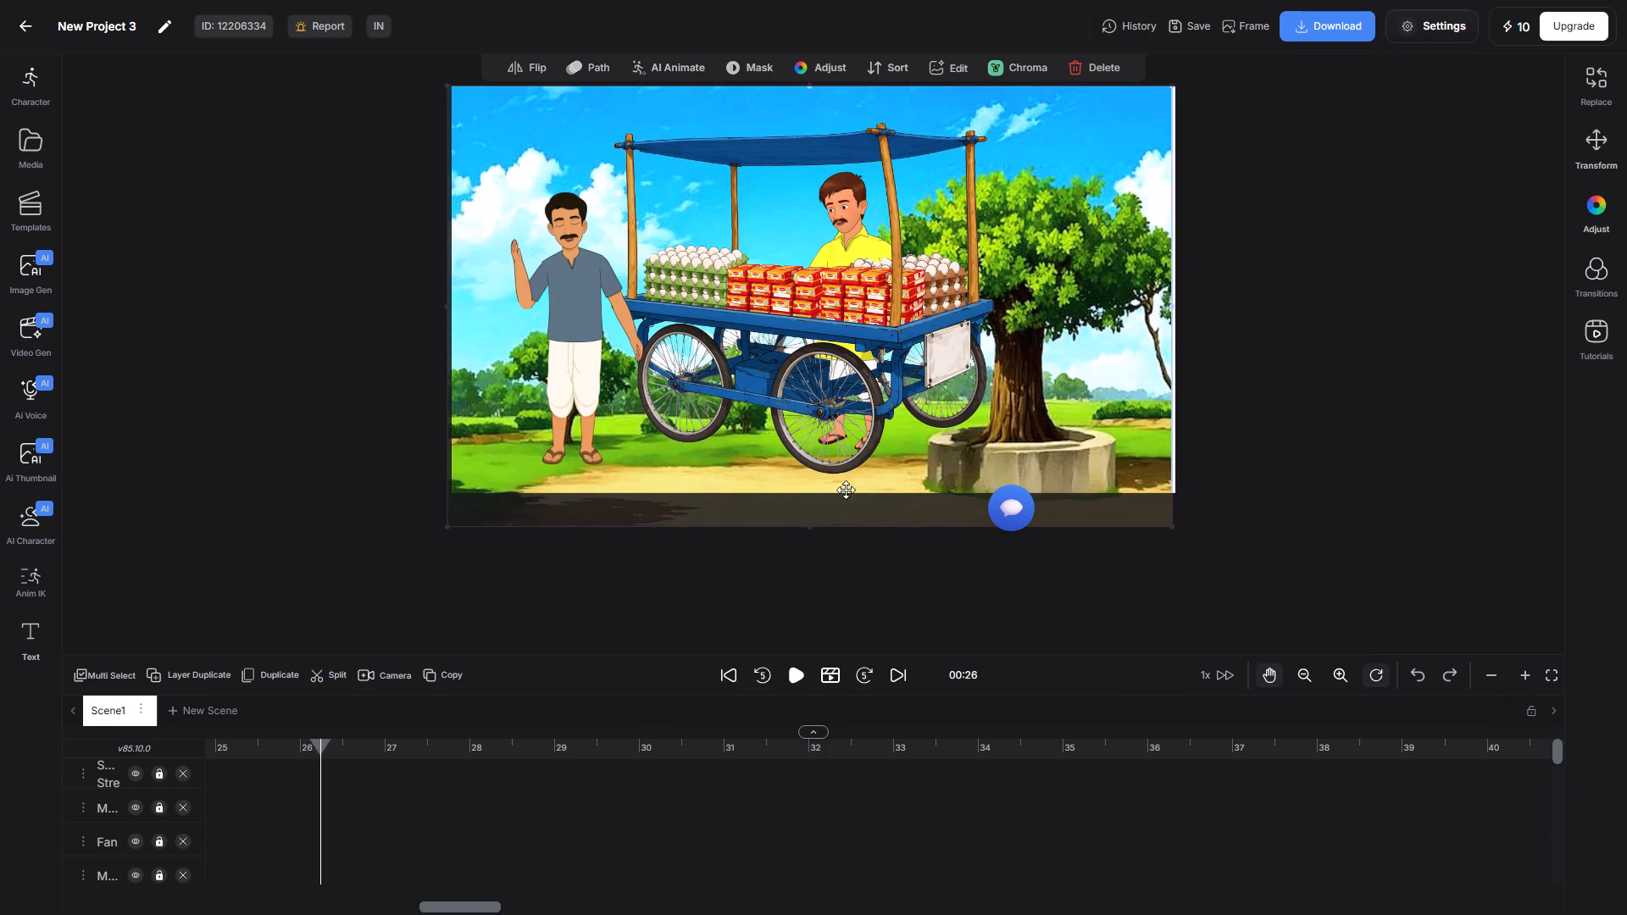
Play back the egg cart scene from about 00:26 to about 00:28.
left_click(793, 682)
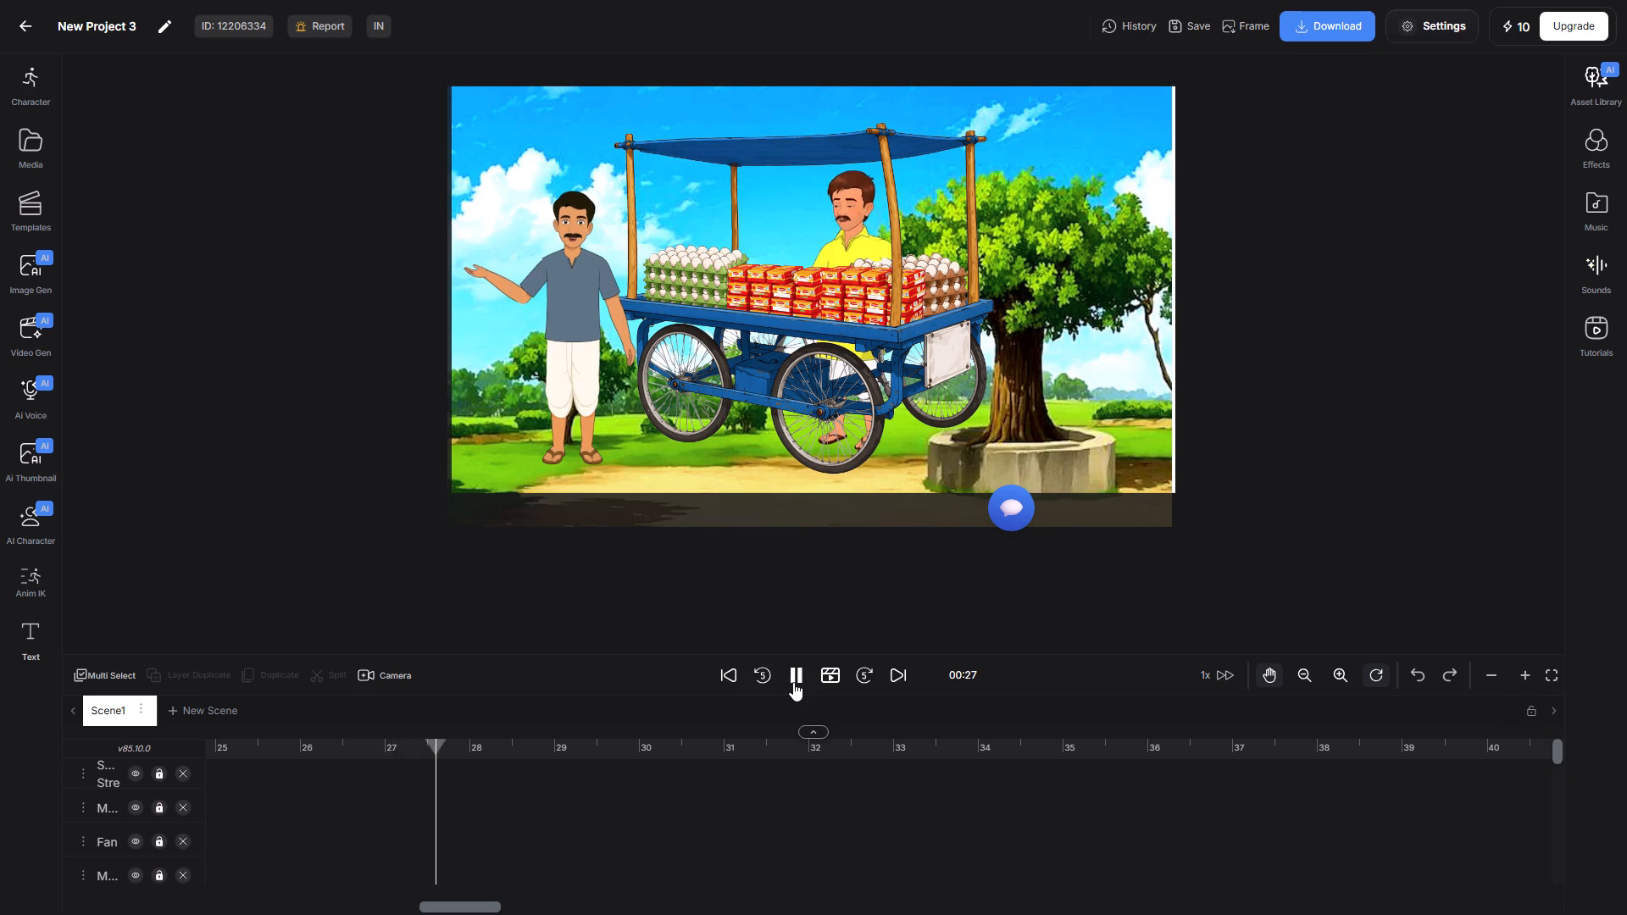
left_click(793, 682)
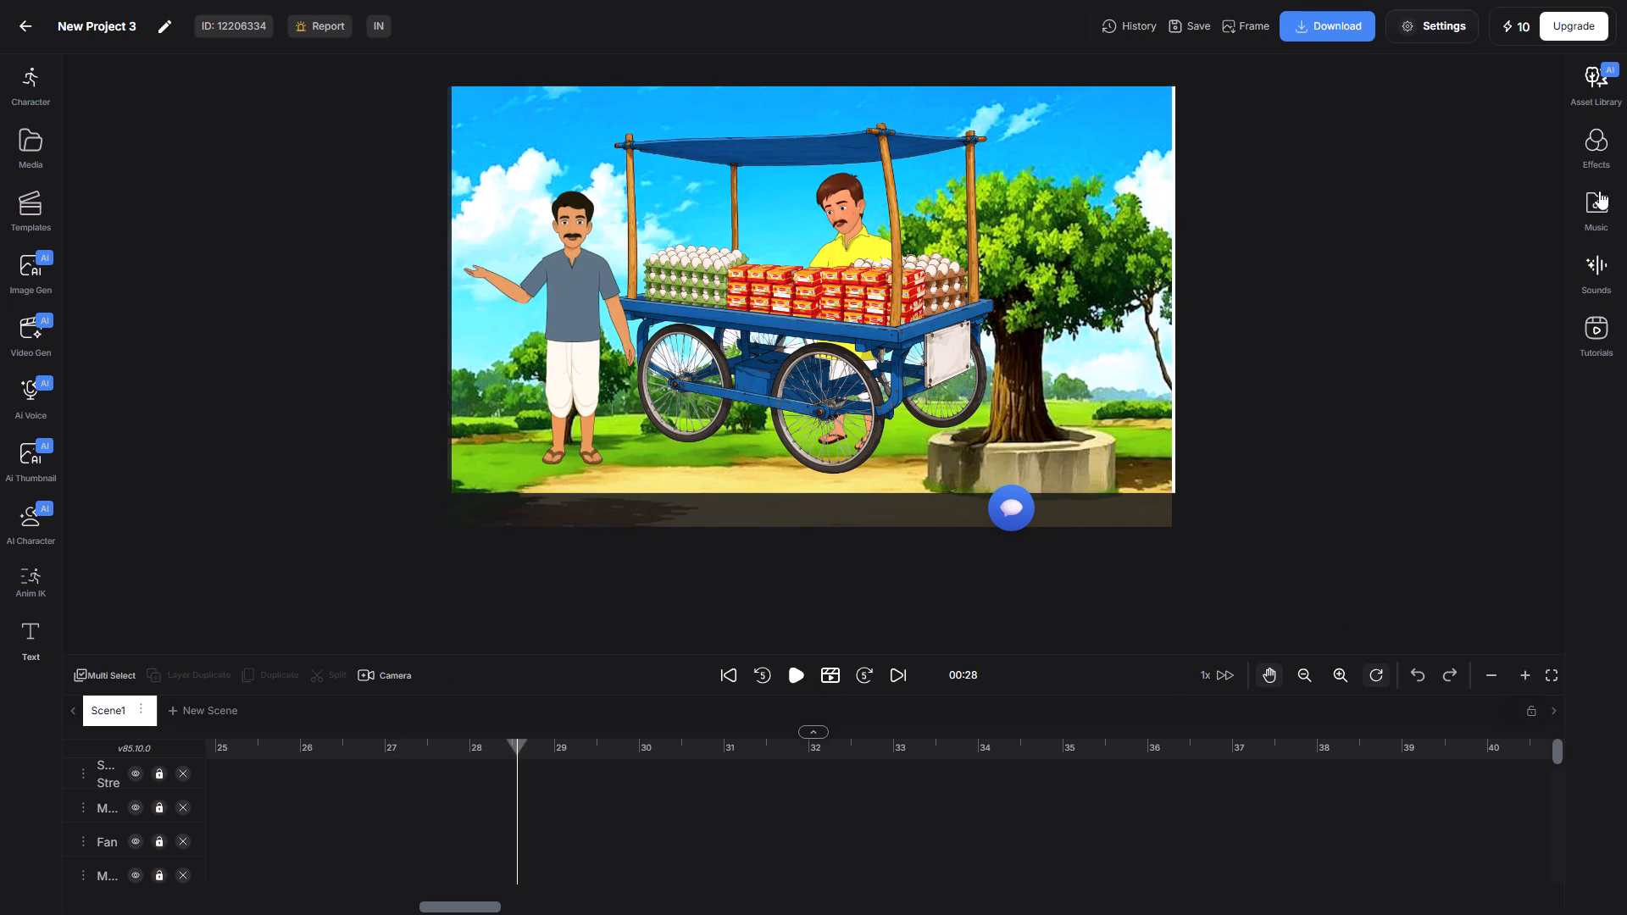
Add the curling white Smoke_Puff effect to the egg cart scene at about 00:28.
left_click(1595, 130)
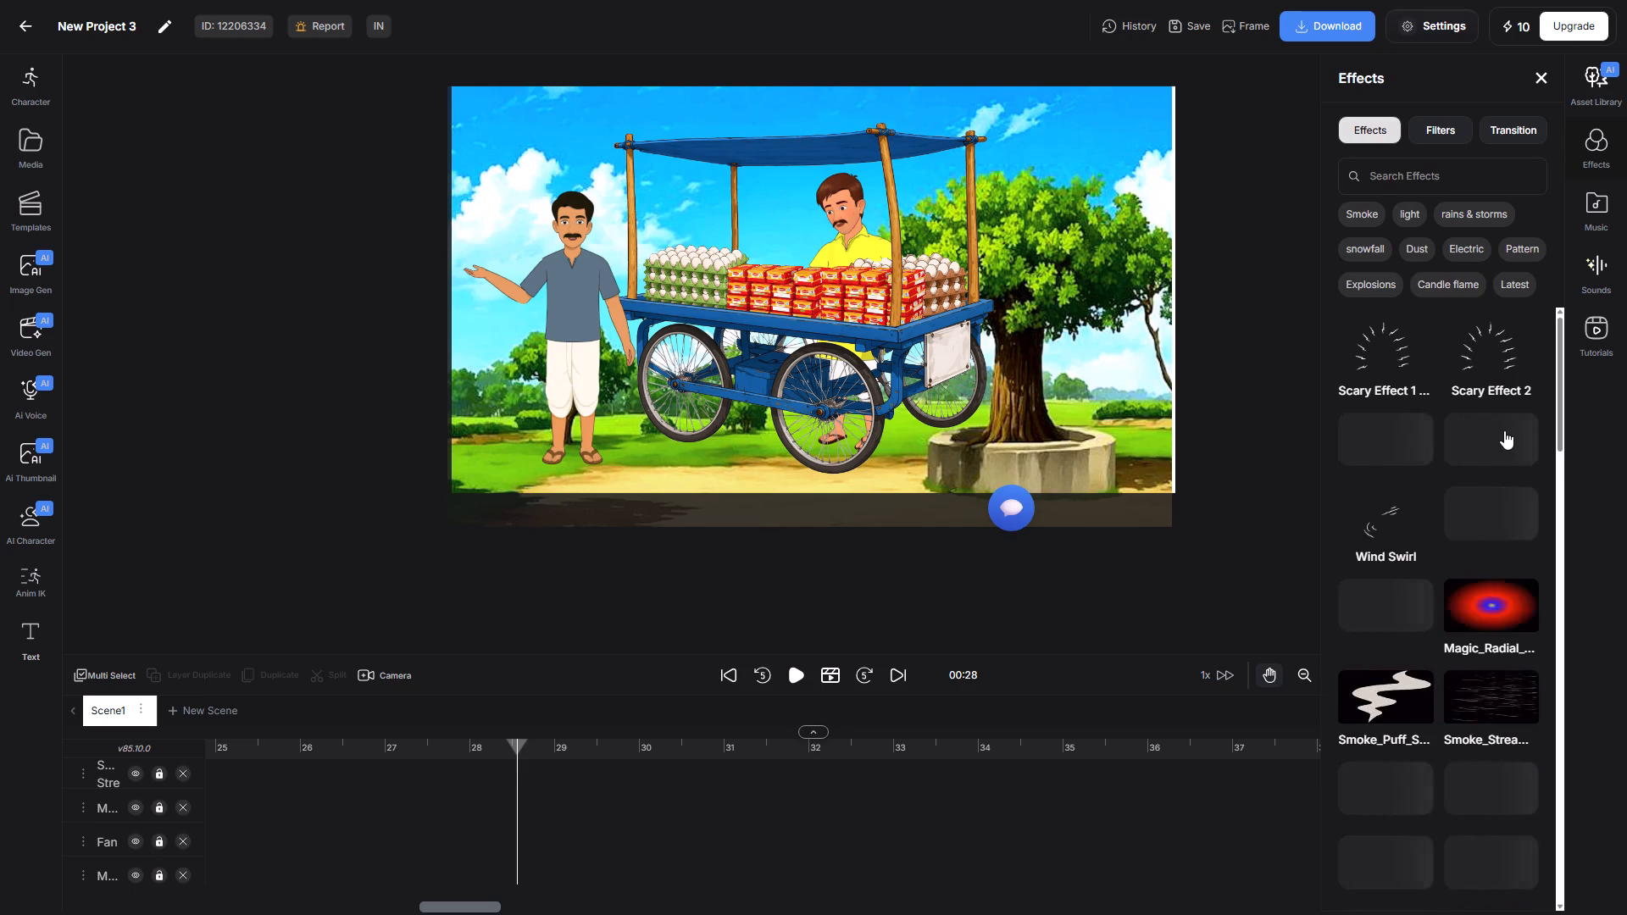
scroll(1441, 509, "down", 3)
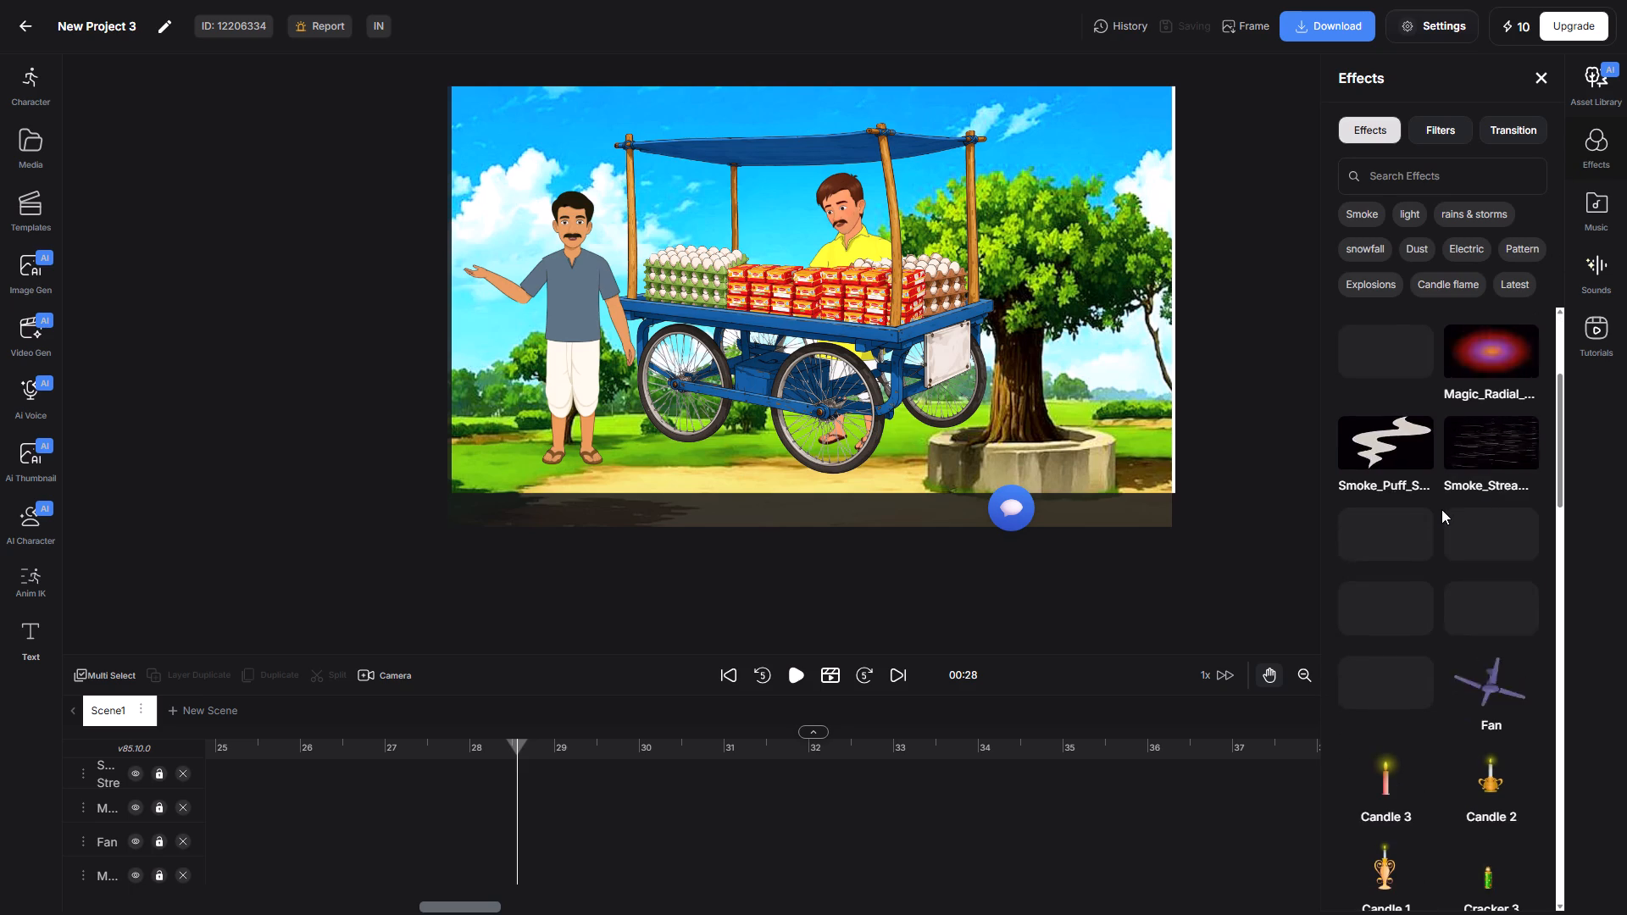
left_click(1413, 437)
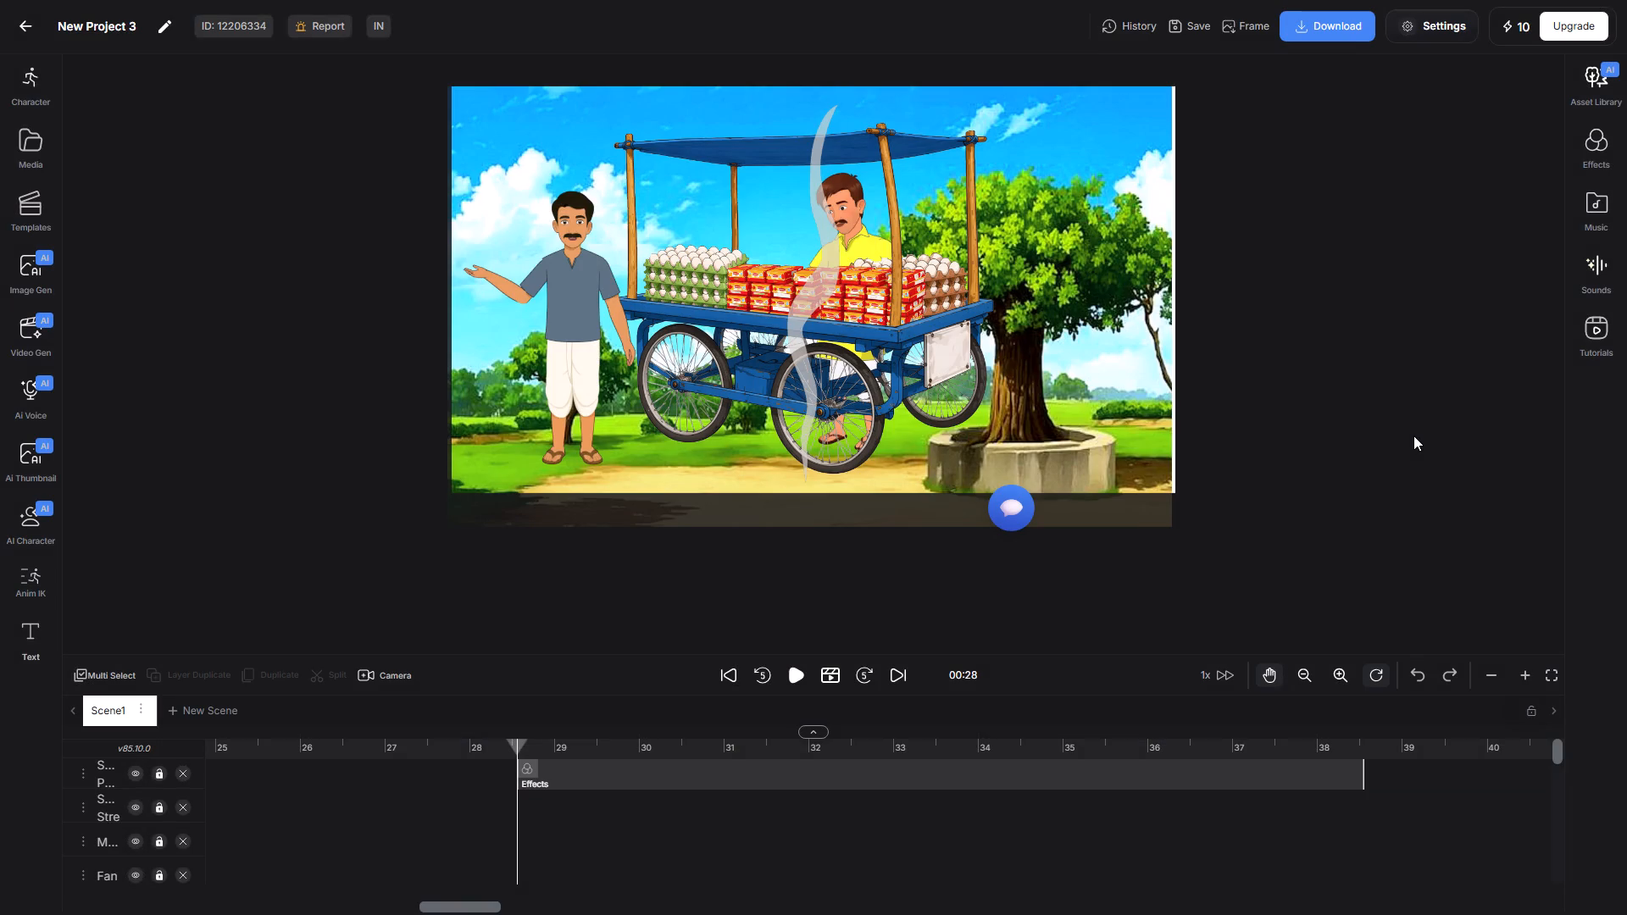
Lower the smoke effect and shorten it from its upper end to about a third of the canvas height.
left_click(805, 318)
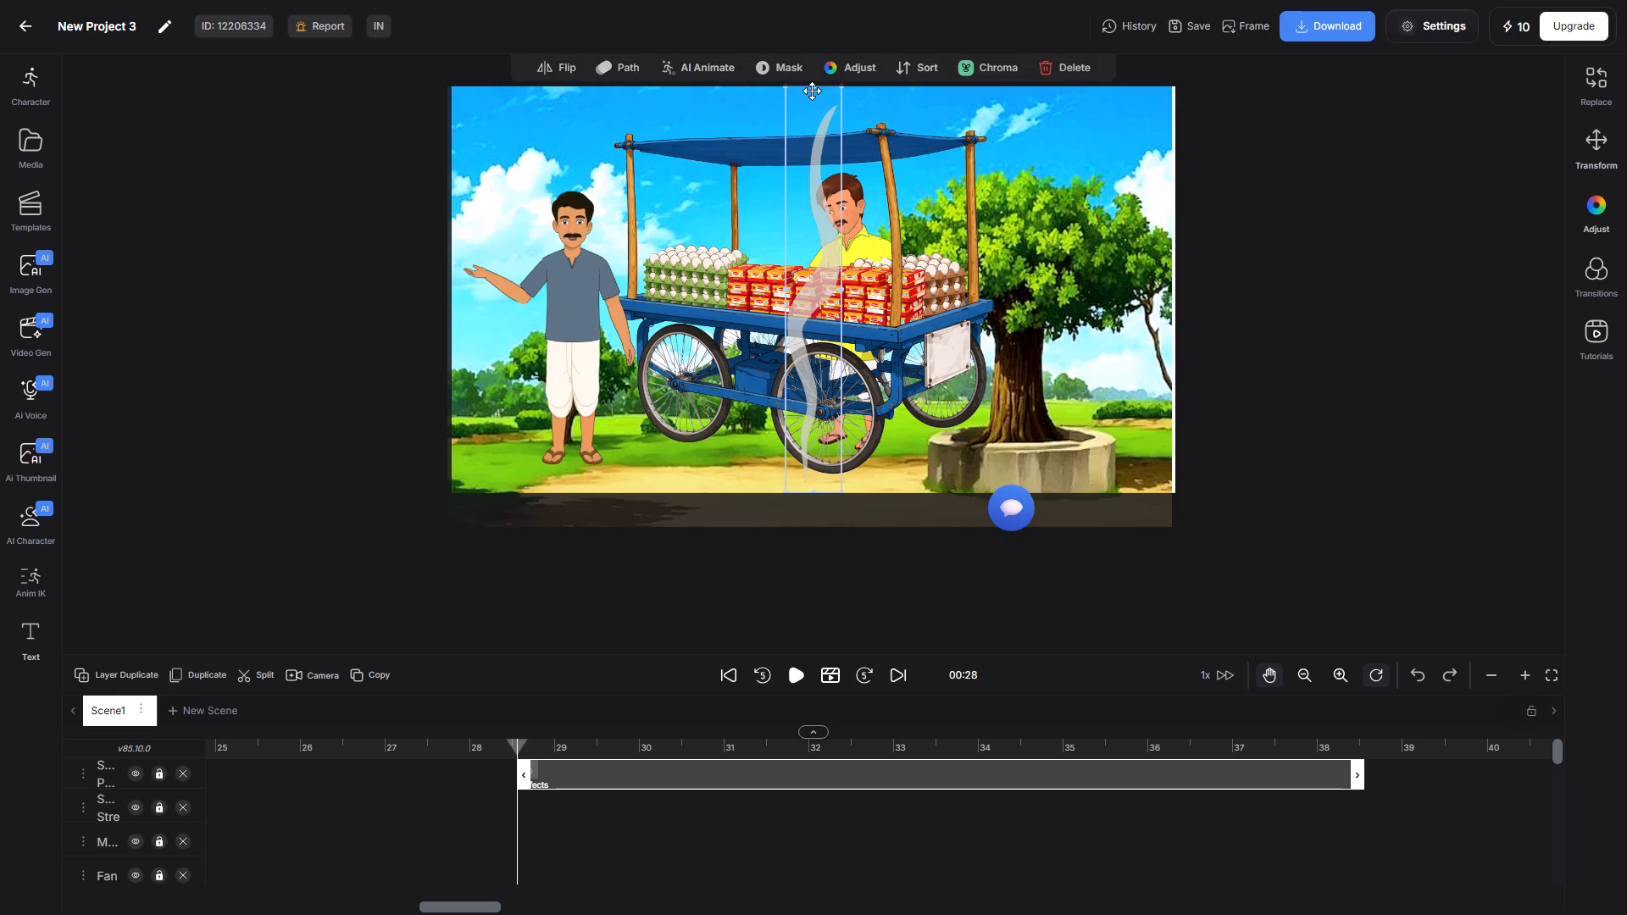
left_click_drag(812, 95, 812, 125)
left_click_drag(812, 125, 812, 182)
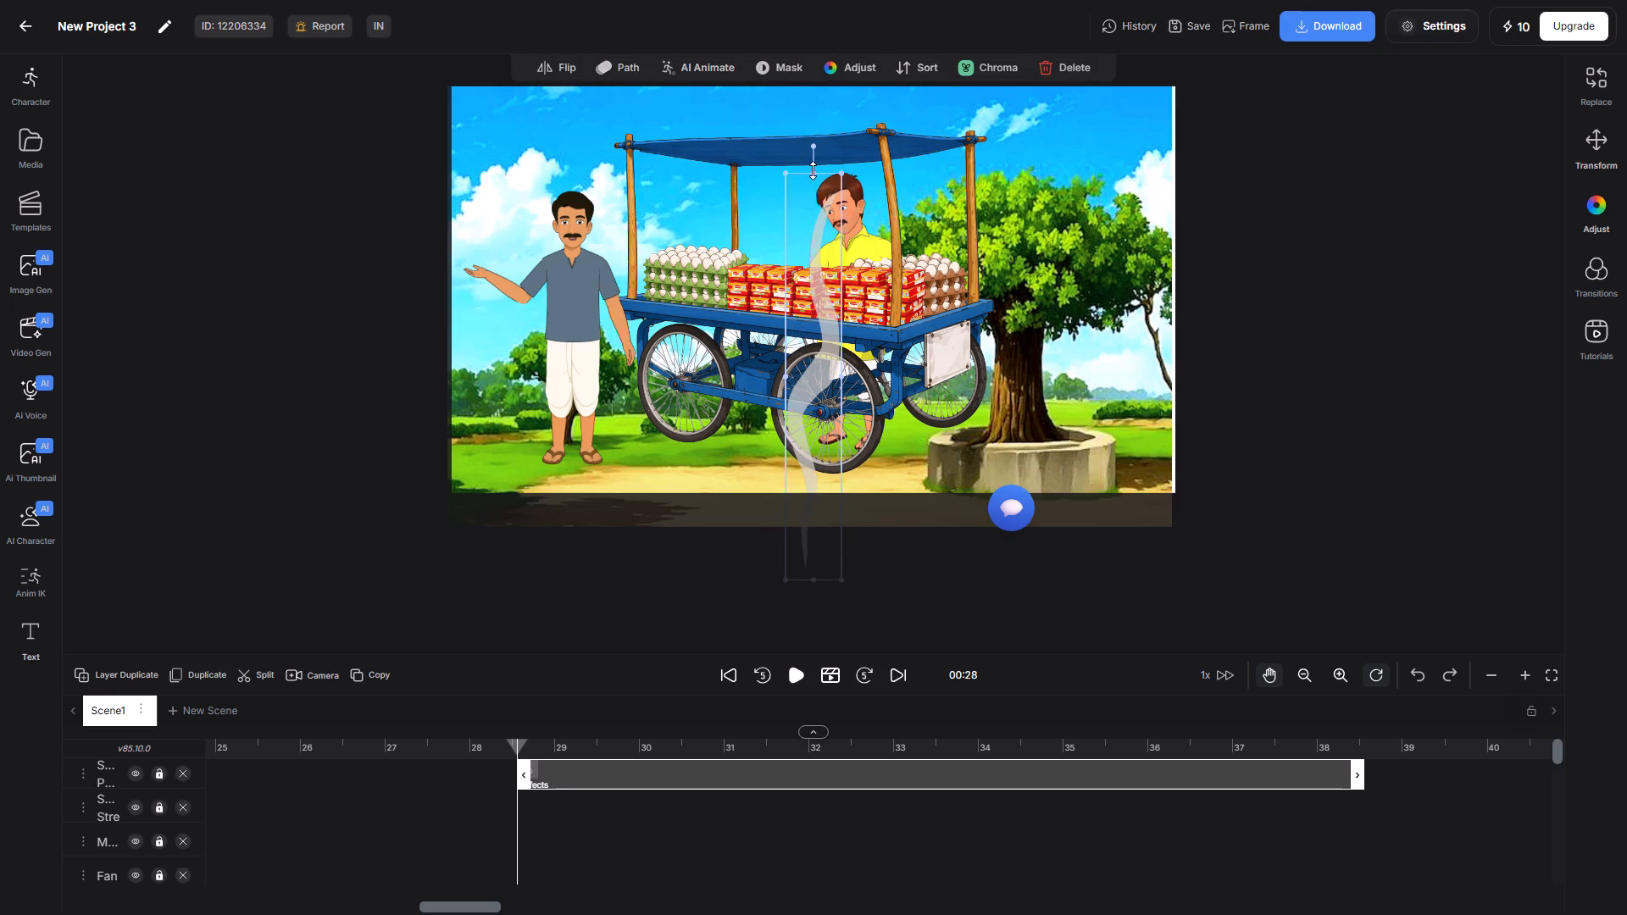
left_click_drag(813, 171, 797, 370)
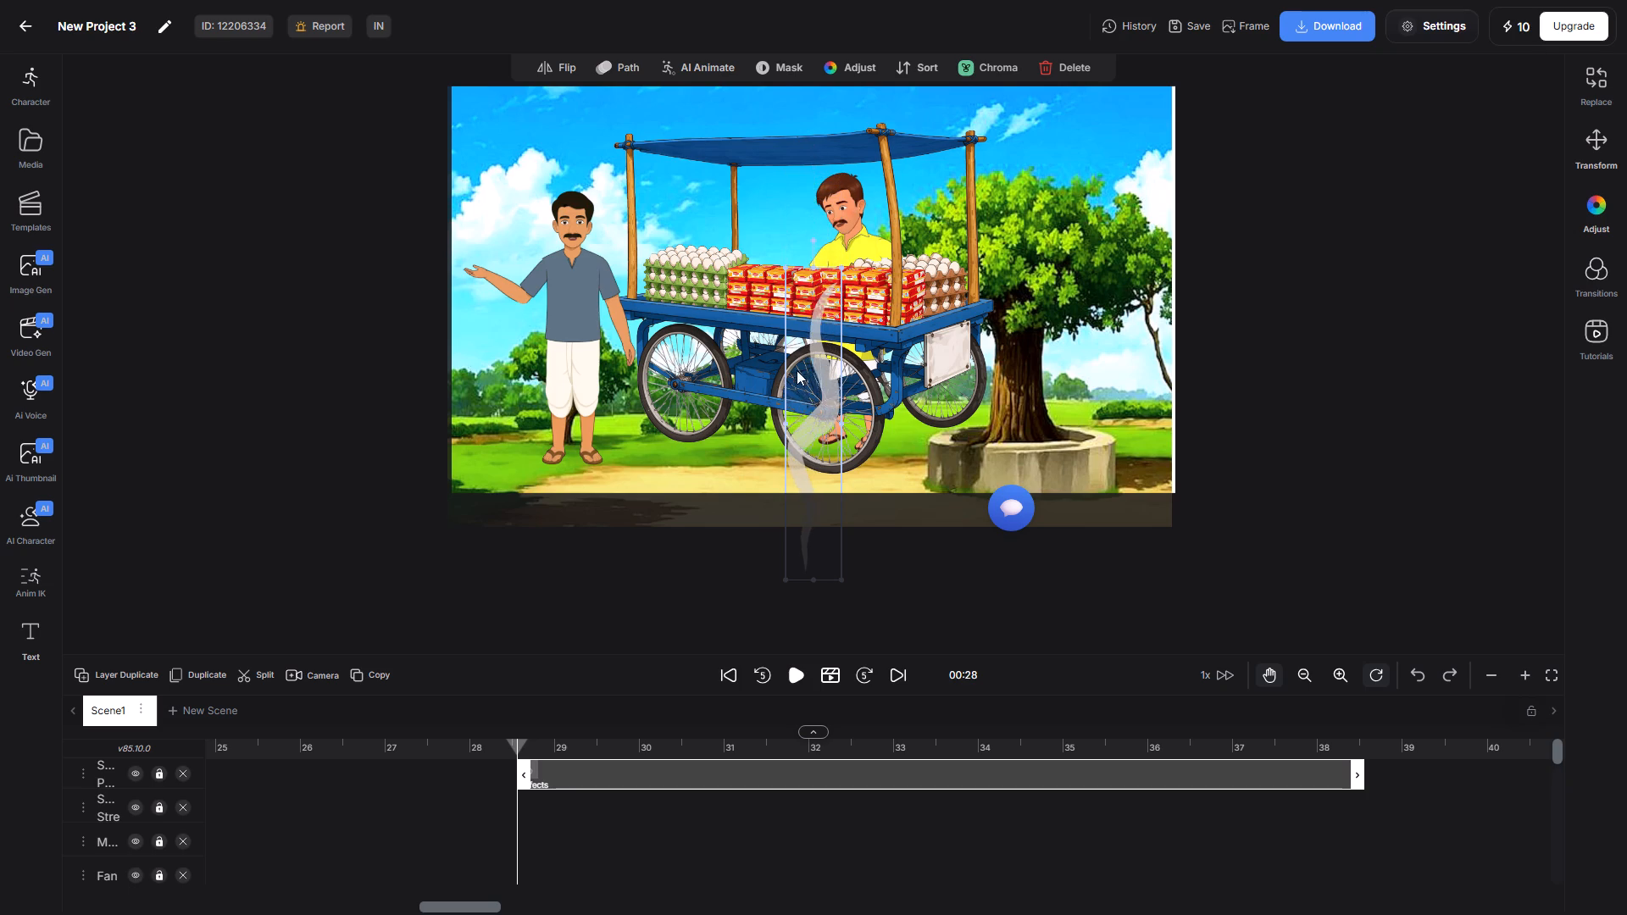
left_click_drag(797, 370, 797, 466)
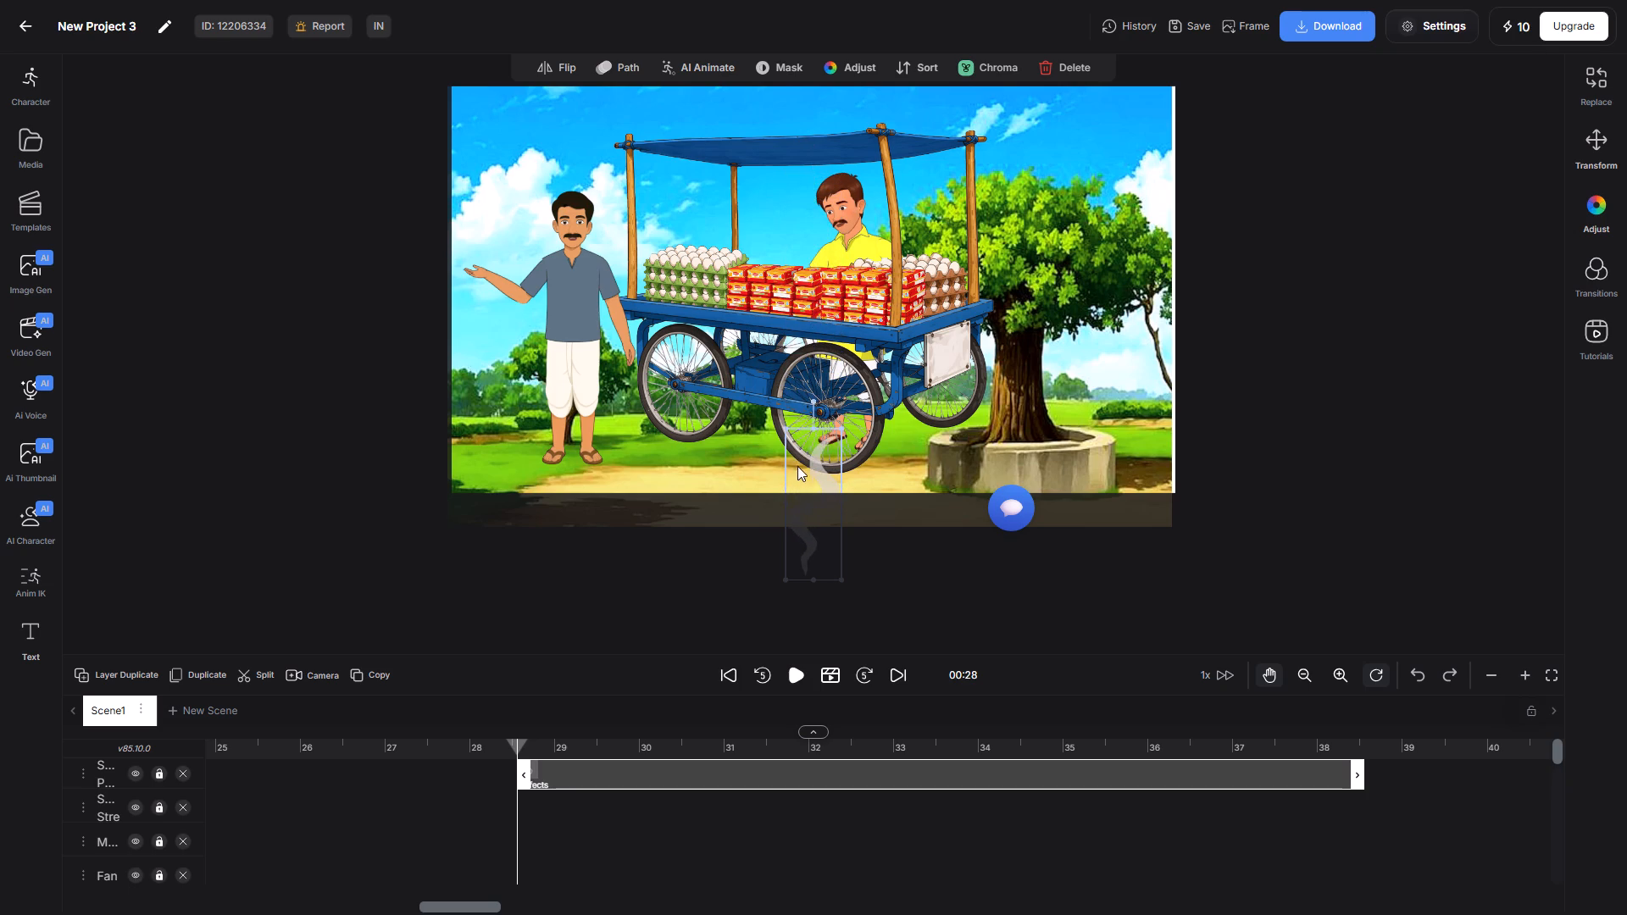
left_click_drag(797, 466, 797, 445)
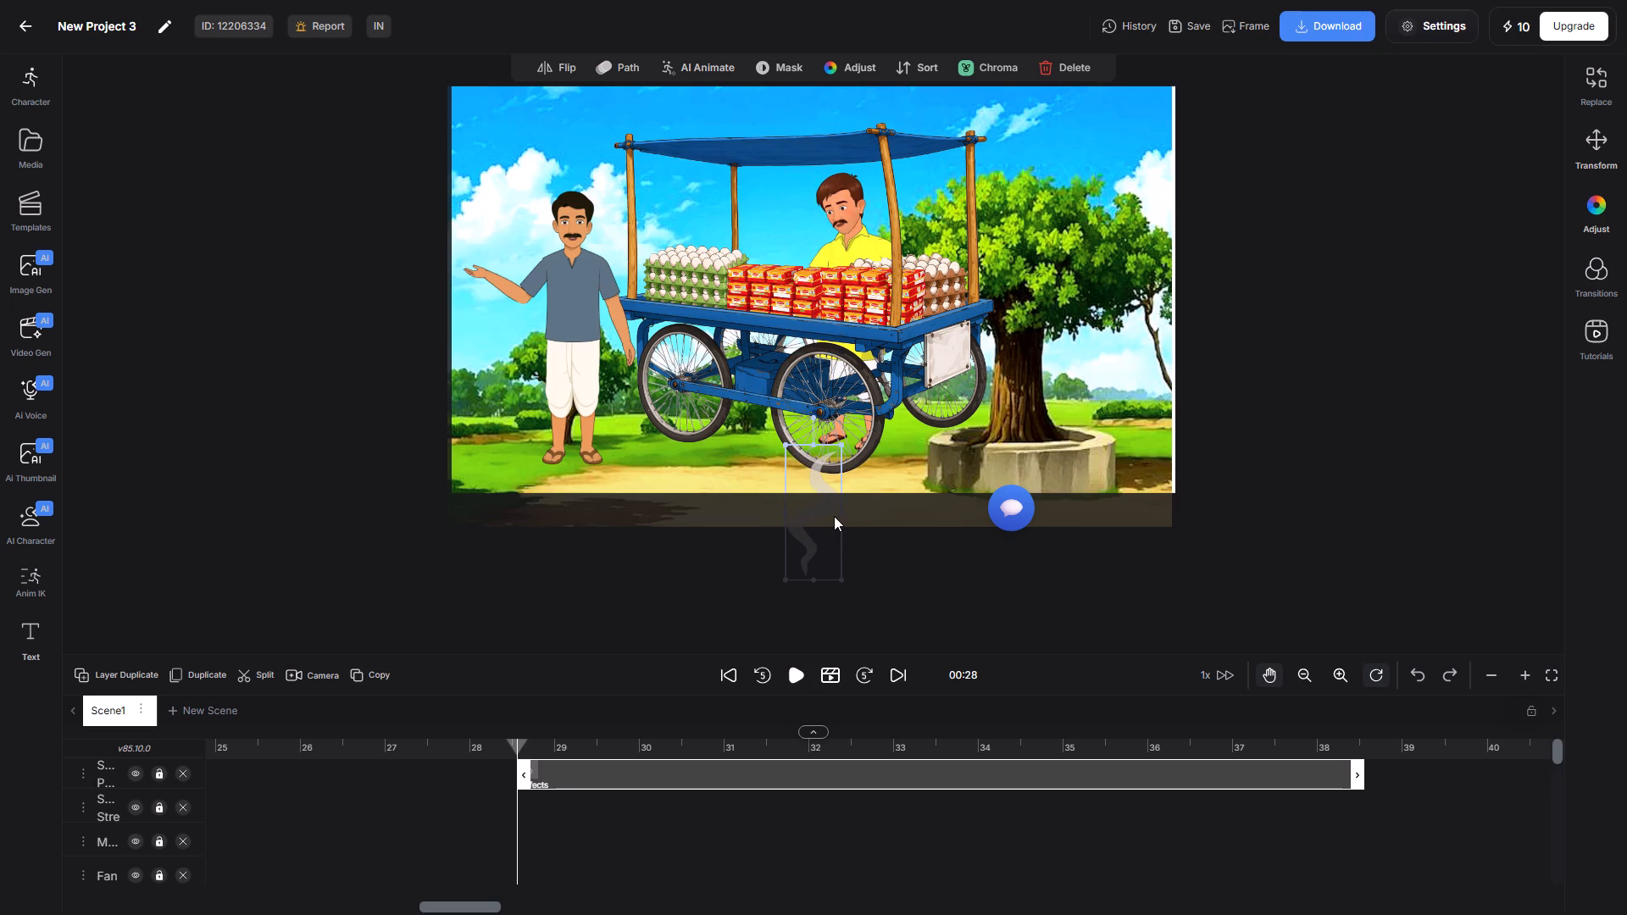
Move the smoke effect up onto the cart and stretch its lower end down over the front wheel.
left_click_drag(812, 480, 809, 359)
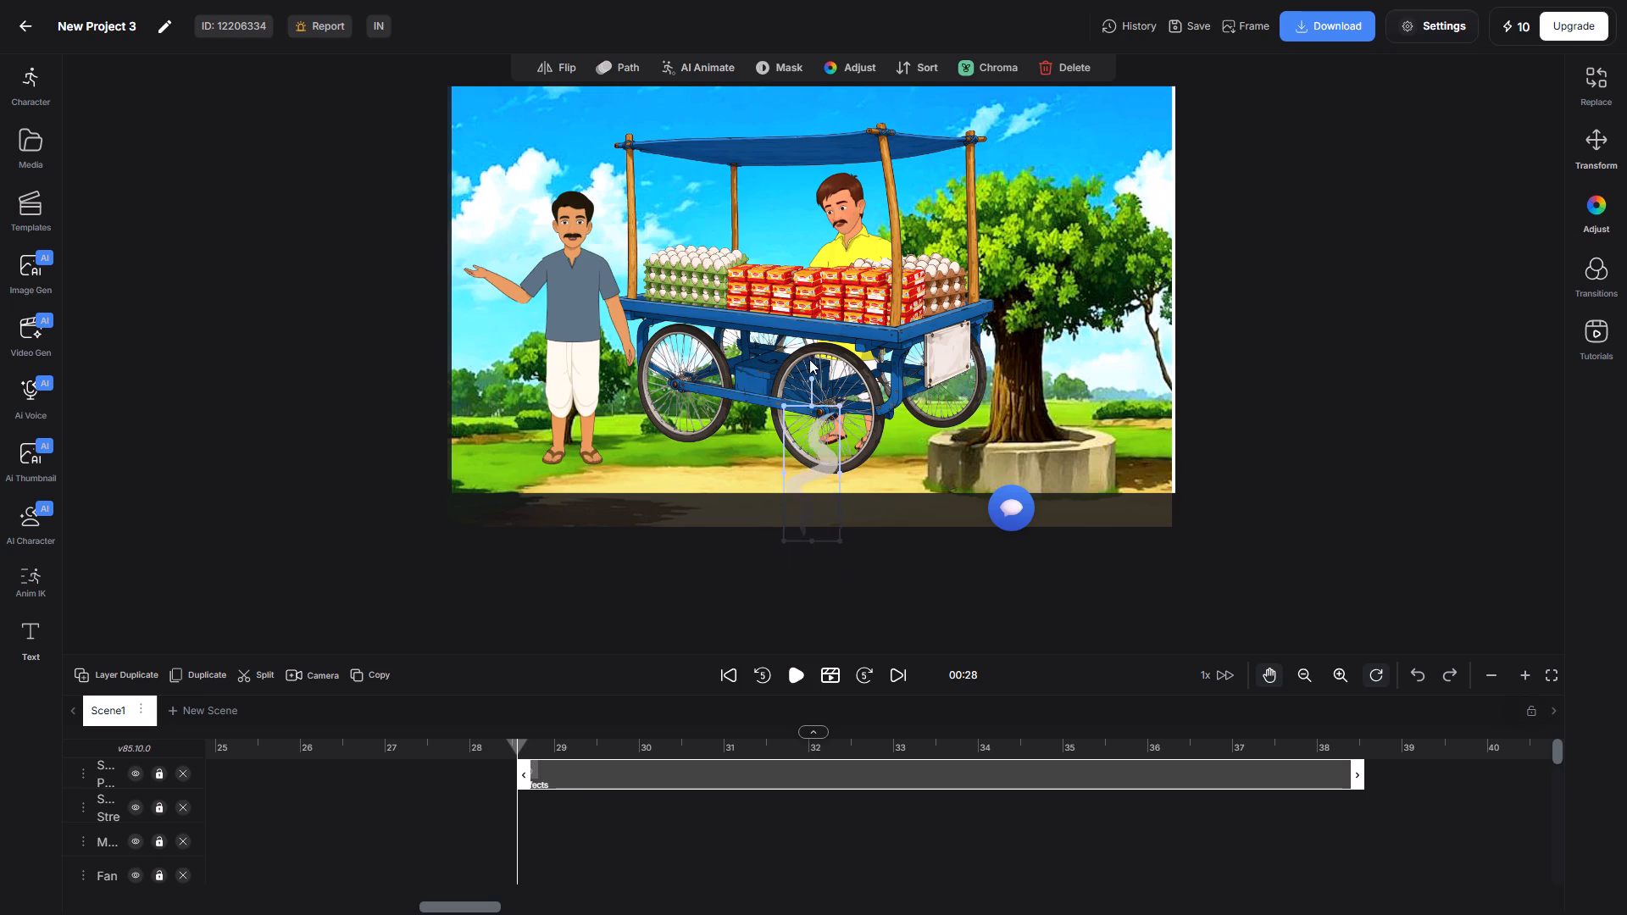
left_click_drag(809, 359, 813, 298)
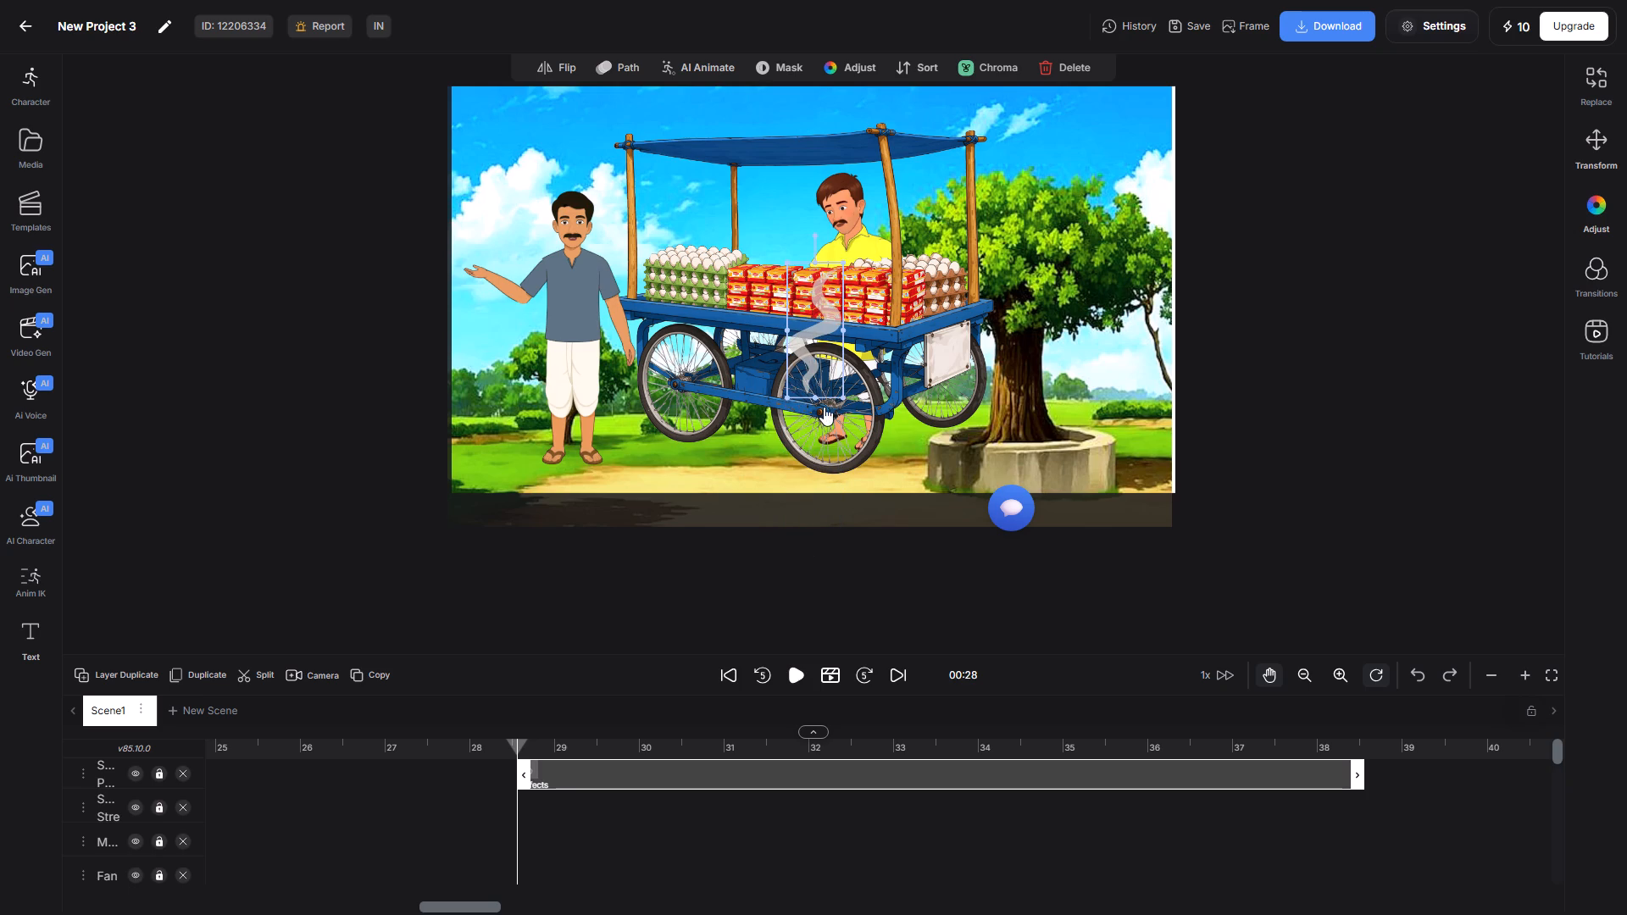
left_click_drag(813, 394, 814, 419)
left_click_drag(814, 419, 814, 432)
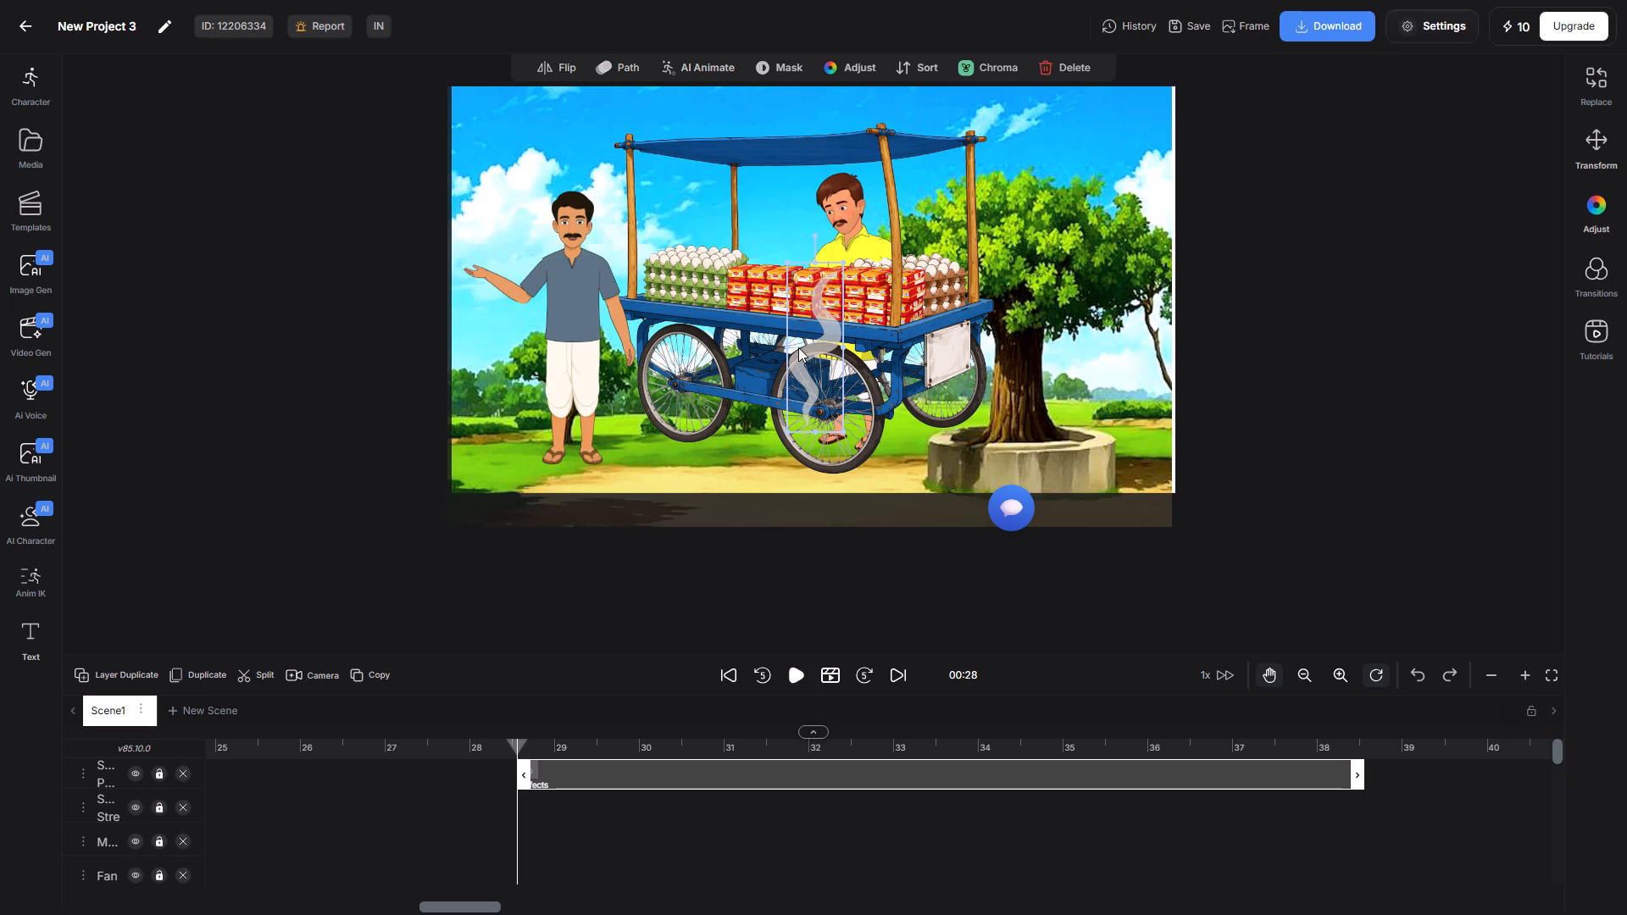
Narrow the smoke effect slightly from both sides and shorten its upper end to about the cart's blue deck.
left_click_drag(783, 347, 789, 347)
left_click_drag(789, 347, 798, 347)
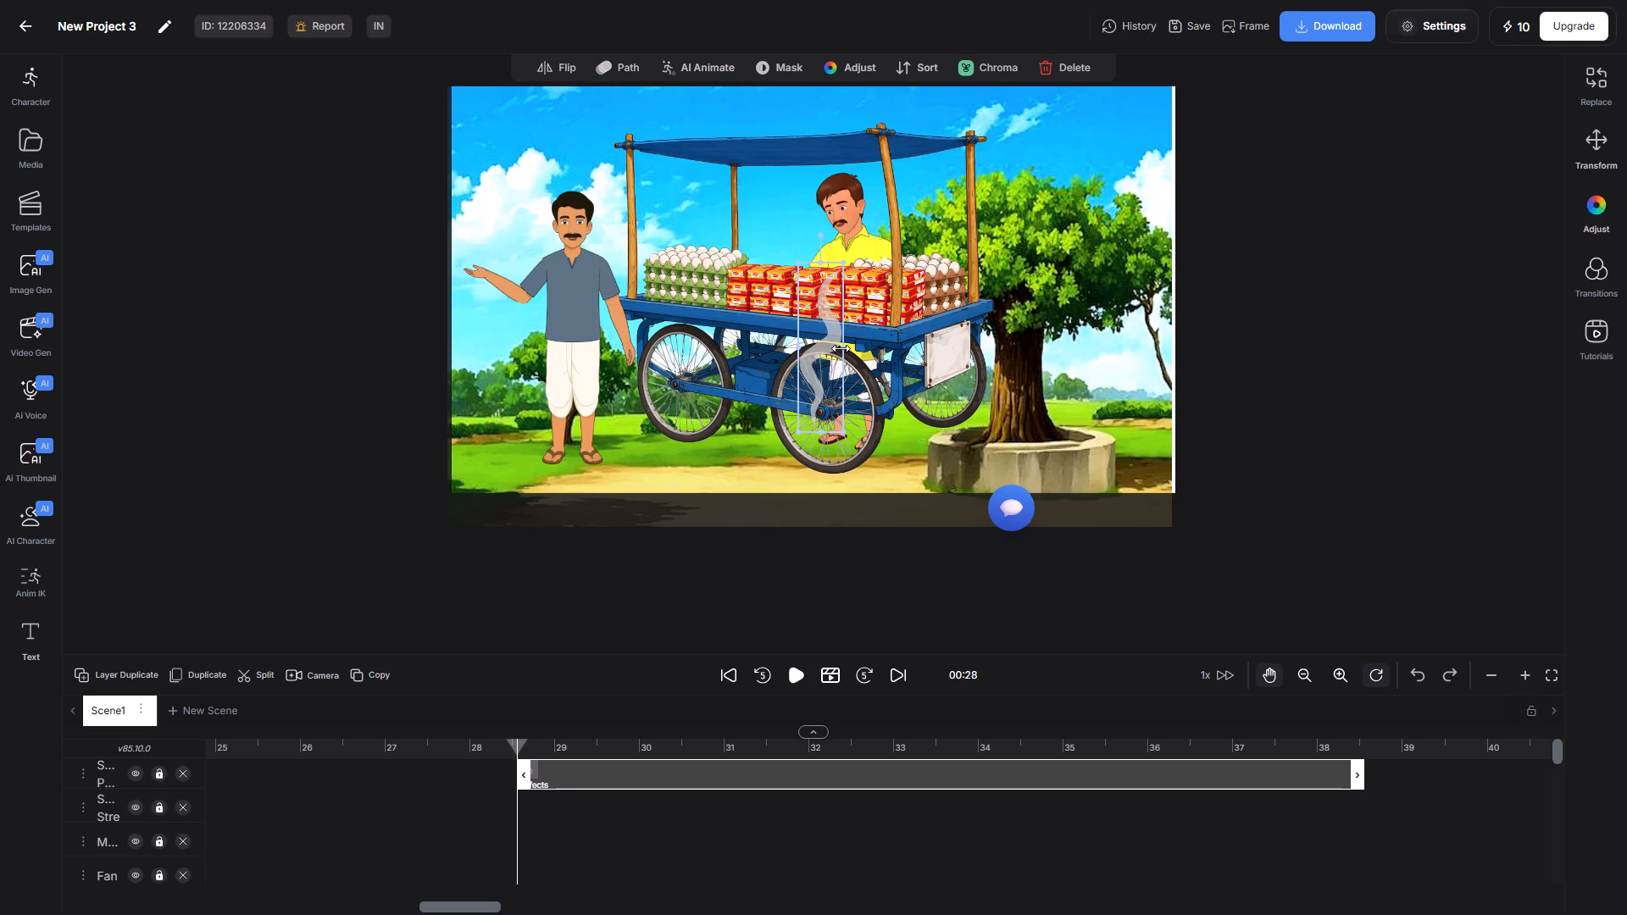
left_click(841, 348)
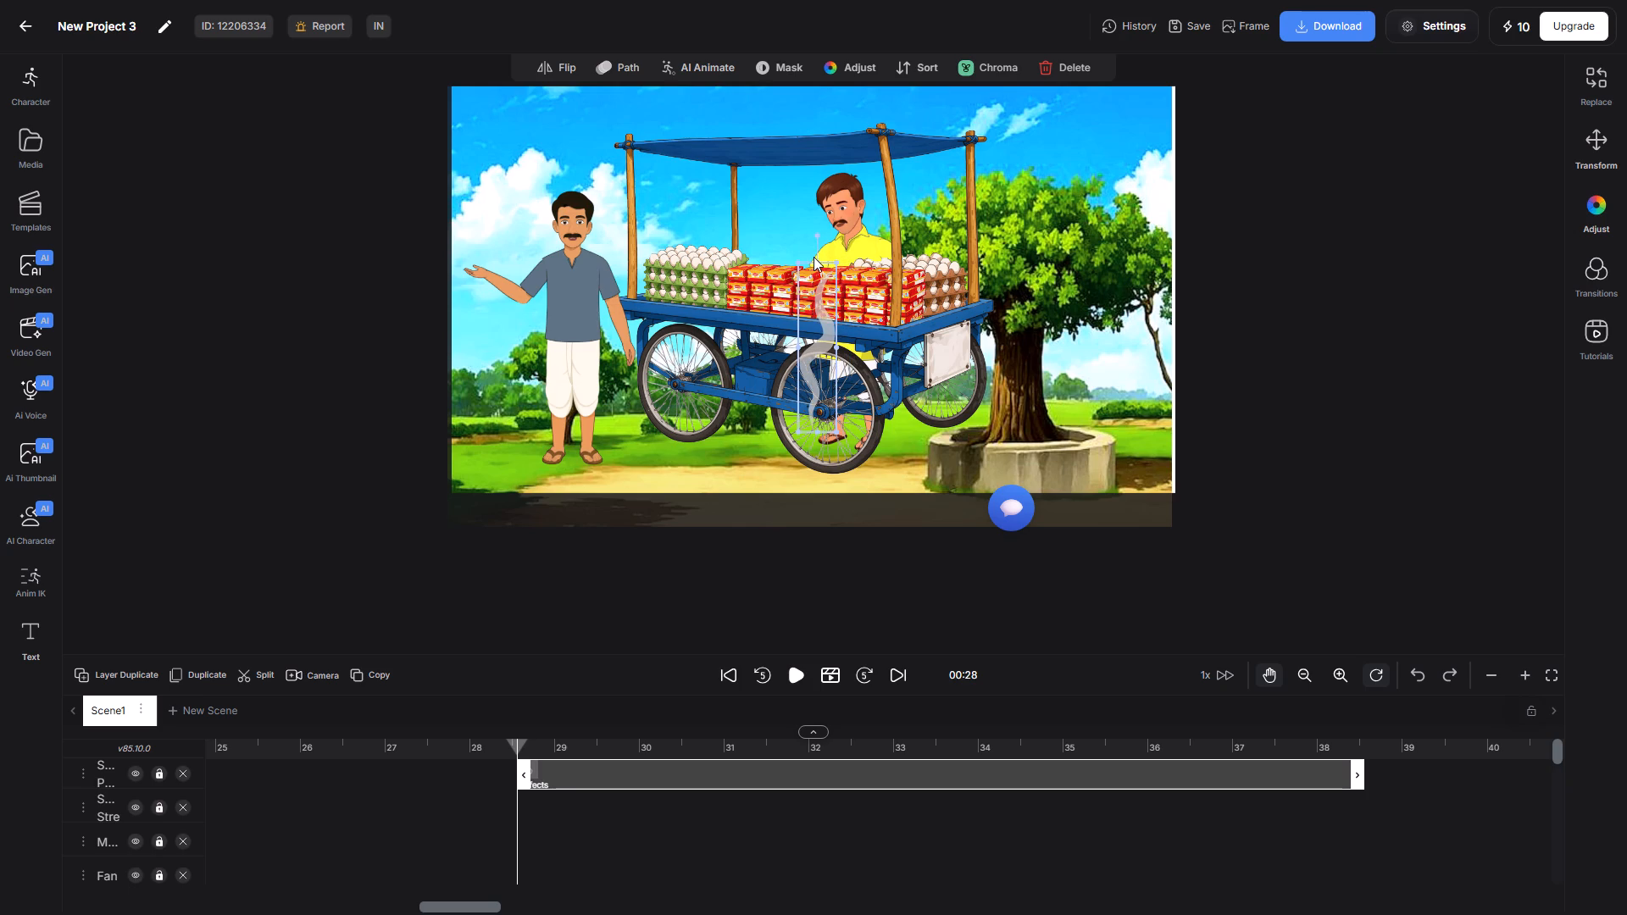
left_click_drag(813, 261, 816, 286)
left_click_drag(816, 286, 816, 301)
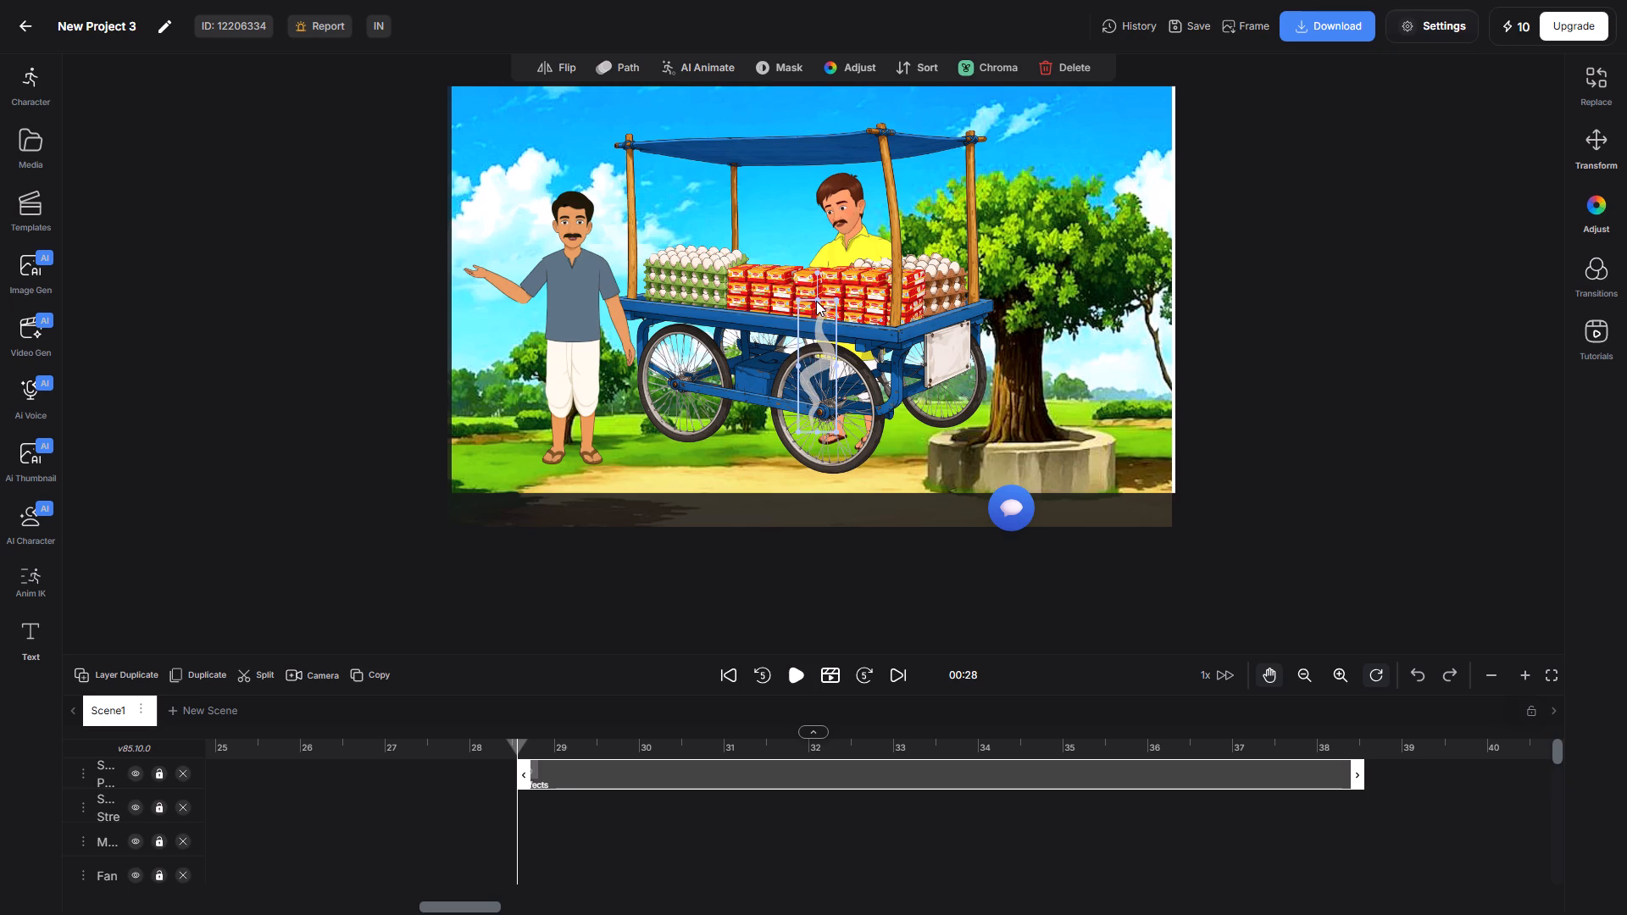
left_click_drag(816, 301, 816, 312)
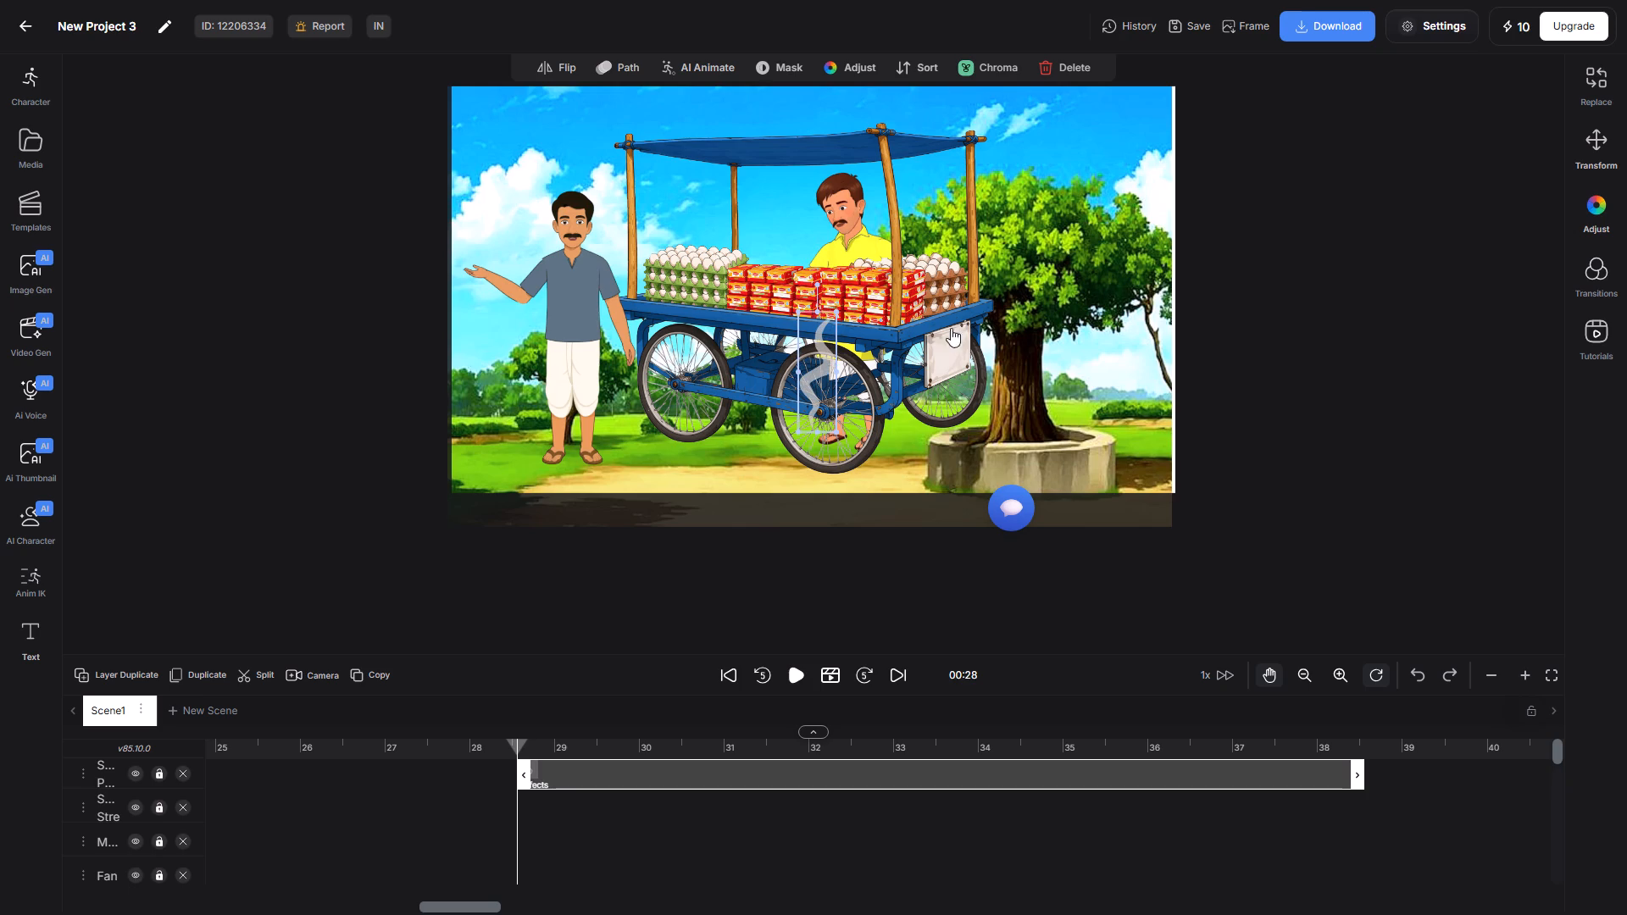
Move the smoke effect under the cart's canopy so it rises from the red boxes beside the seller.
left_click_drag(819, 376, 812, 313)
left_click_drag(812, 313, 776, 184)
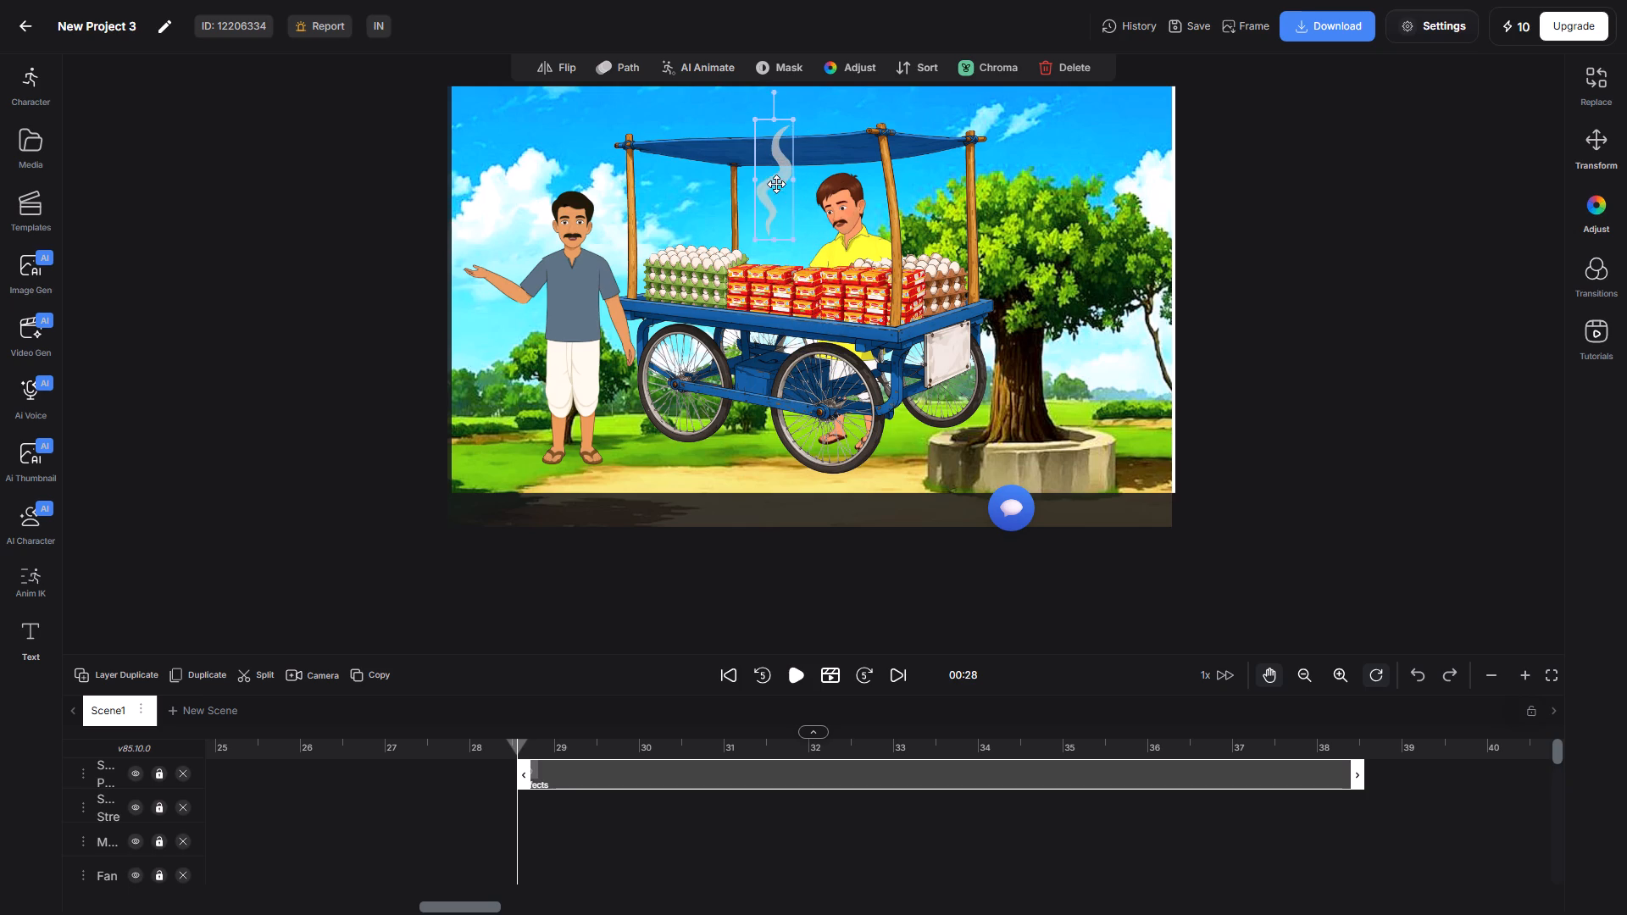
left_click_drag(776, 184, 781, 221)
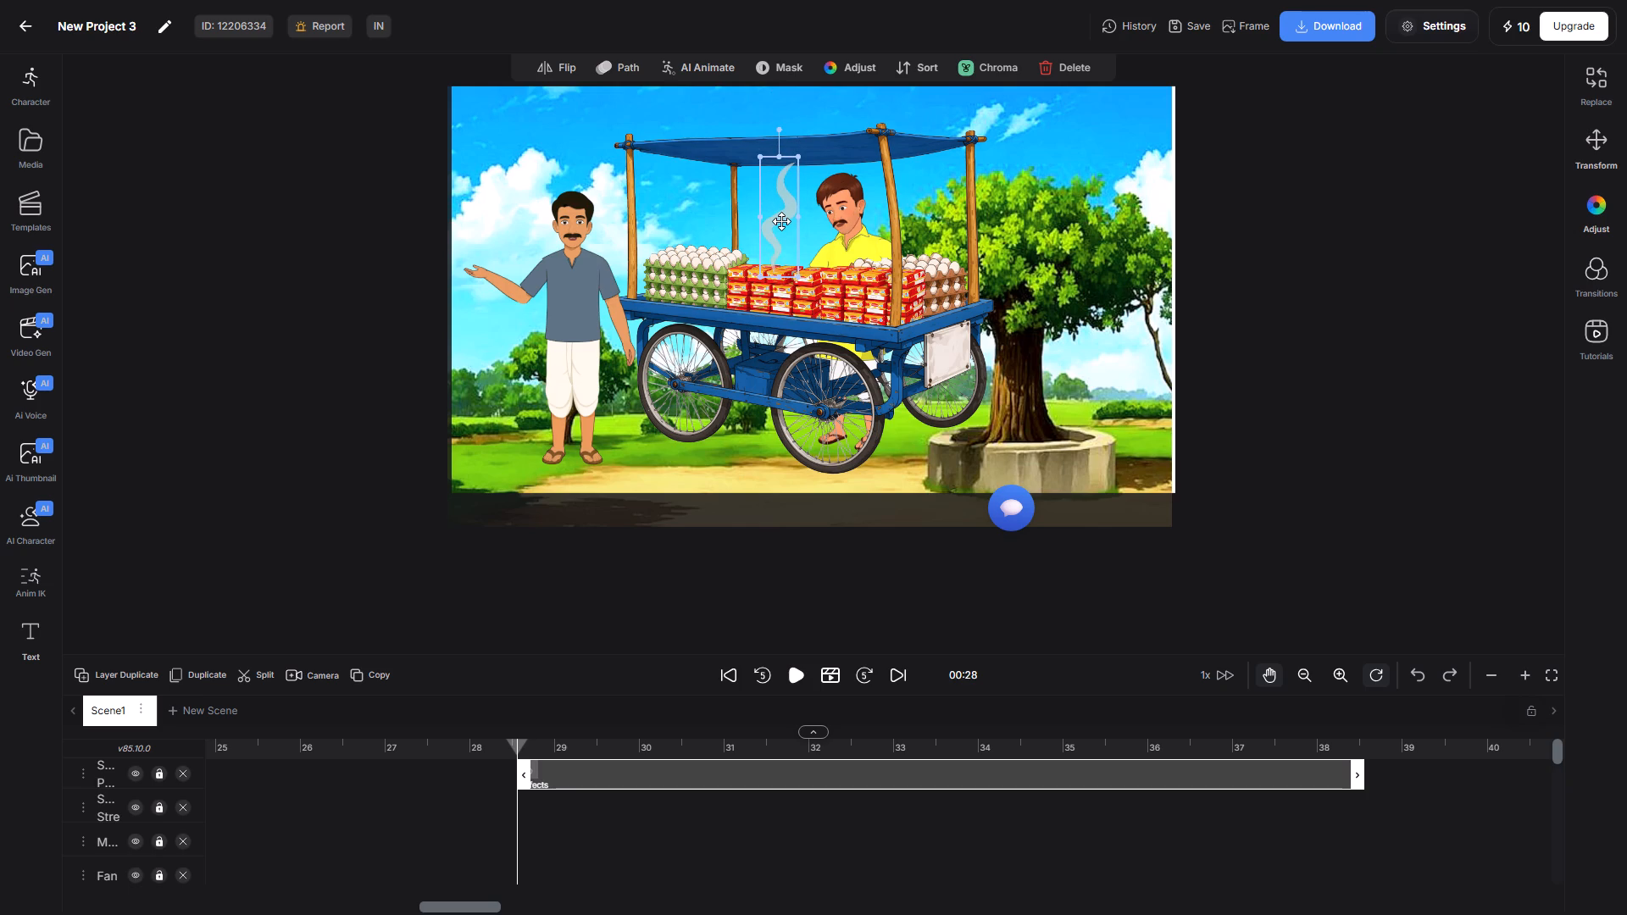
left_click_drag(781, 221, 781, 233)
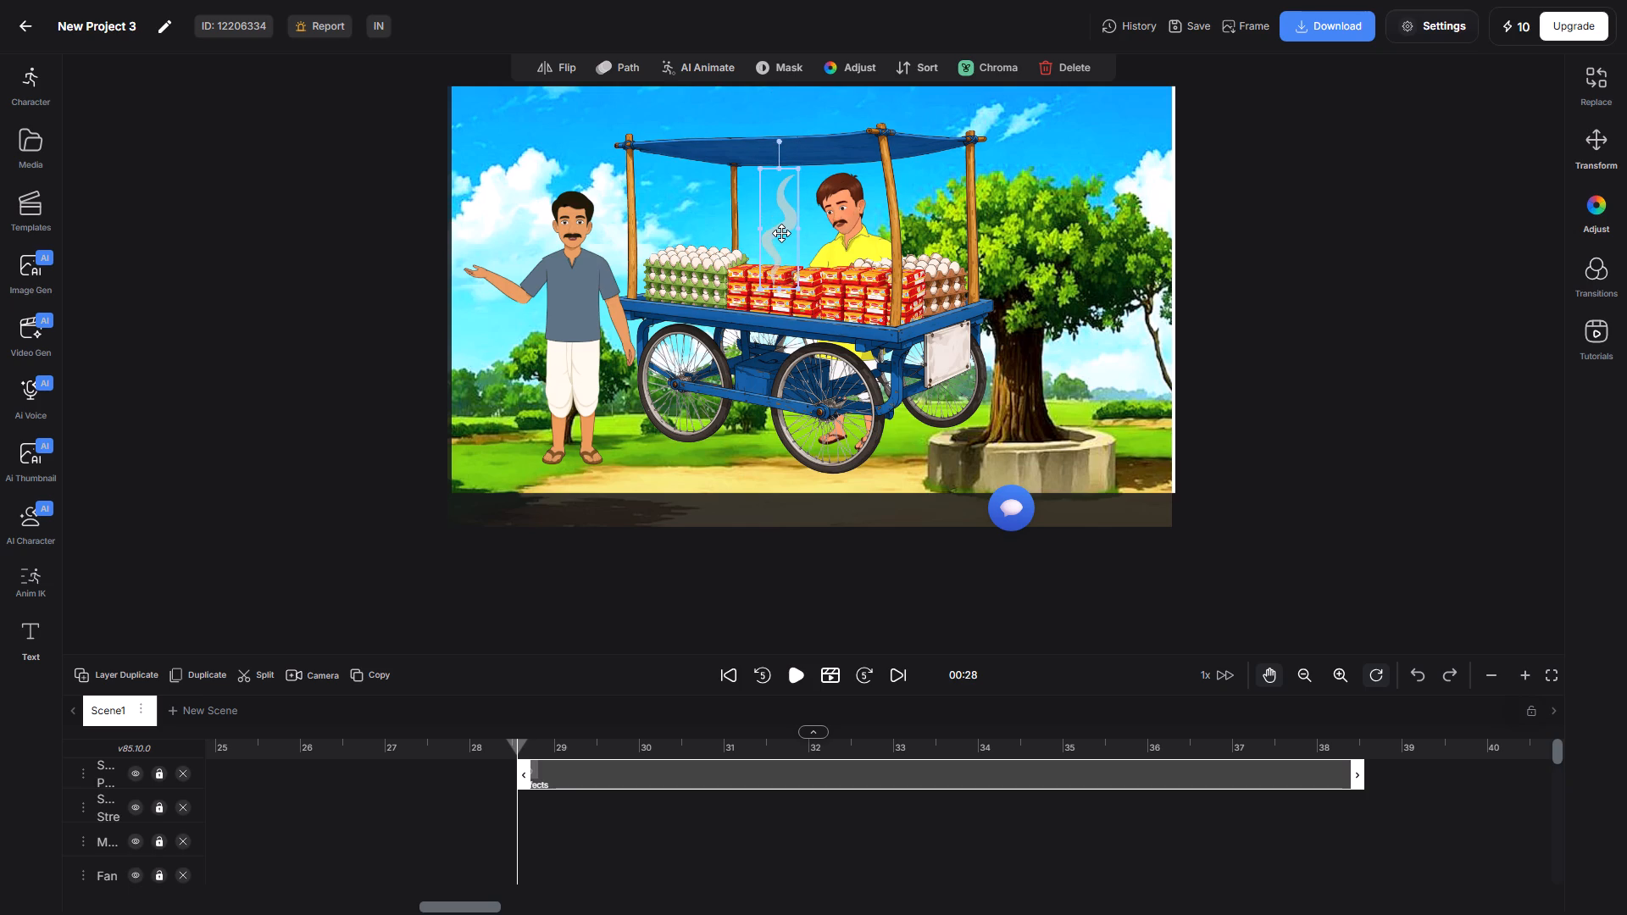
left_click_drag(781, 233, 782, 230)
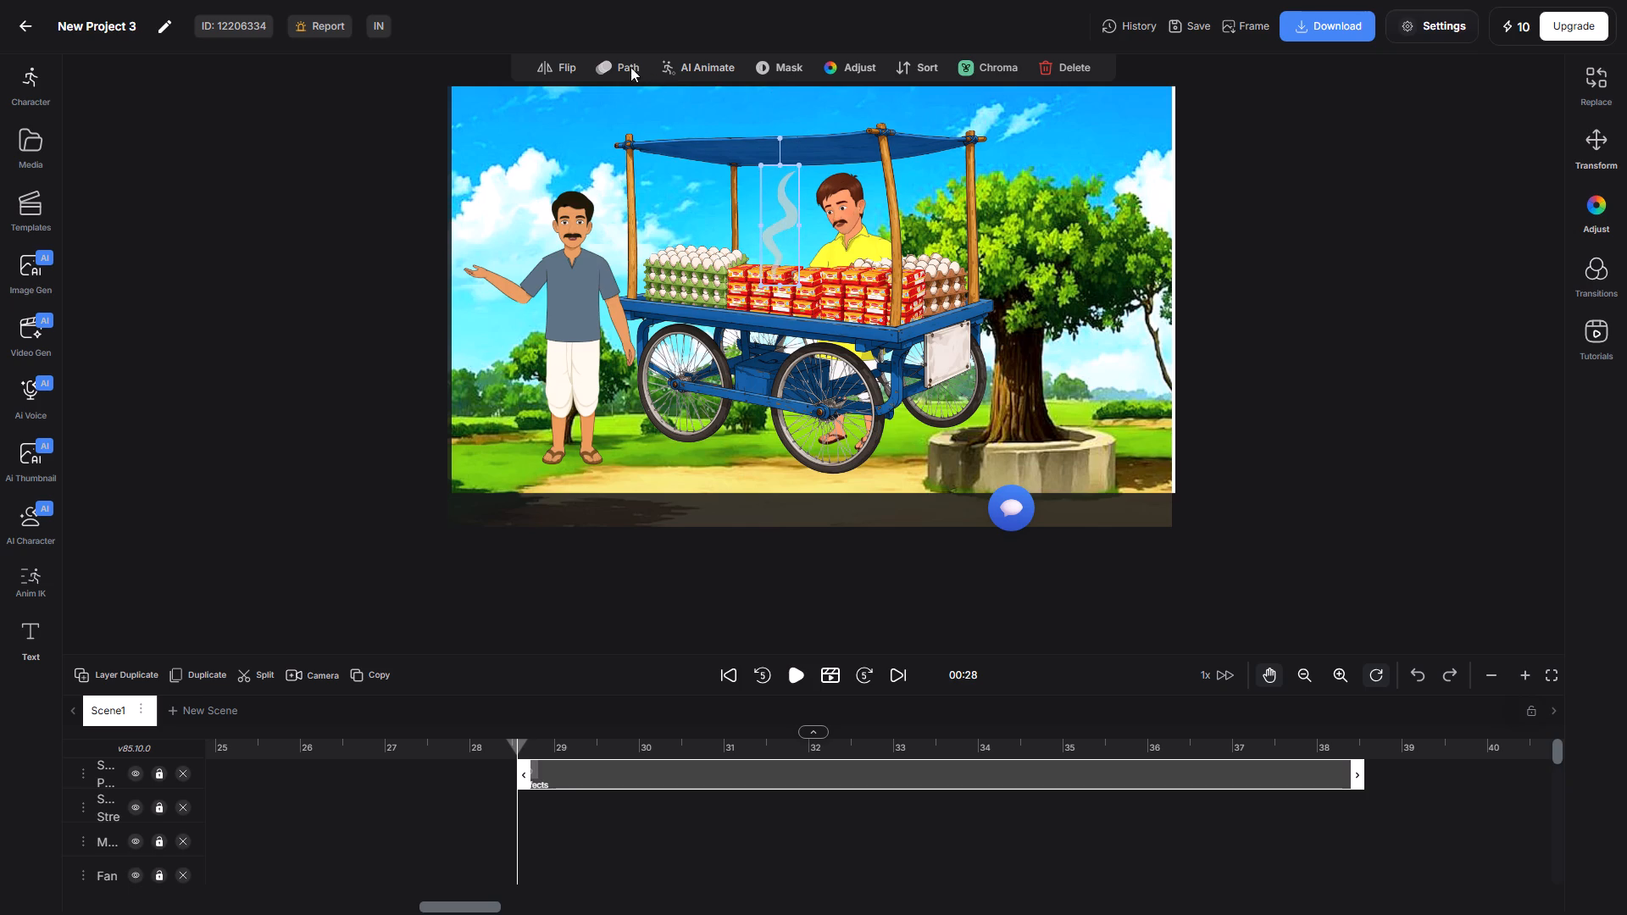
Add a motion path to the smoke effect, with its start and end positions almost side by side above the red boxes.
left_click(630, 67)
left_click_drag(770, 225, 775, 207)
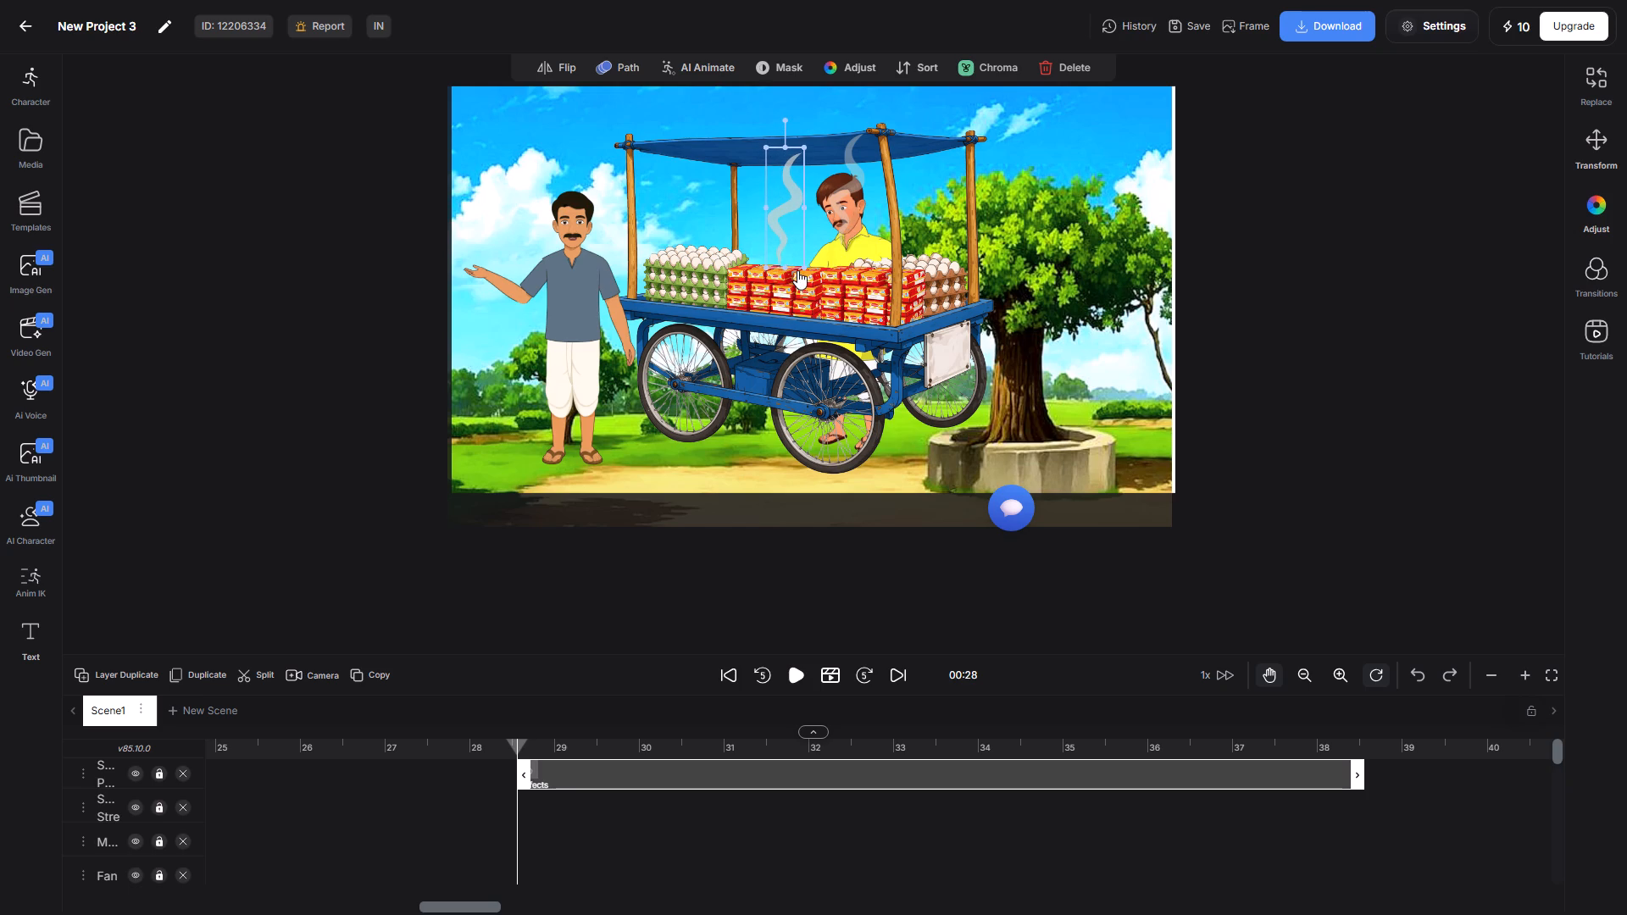
left_click(847, 216)
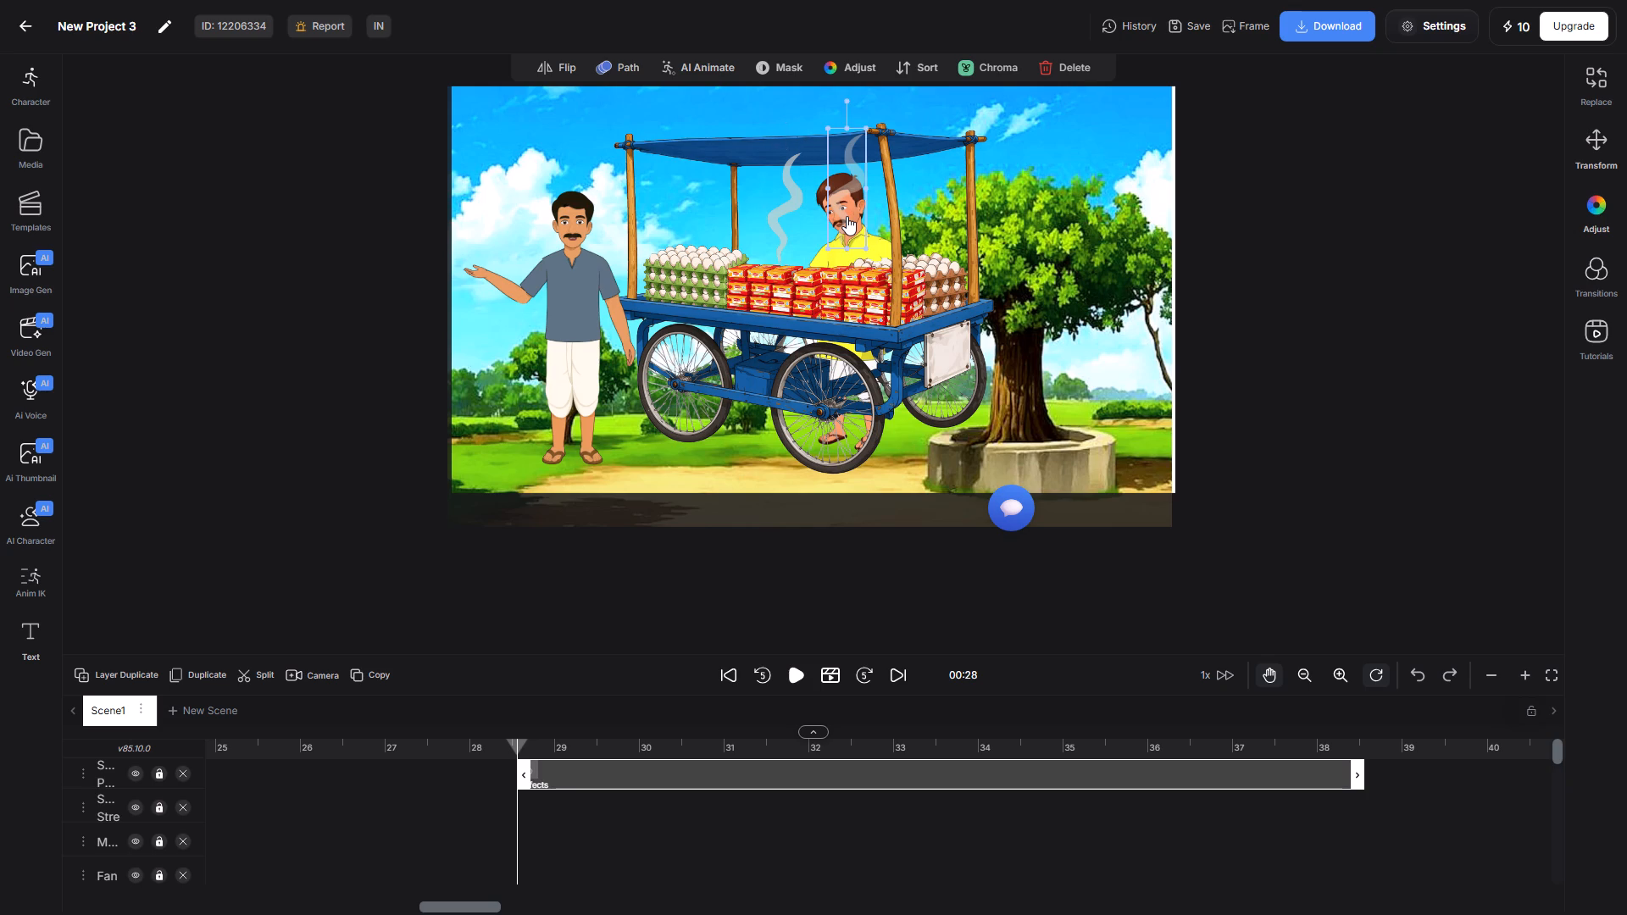
left_click_drag(847, 216, 745, 222)
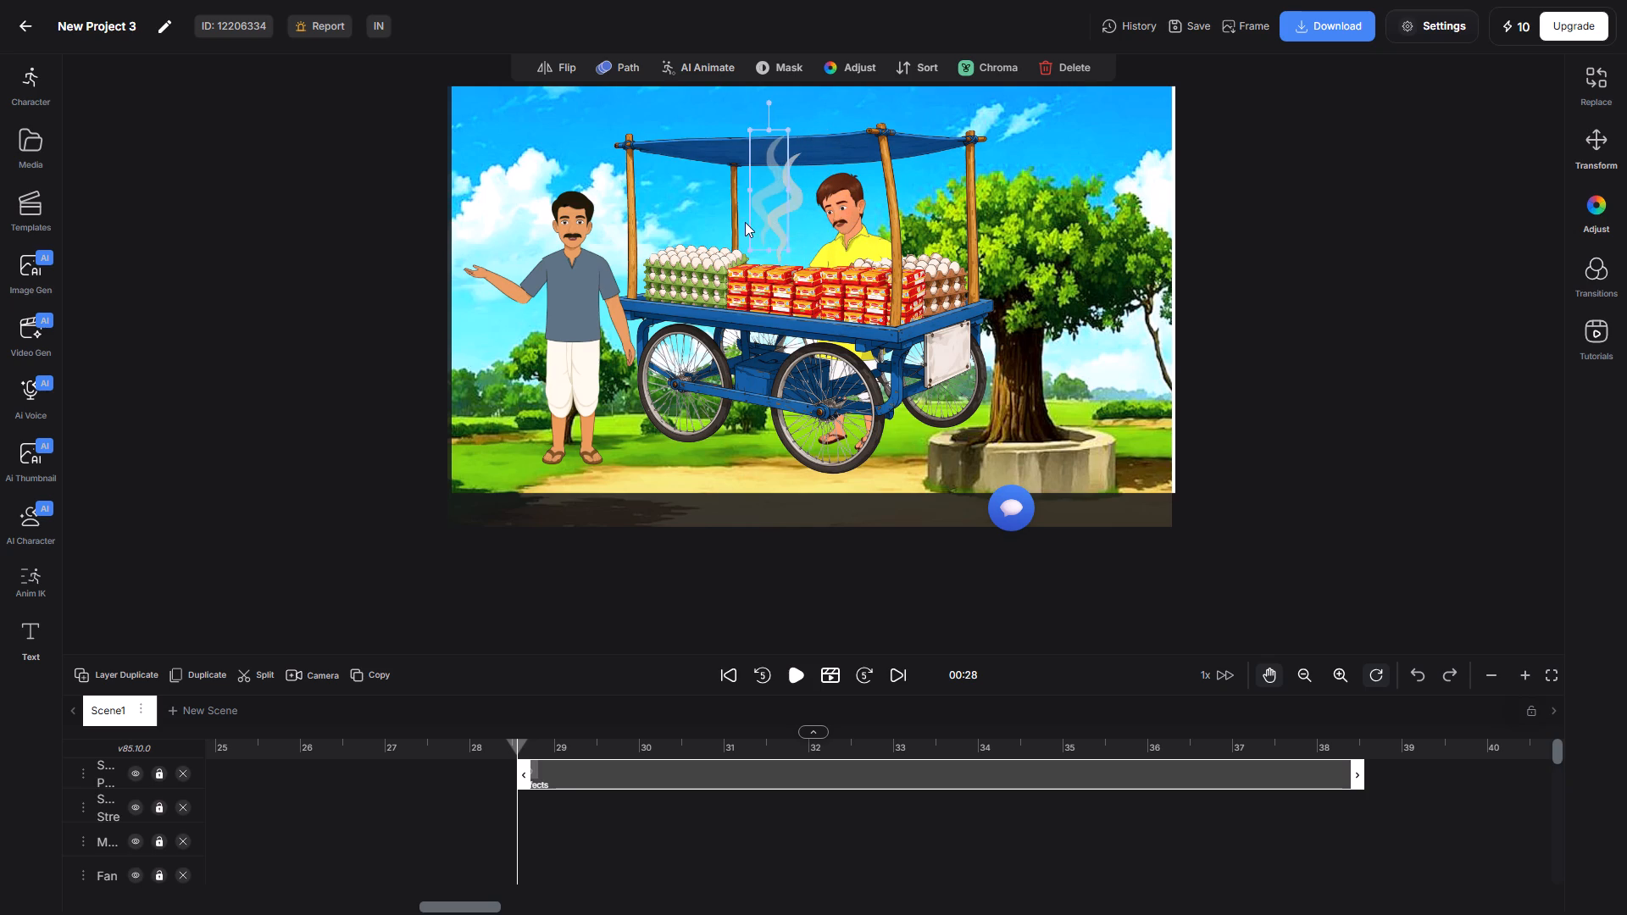
left_click_drag(745, 222, 759, 234)
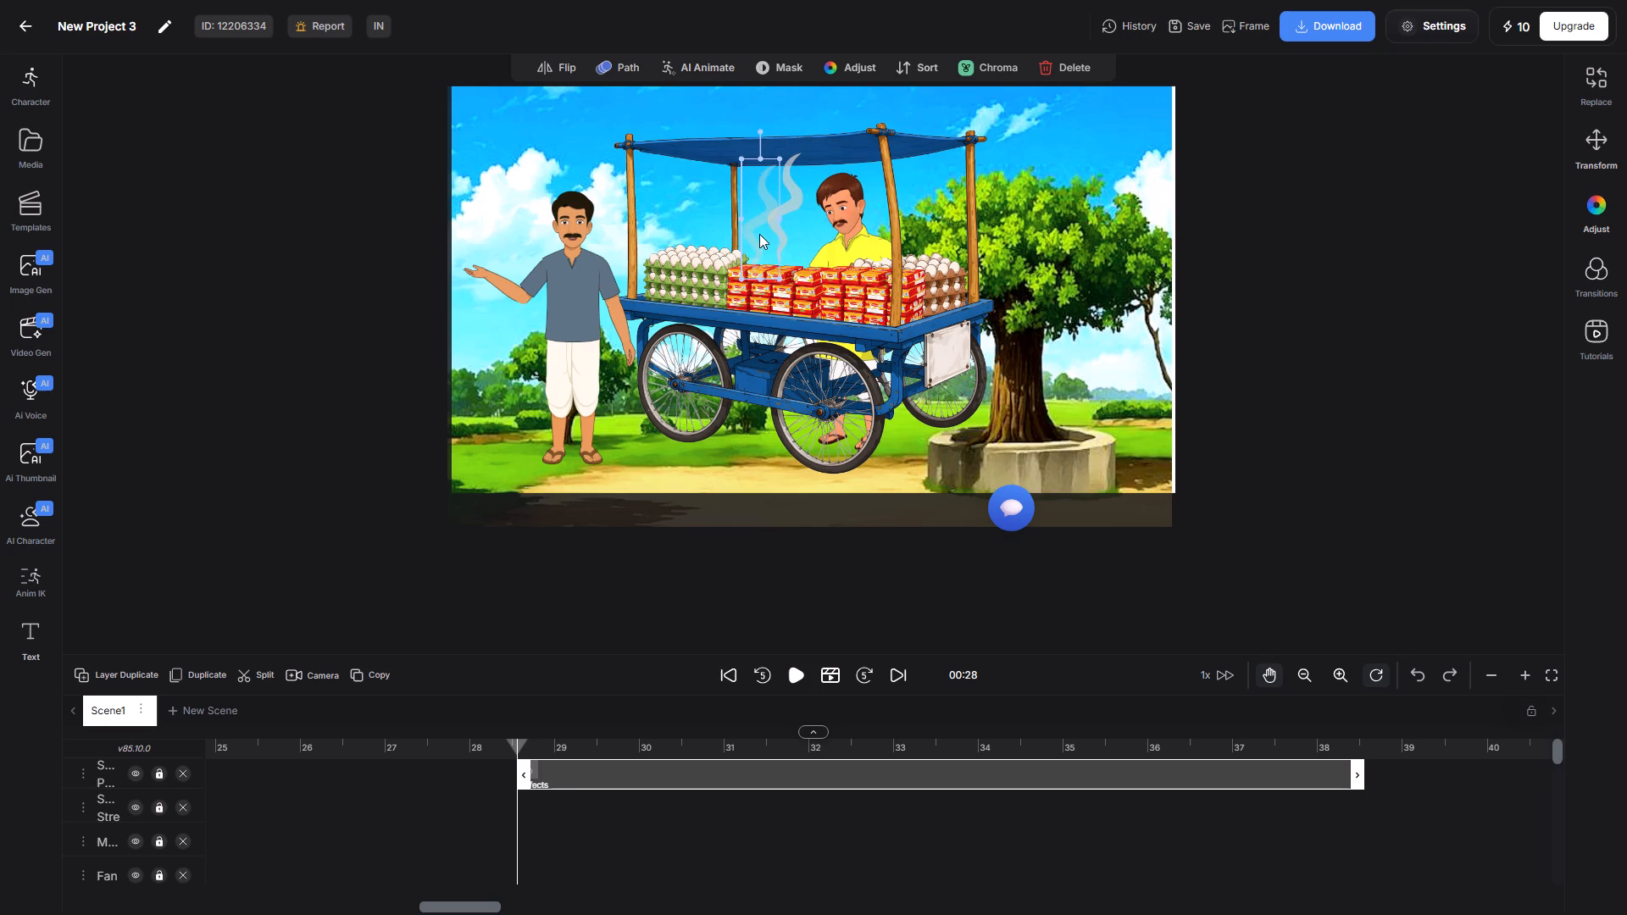
left_click_drag(759, 234, 766, 234)
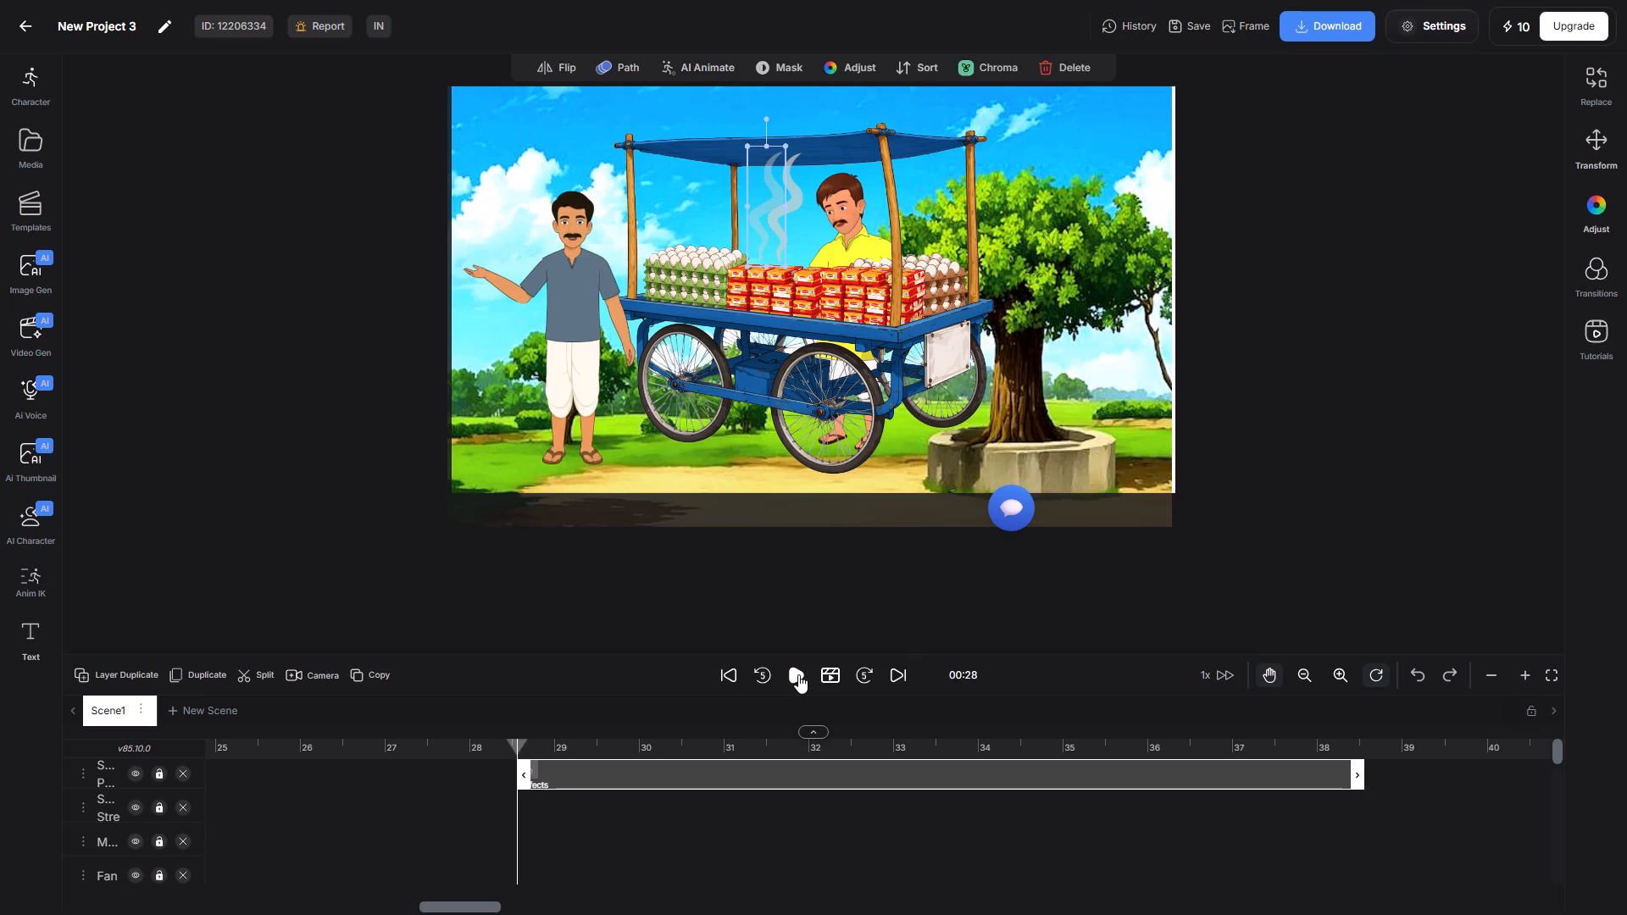
Preview the smoke's movement for a few seconds from the start of its clip.
left_click(798, 674)
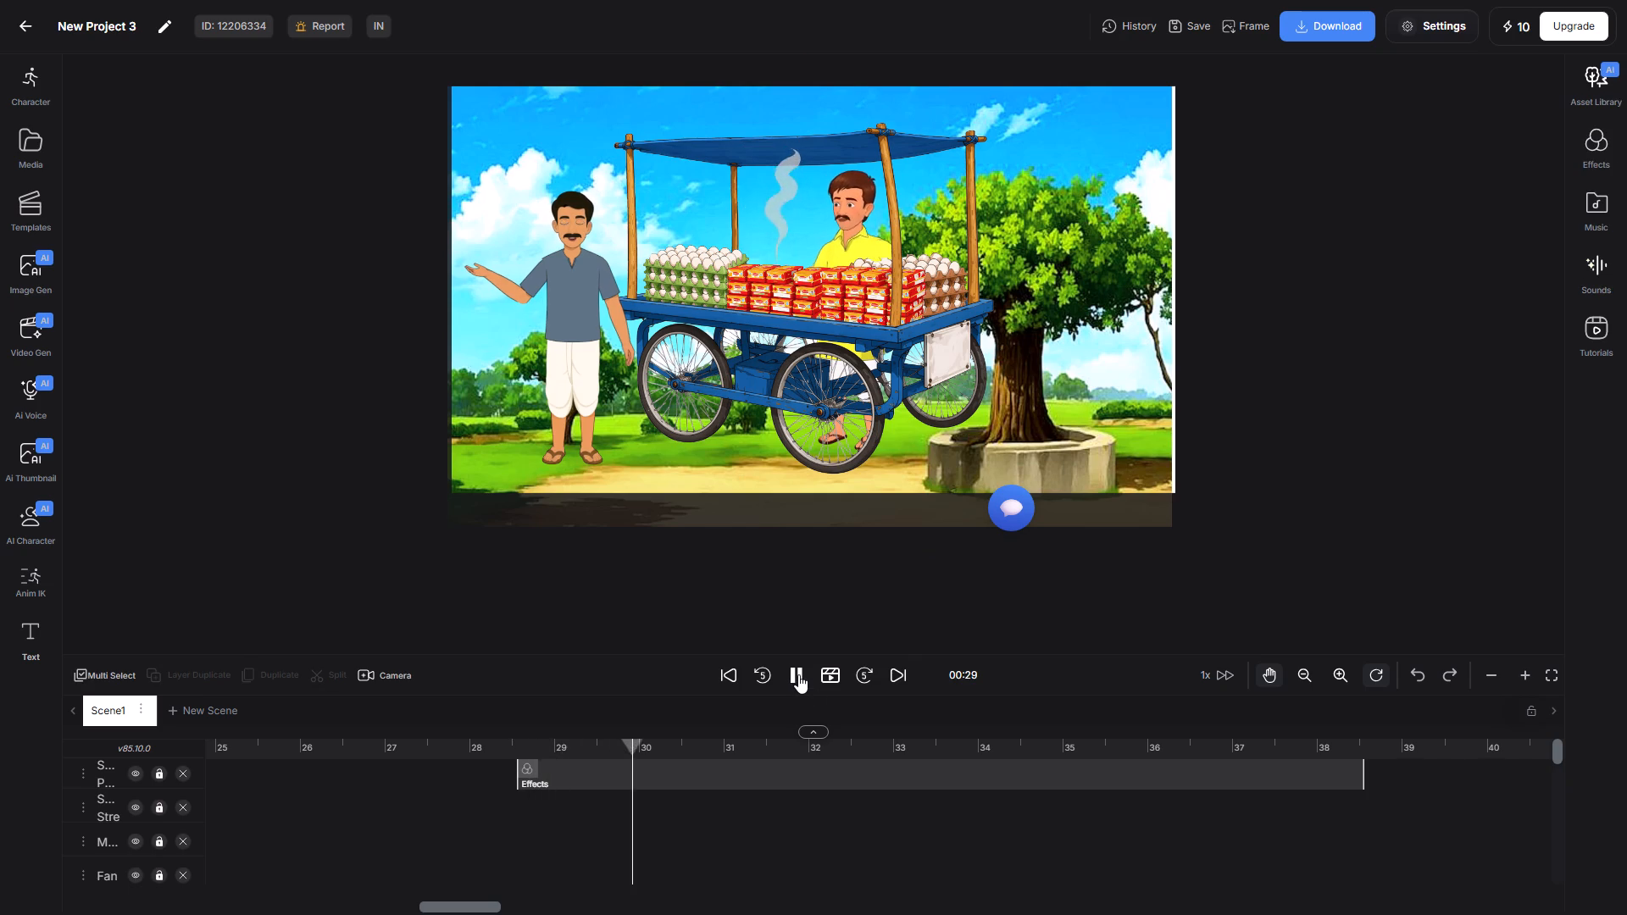
left_click(798, 674)
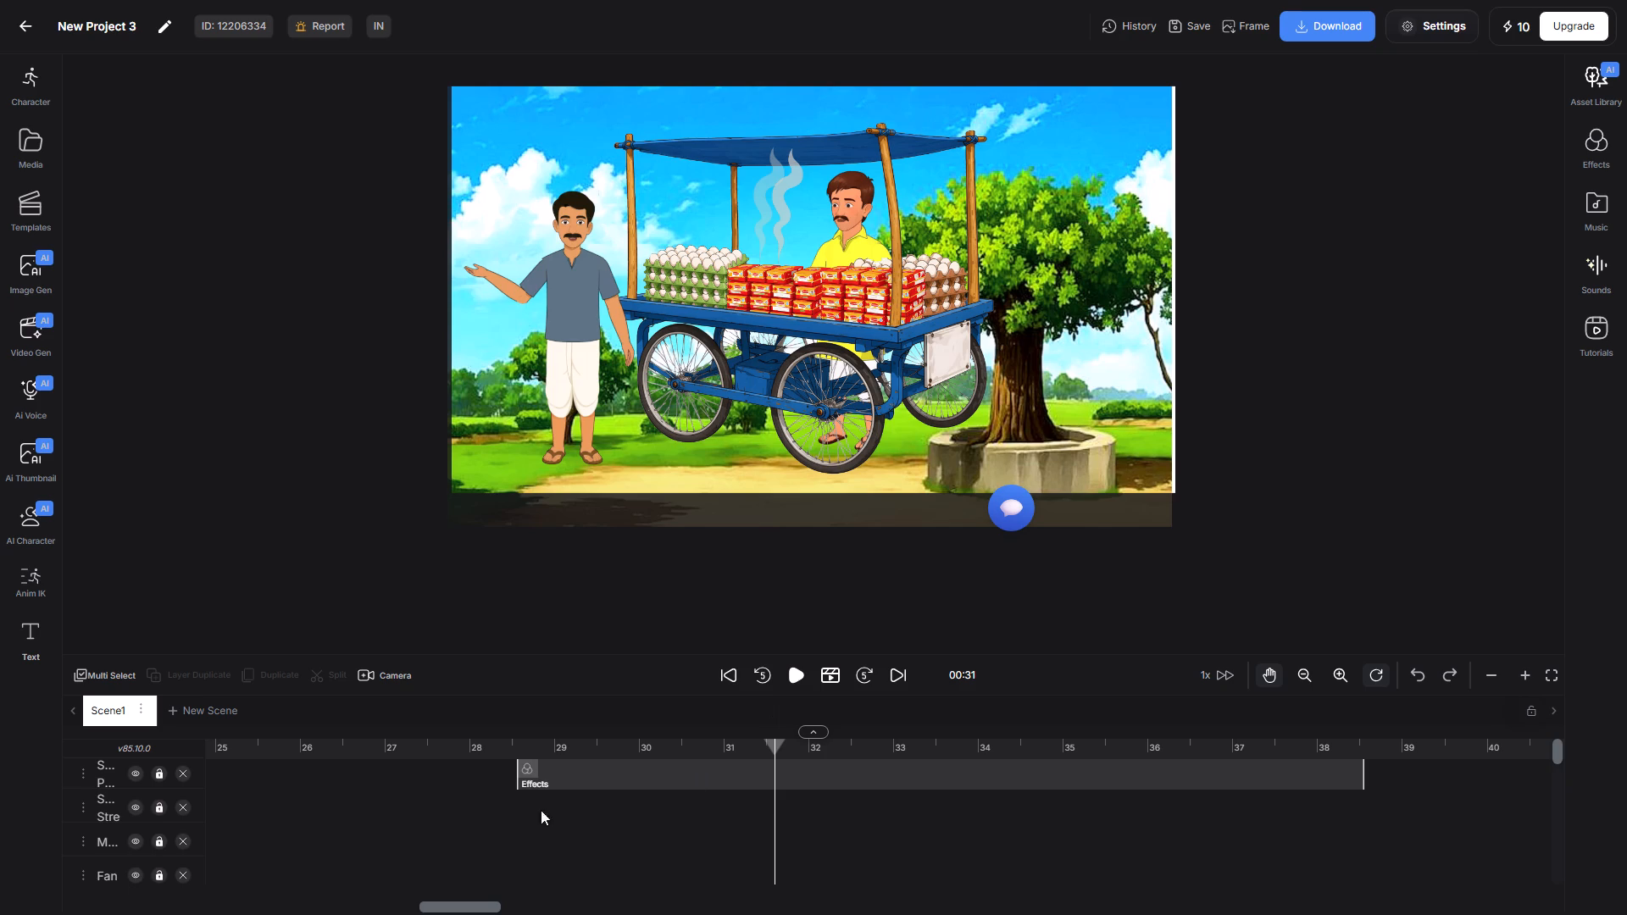
Add the Glowing Bulb effect at the start of the smoke effect's clip, at about 28 seconds.
left_click(518, 790)
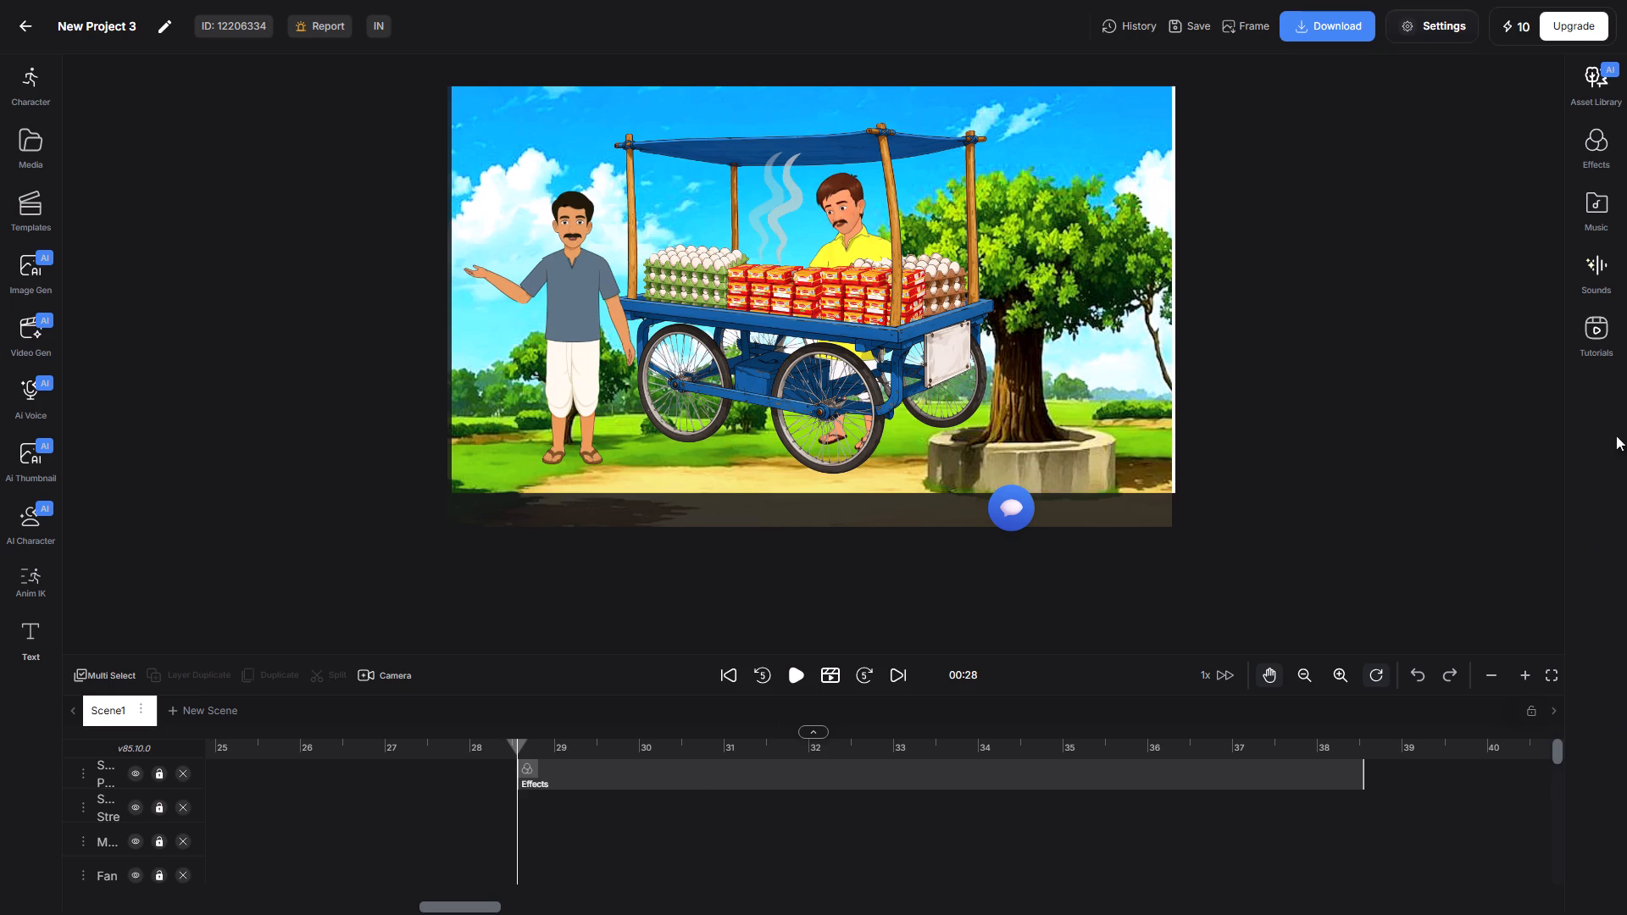
left_click(1603, 145)
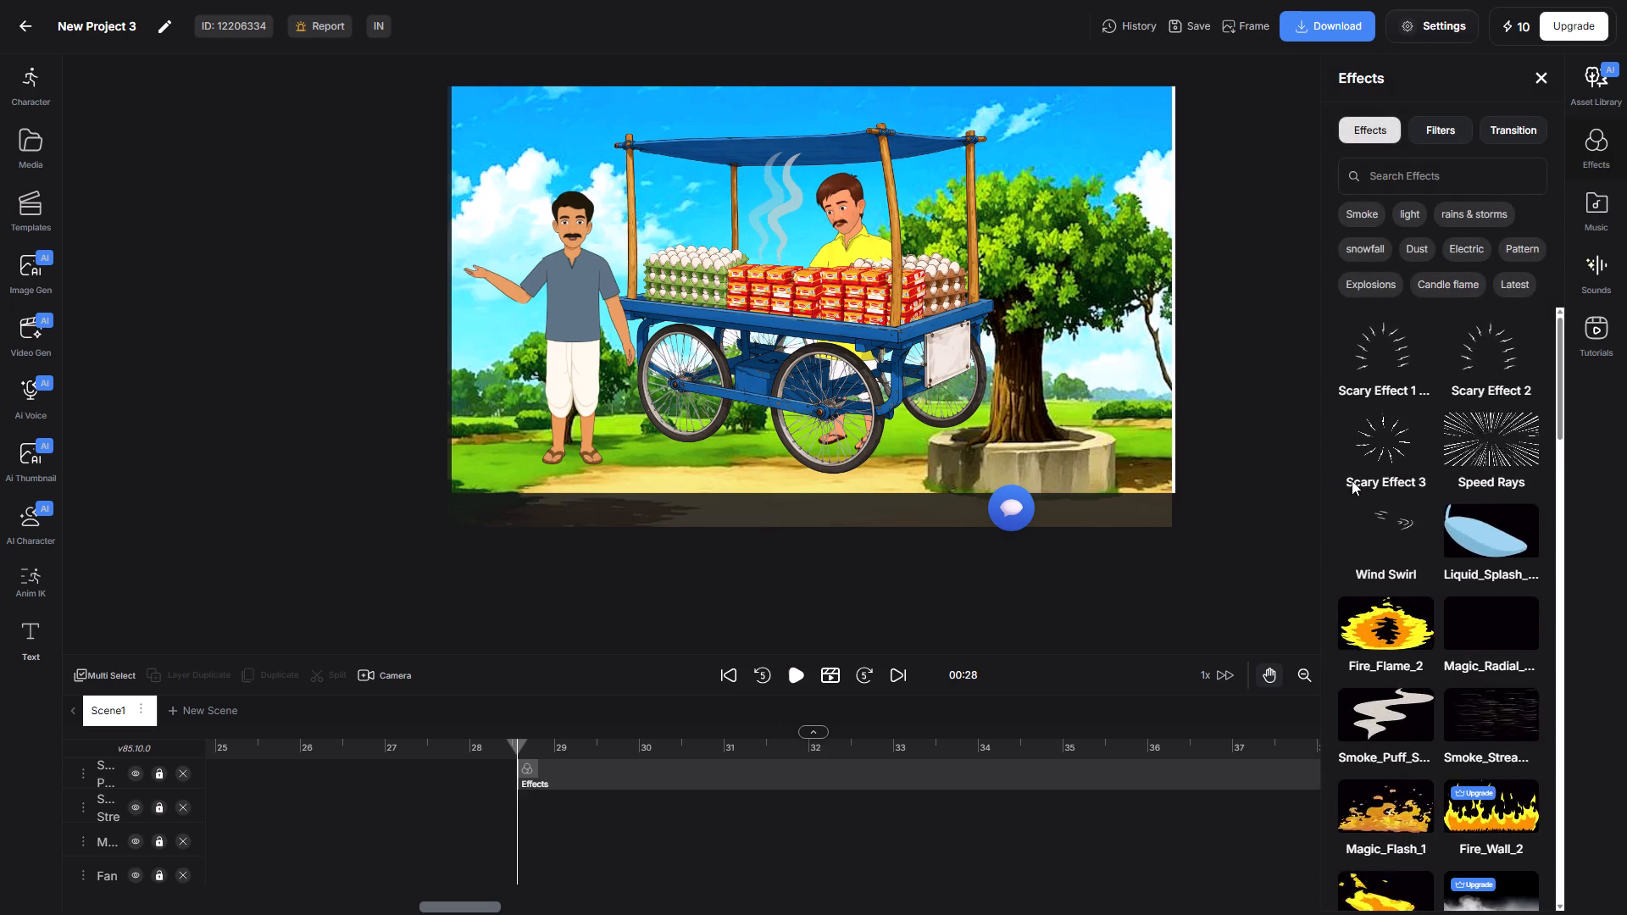
scroll(1387, 503, "down", 3)
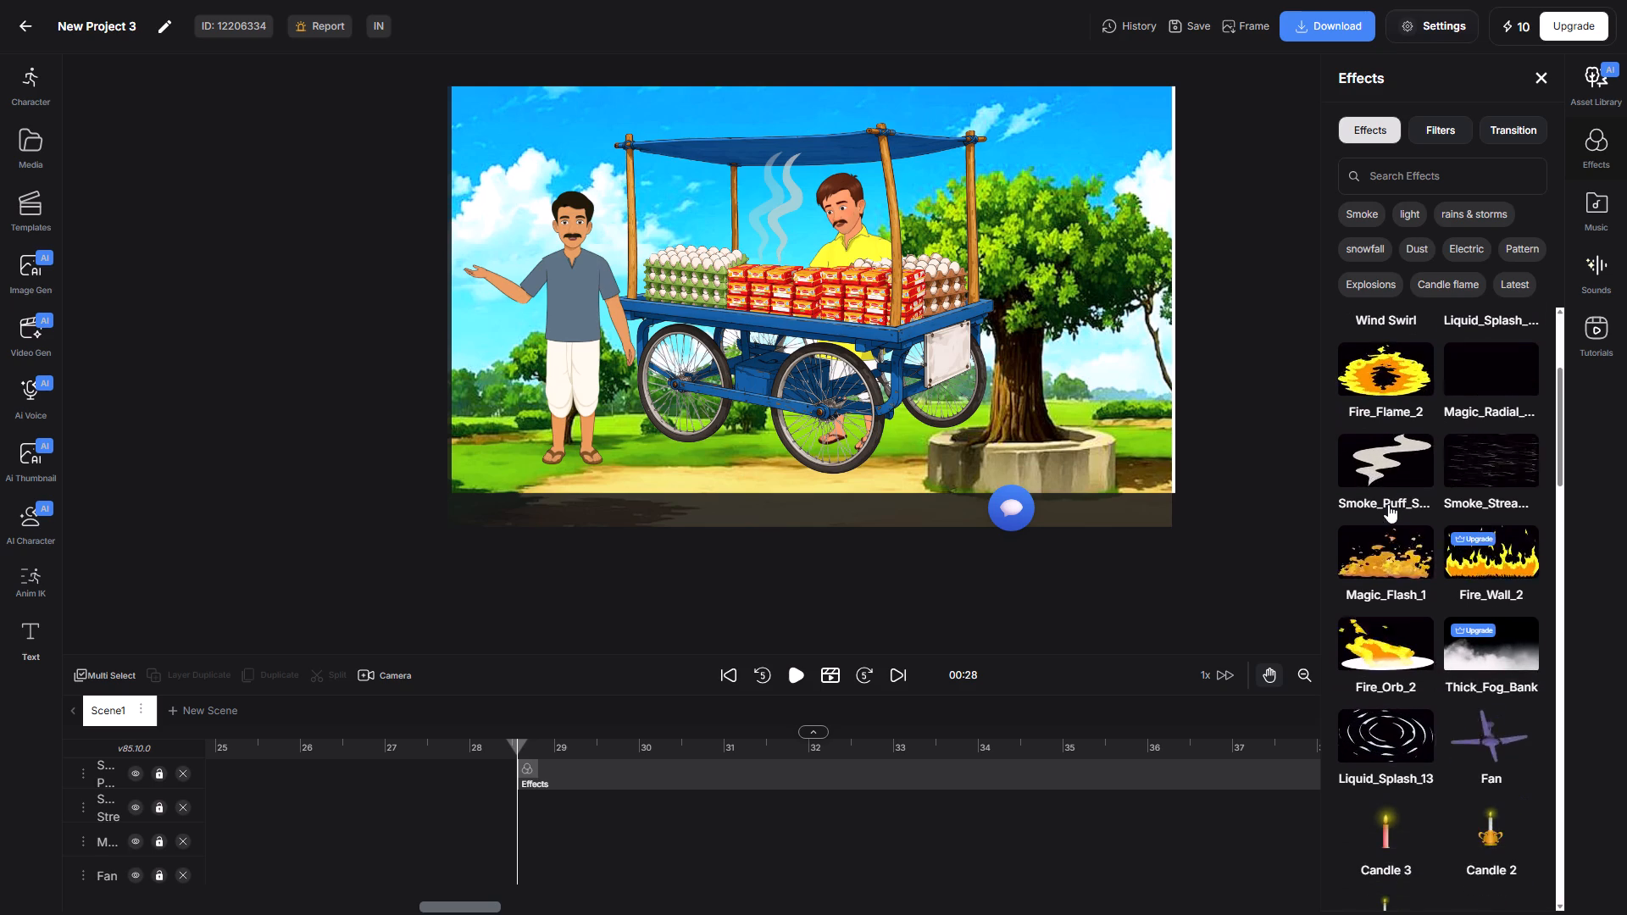
scroll(1388, 504, "down", 2)
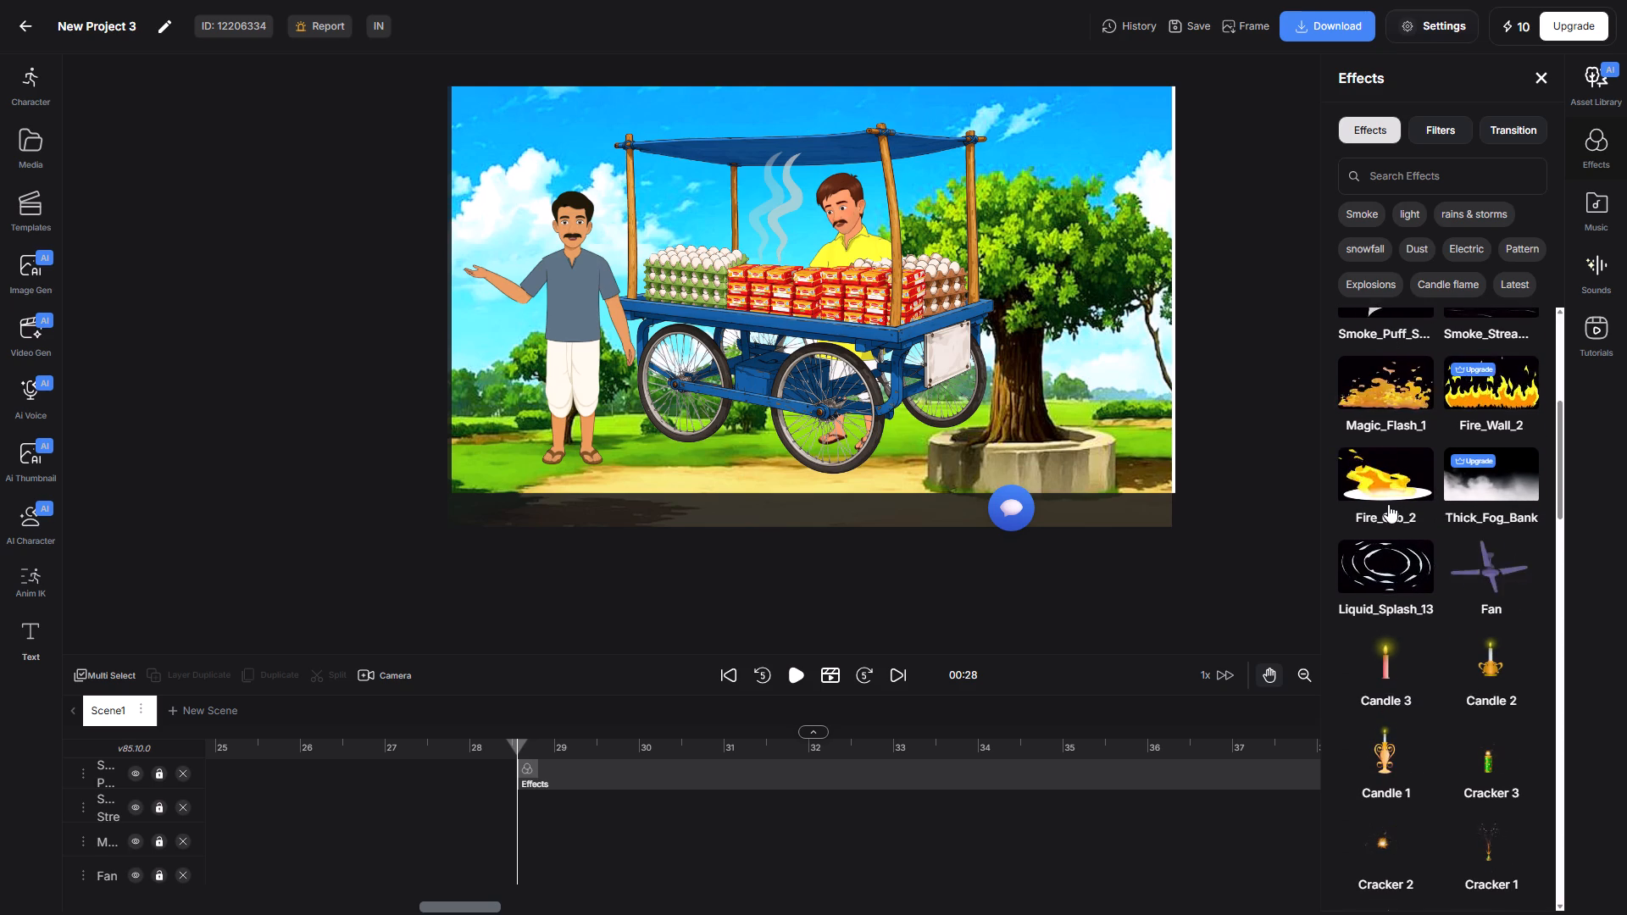
scroll(1388, 504, "down", 2)
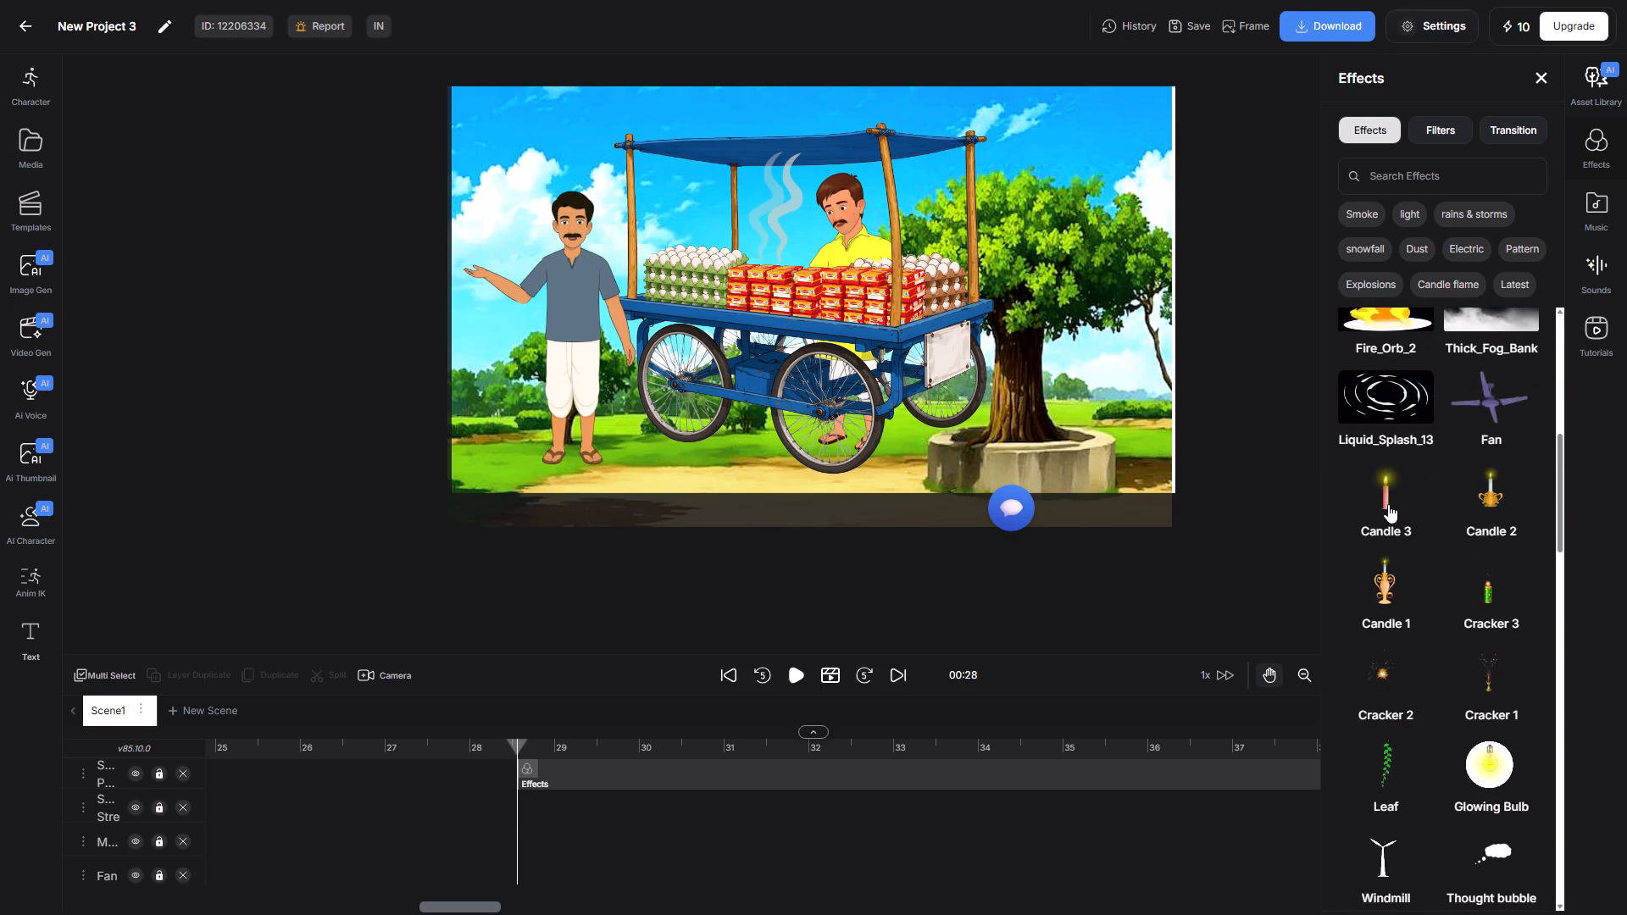
scroll(1388, 505, "down", 3)
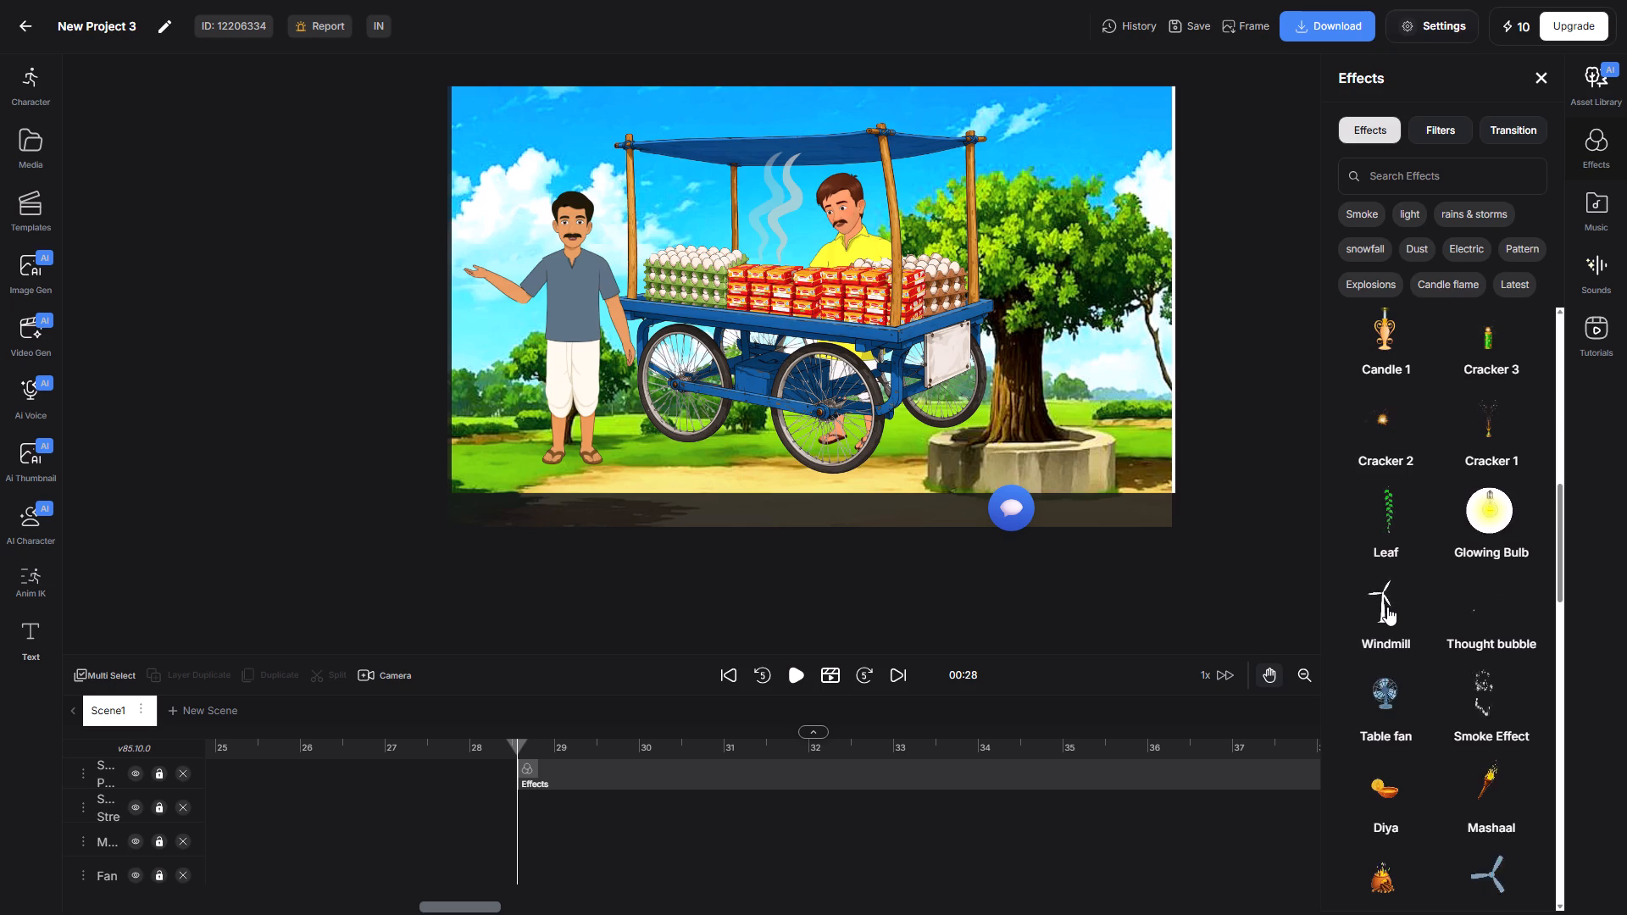
left_click(1491, 499)
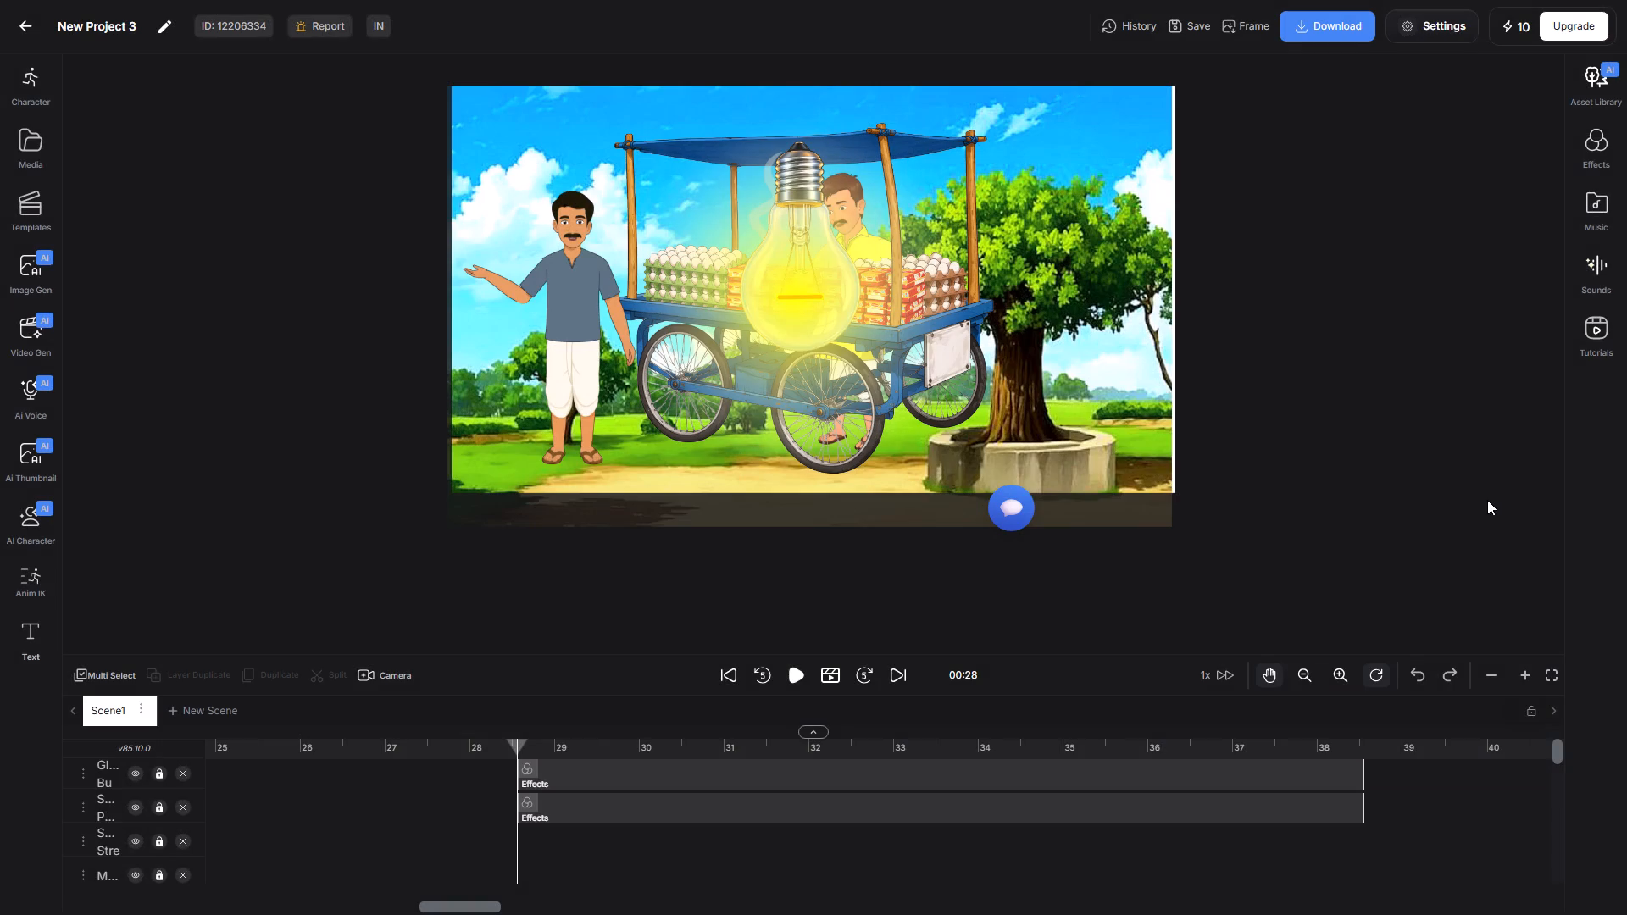
Shrink the glowing bulb proportionally to about a fifth of the canvas width.
left_click(786, 290)
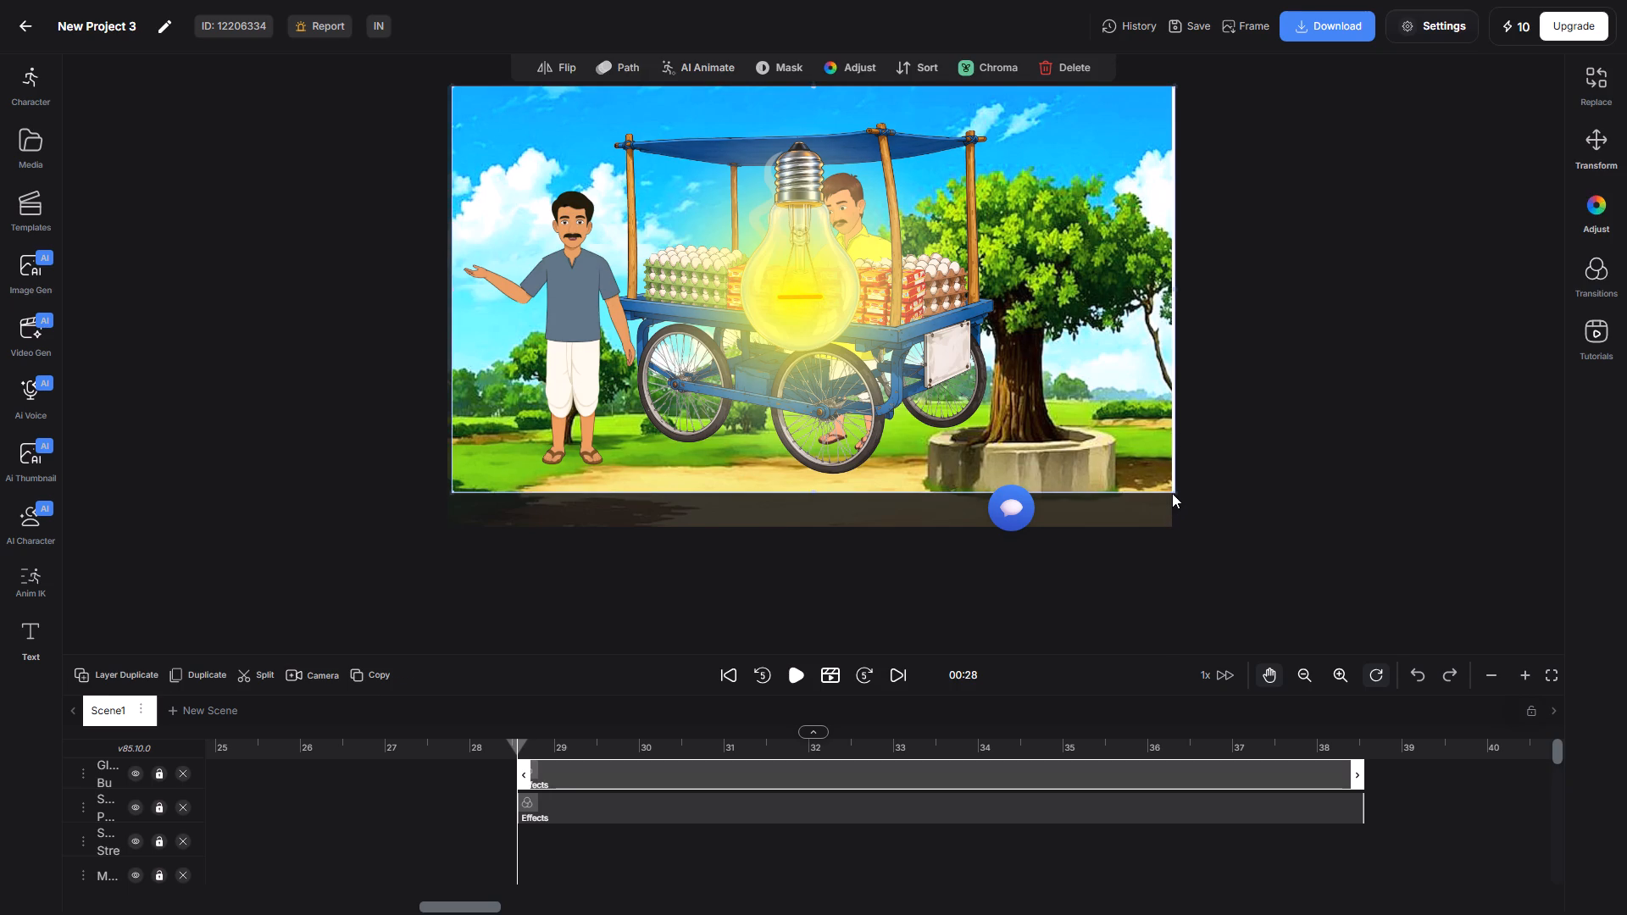
left_click_drag(1172, 491, 1069, 409)
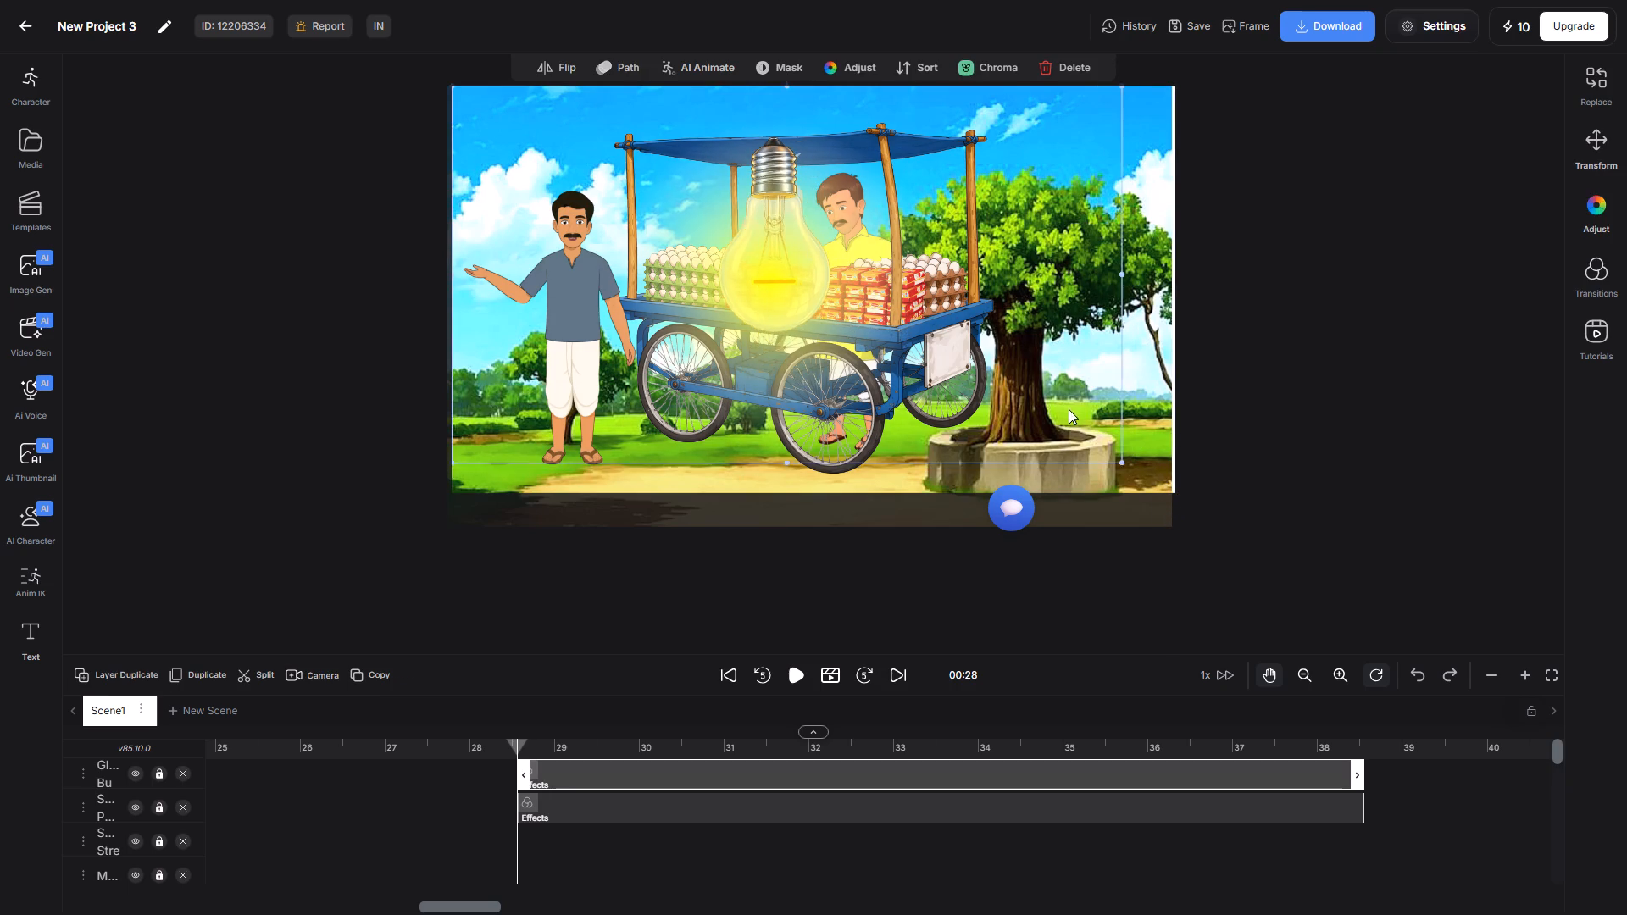
left_click_drag(1069, 409, 813, 243)
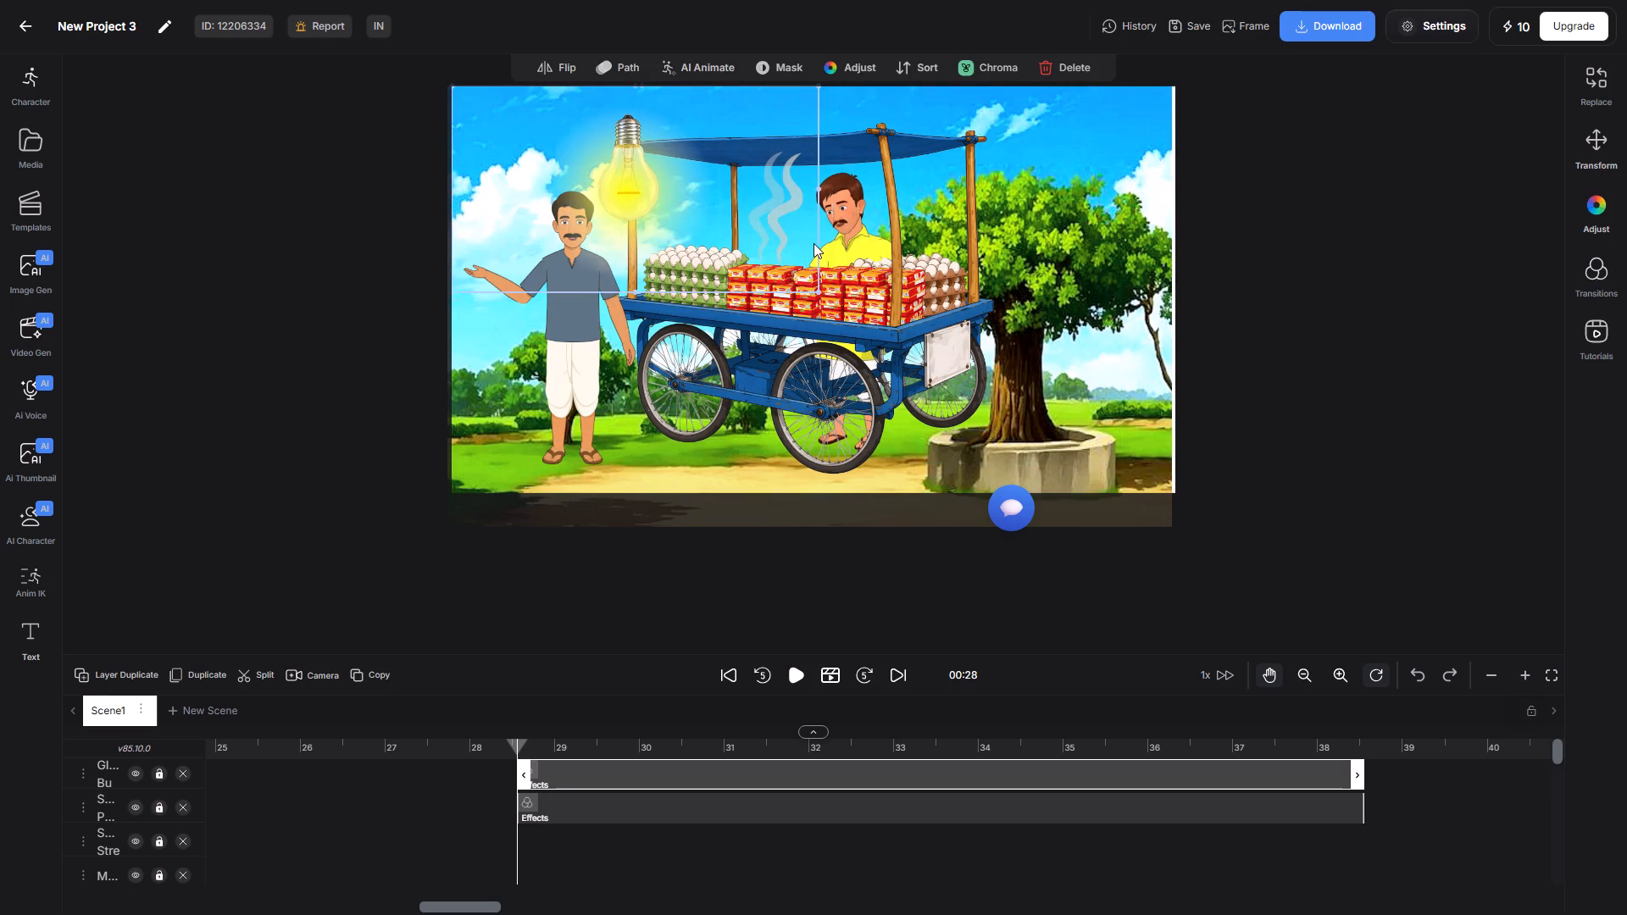
left_click_drag(813, 243, 652, 0)
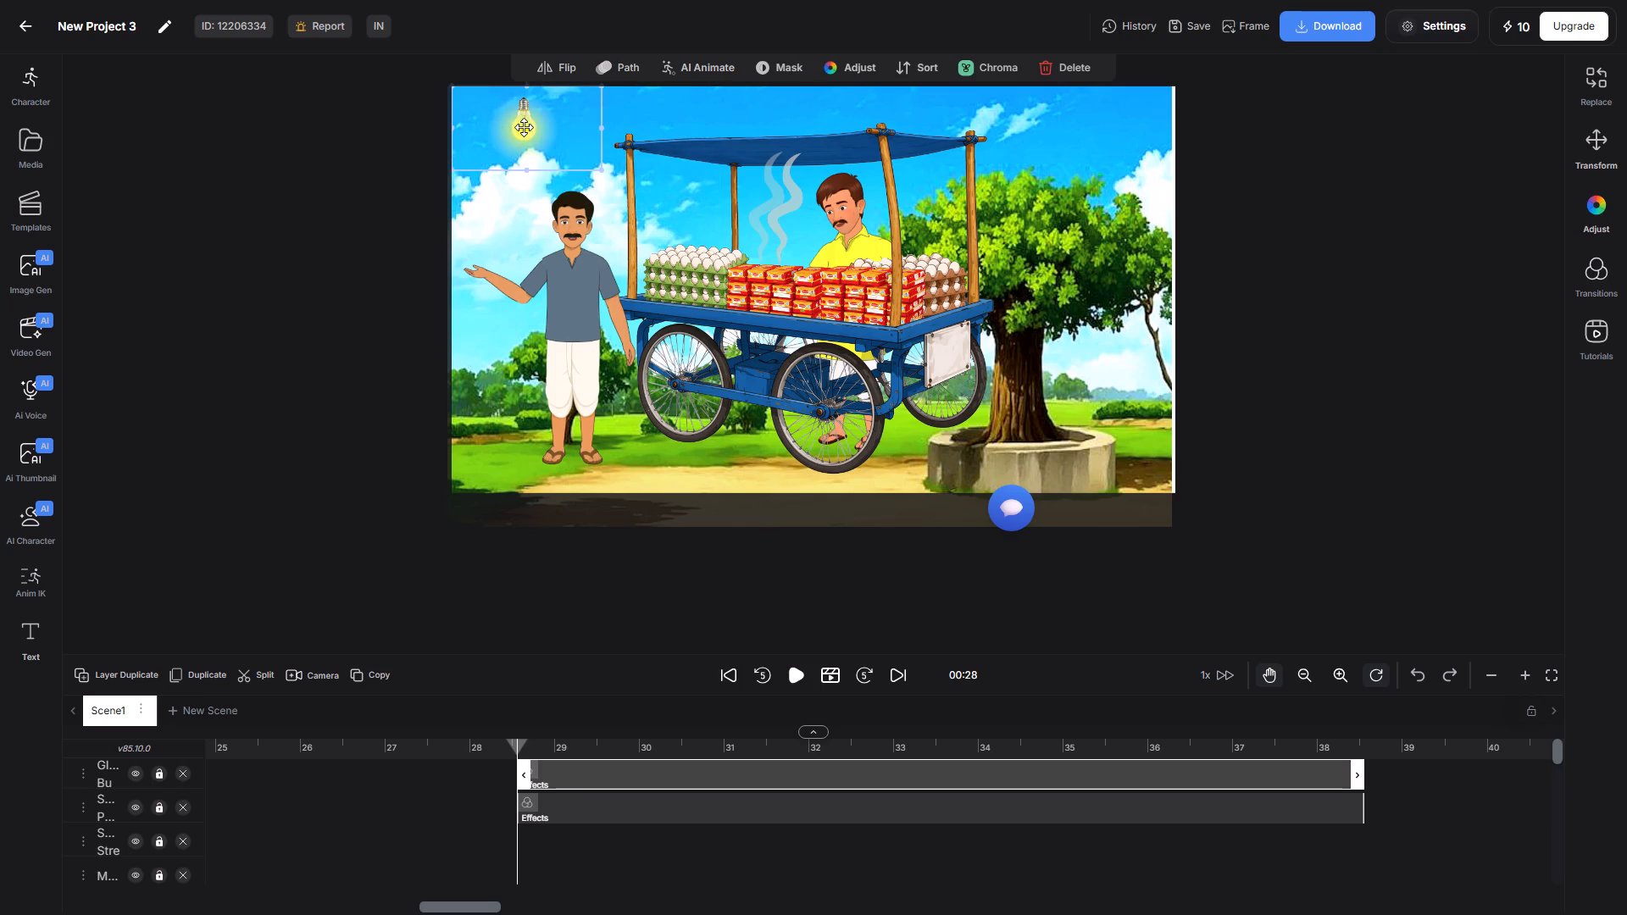
Hang the glowing bulb under the canopy beside the cart pole nearest the standing man, making it slightly smaller.
left_click_drag(524, 127, 685, 205)
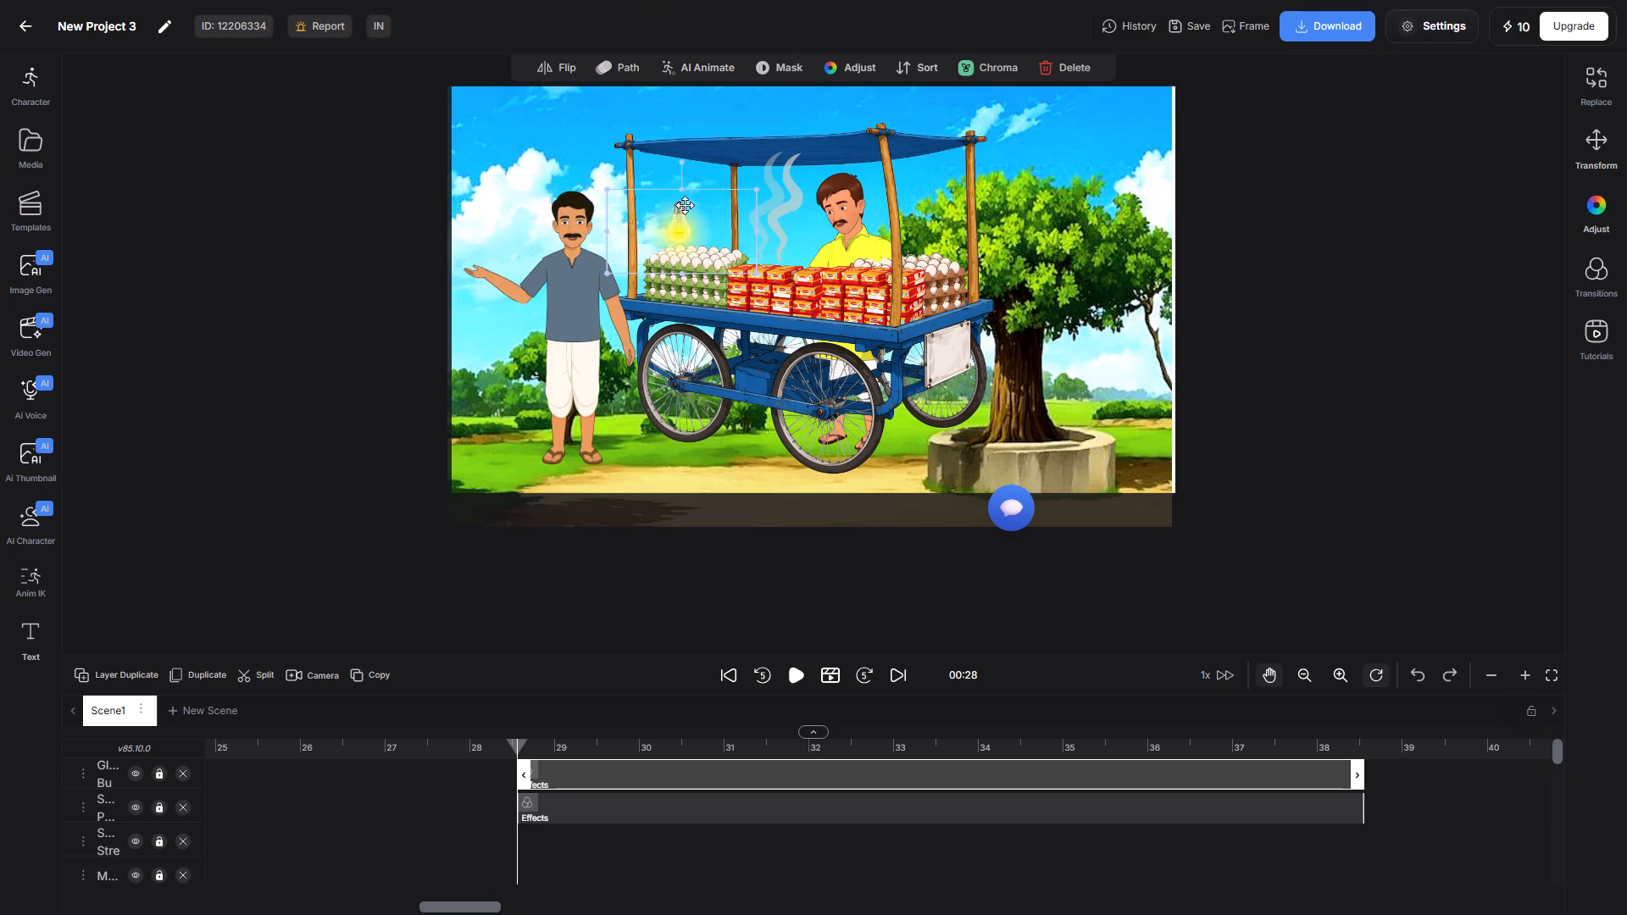
left_click_drag(685, 205, 667, 169)
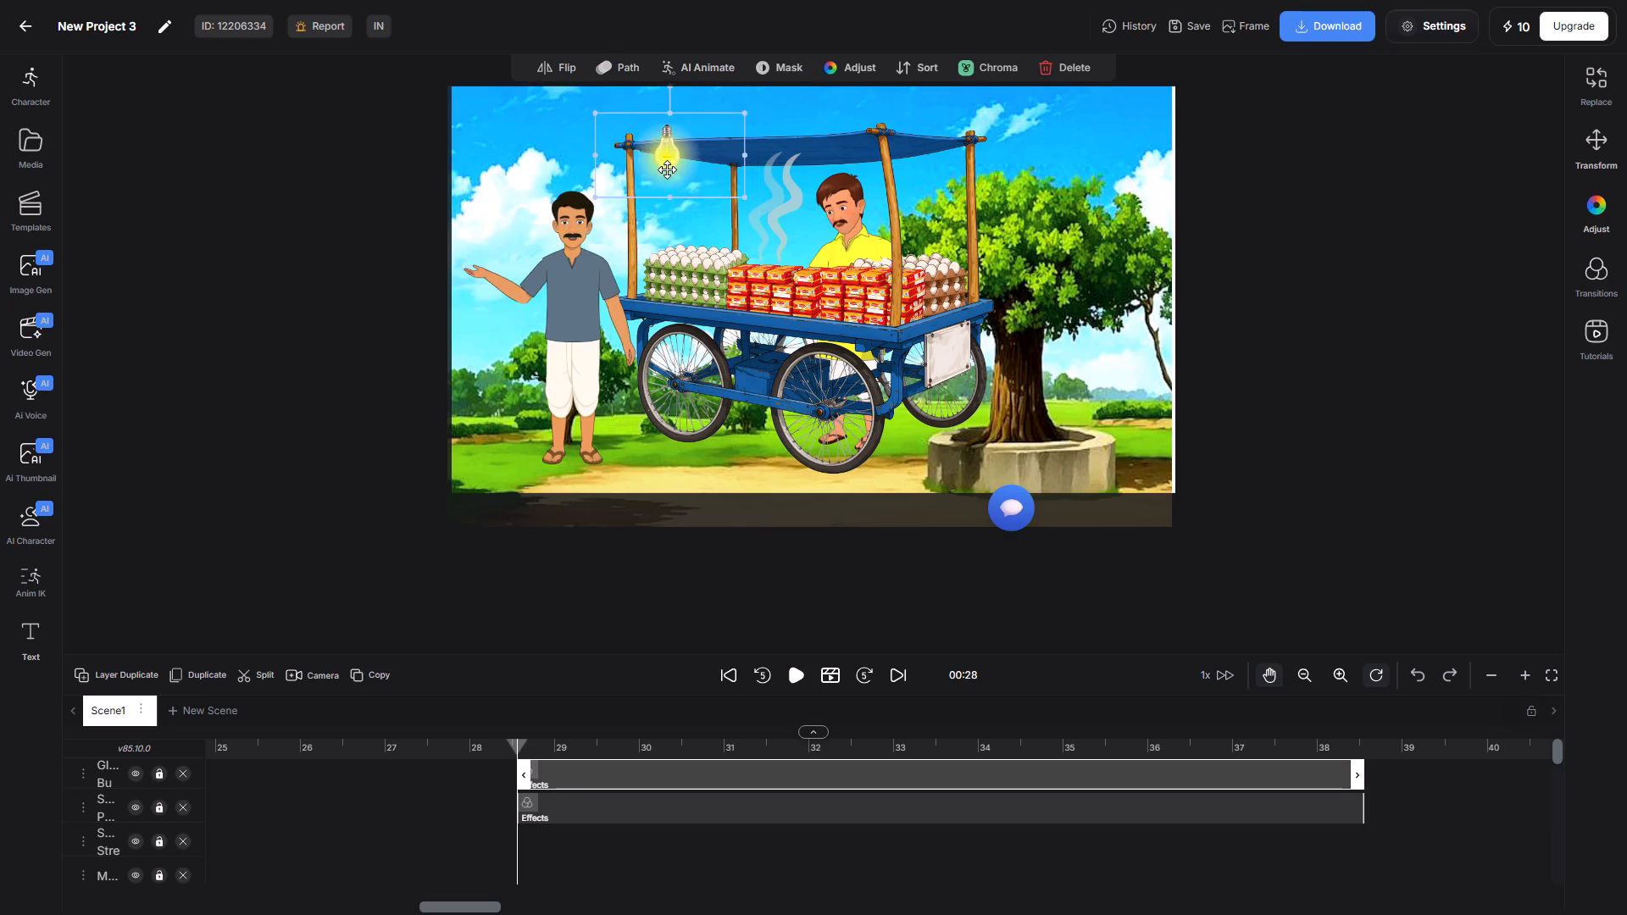
left_click_drag(667, 169, 650, 167)
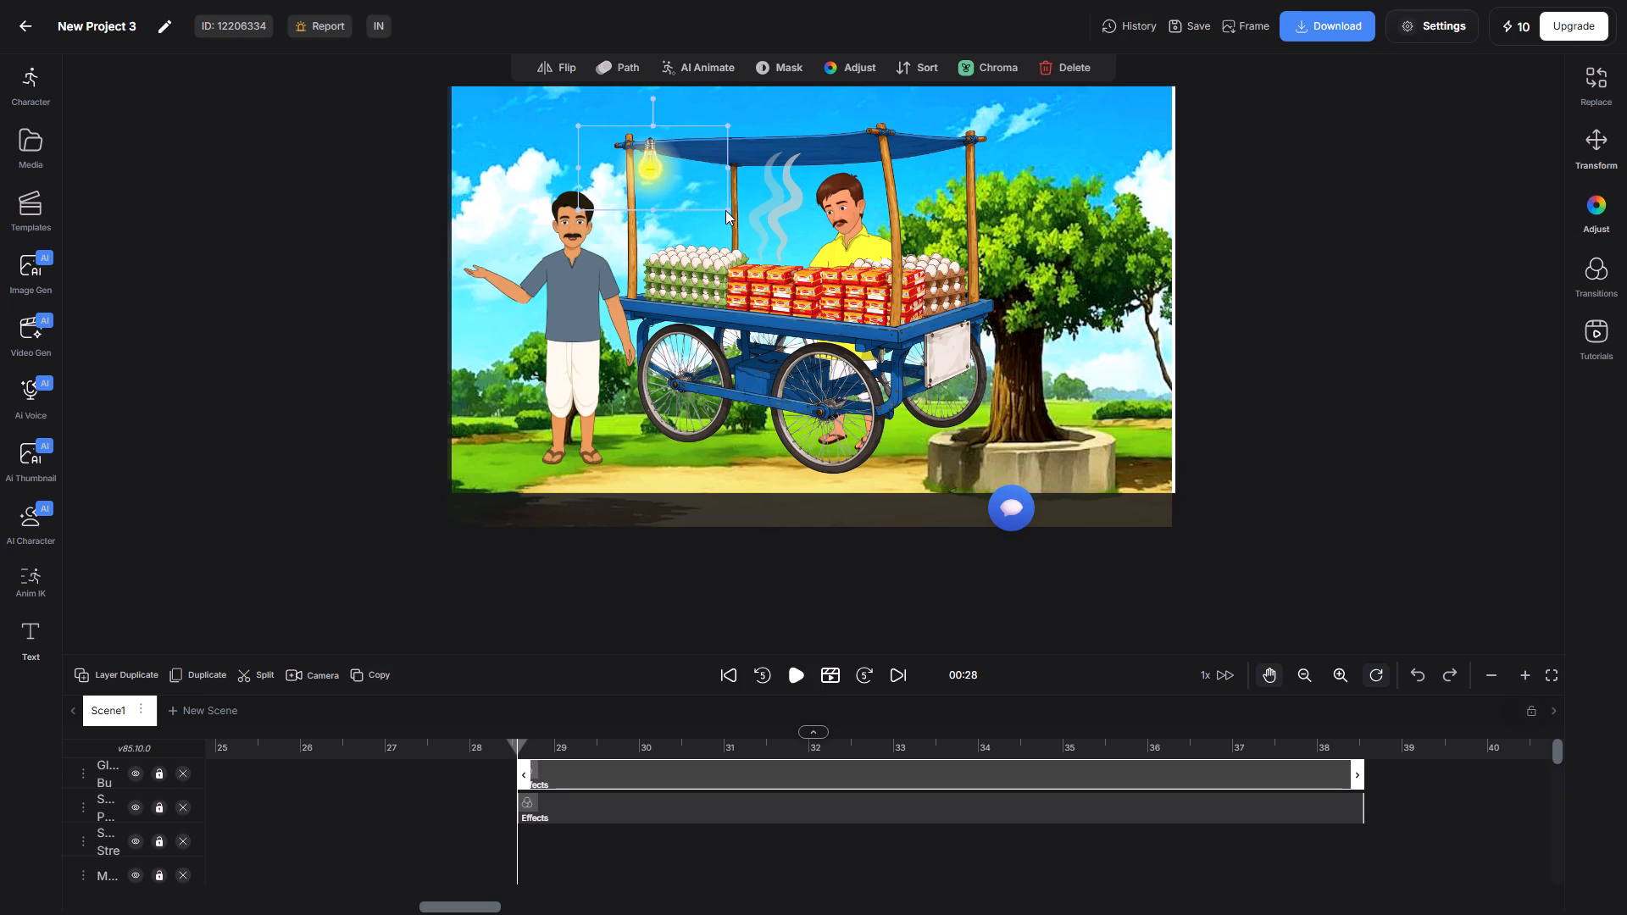
left_click_drag(725, 210, 697, 190)
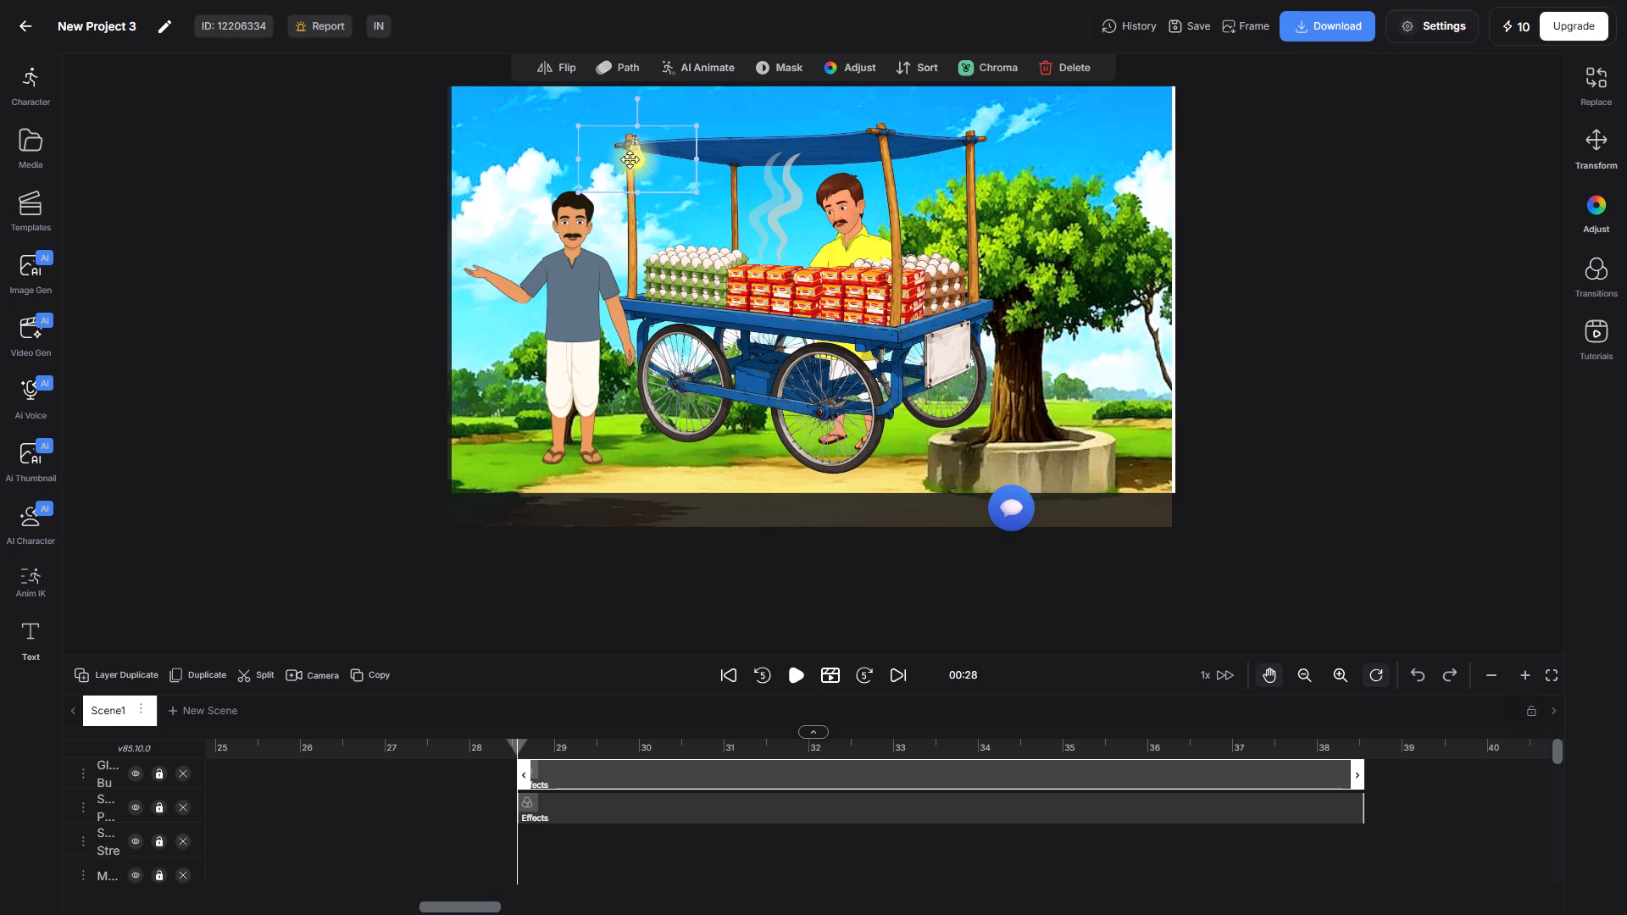
left_click_drag(630, 159, 636, 173)
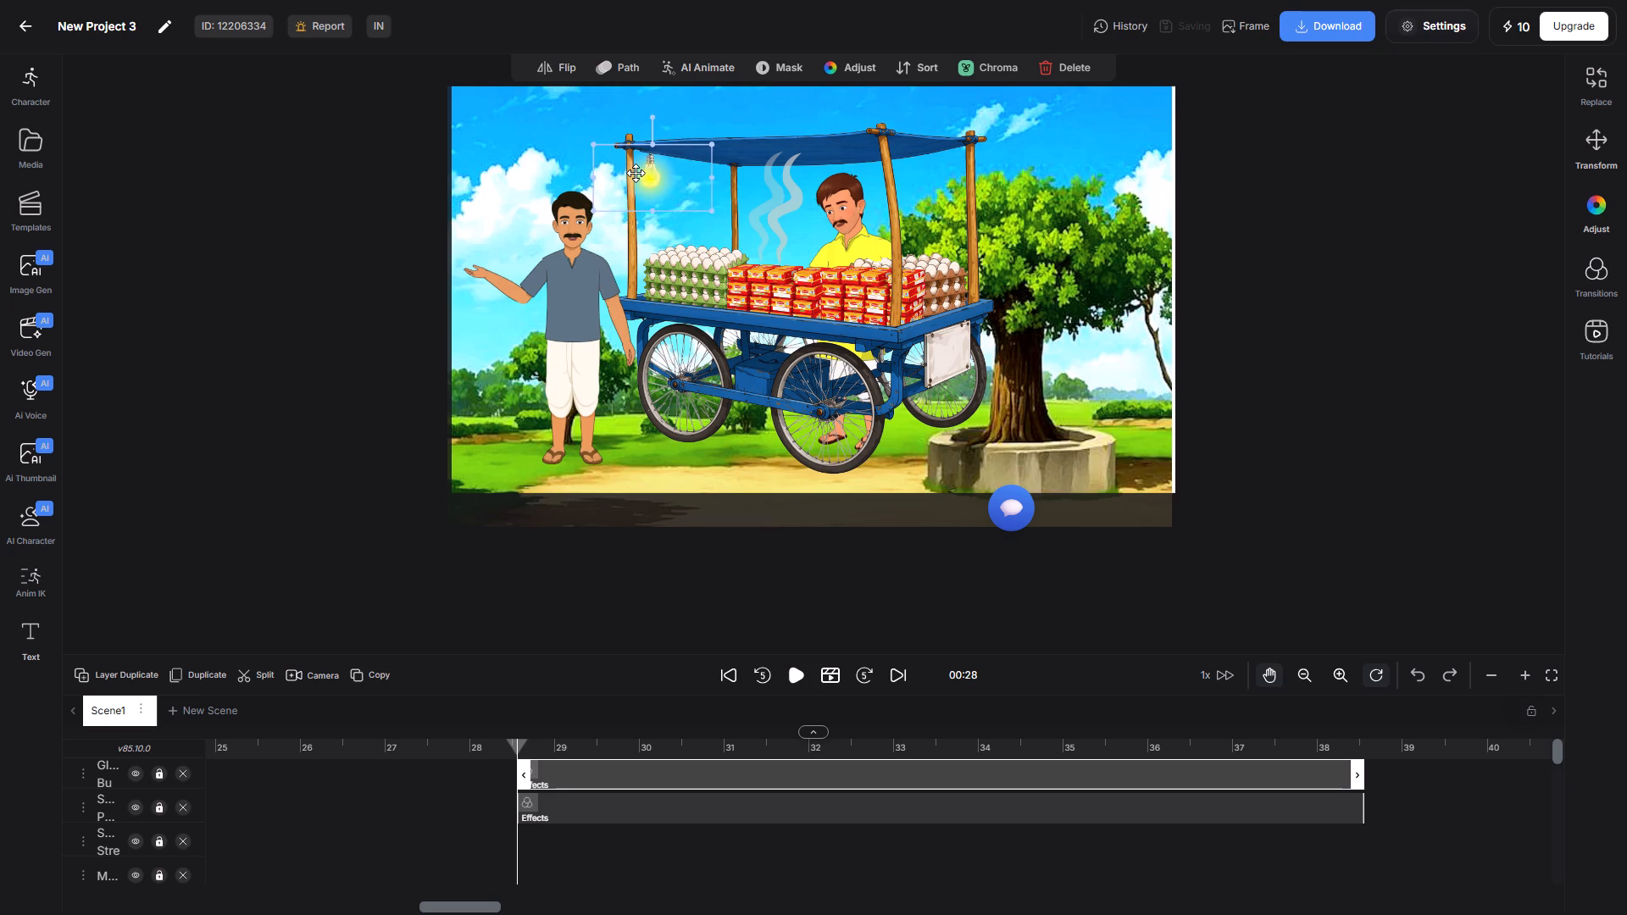
left_click_drag(636, 173, 636, 173)
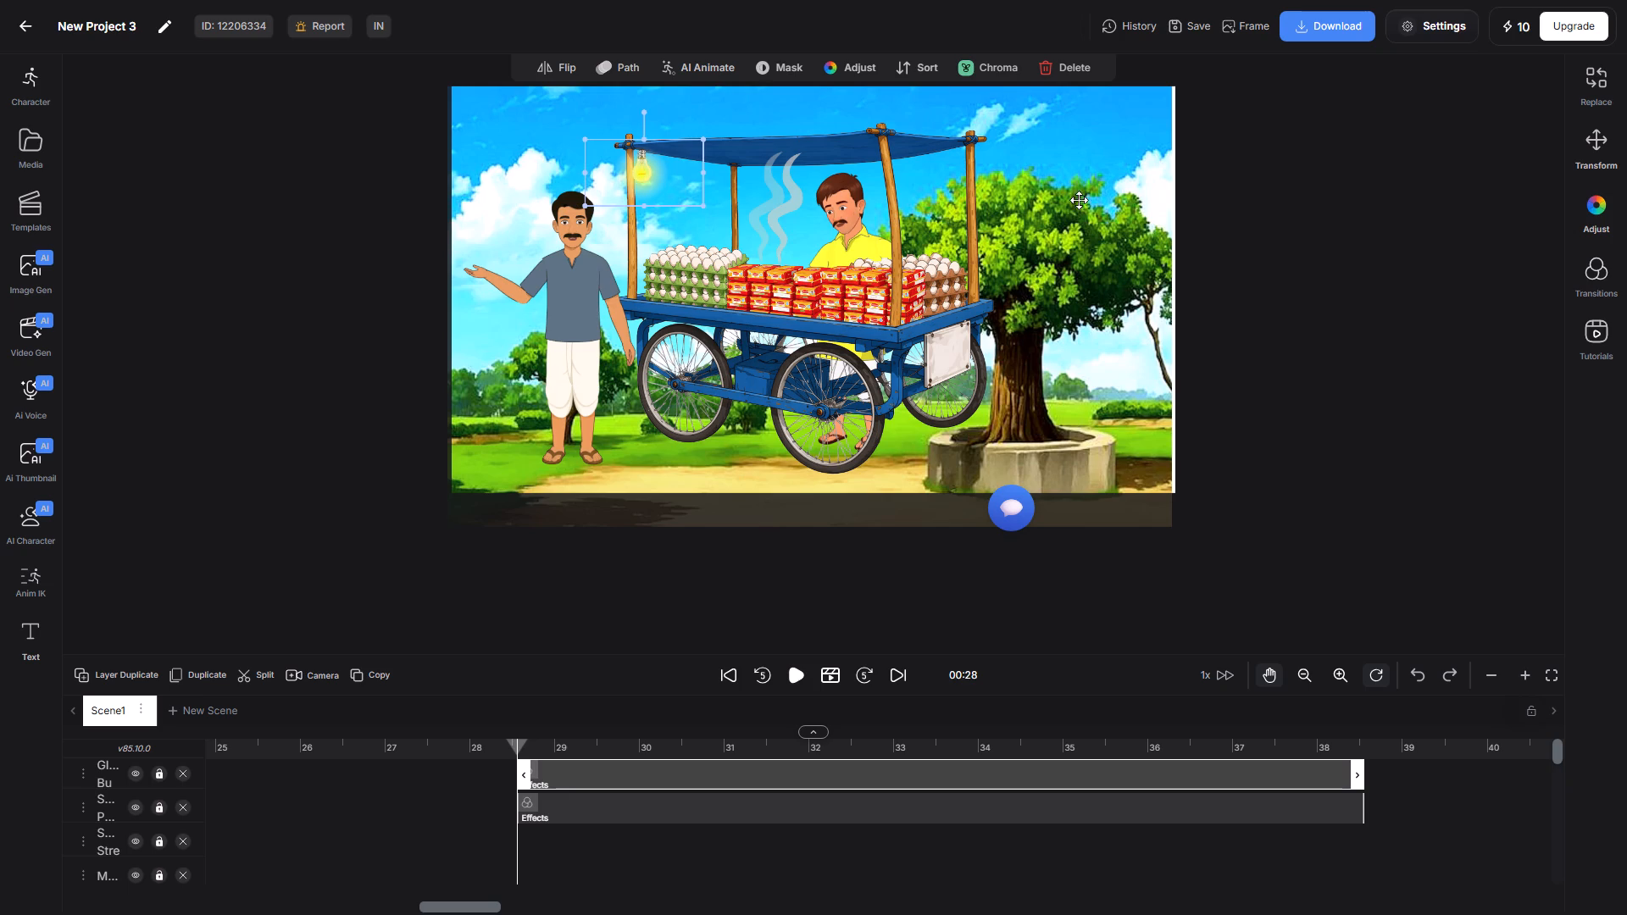
Preview the scene with the glowing bulb and smoke for about two seconds.
left_click(796, 675)
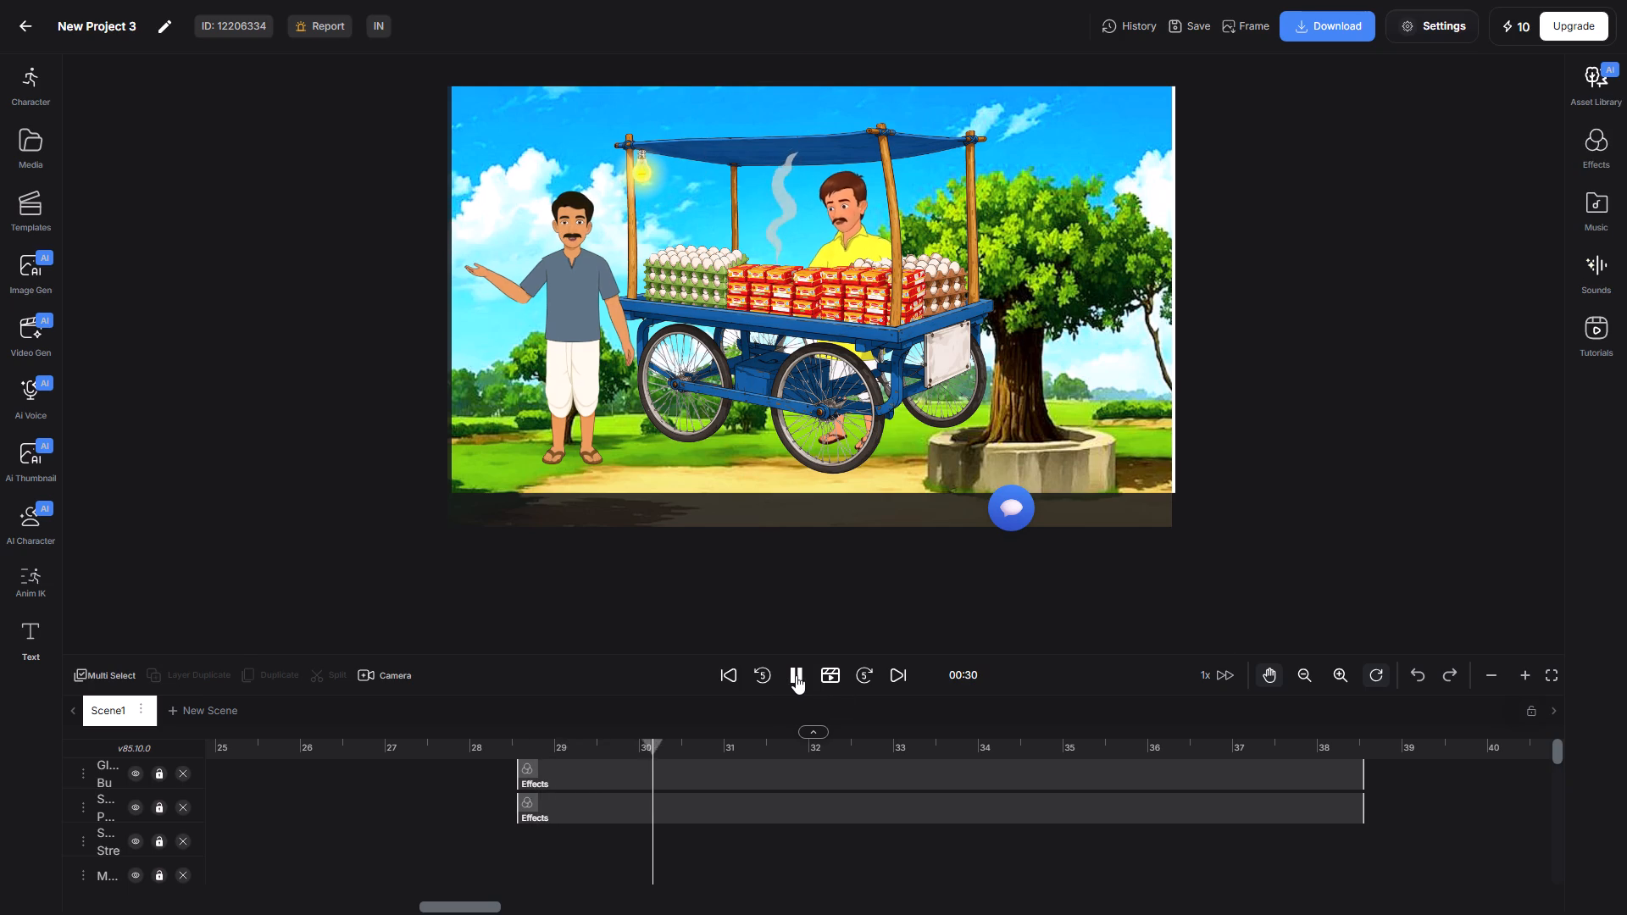
left_click(796, 675)
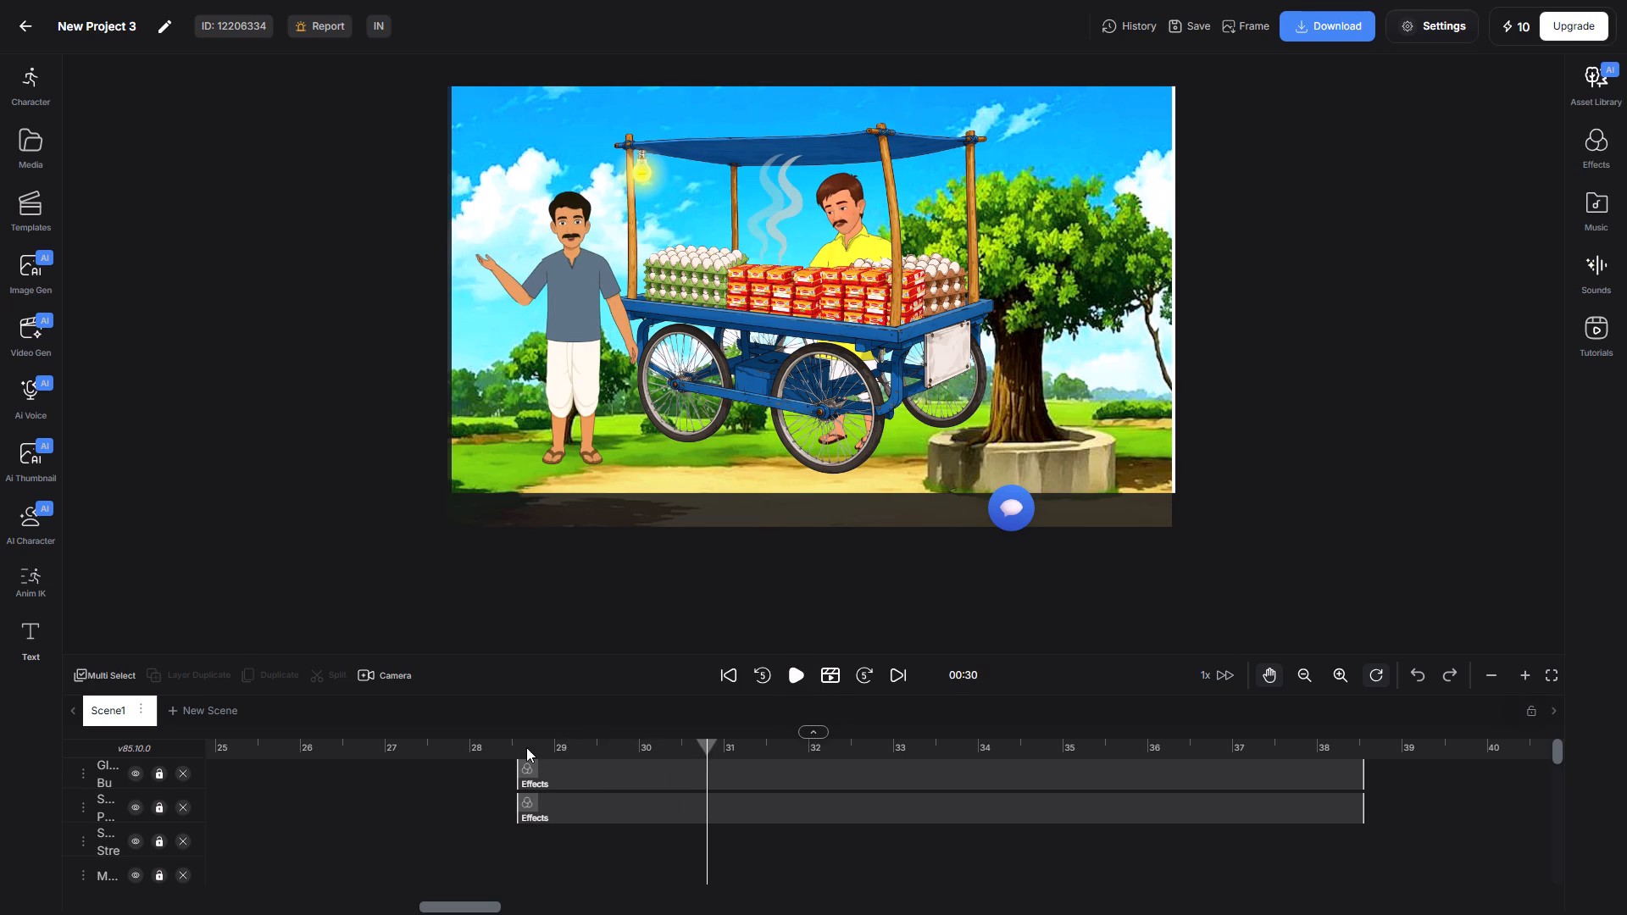
Add the Smoke Effect at about 28 seconds, starting slightly before the bulb and smoke clips.
left_click(525, 747)
left_click_drag(523, 747, 514, 751)
left_click(504, 748)
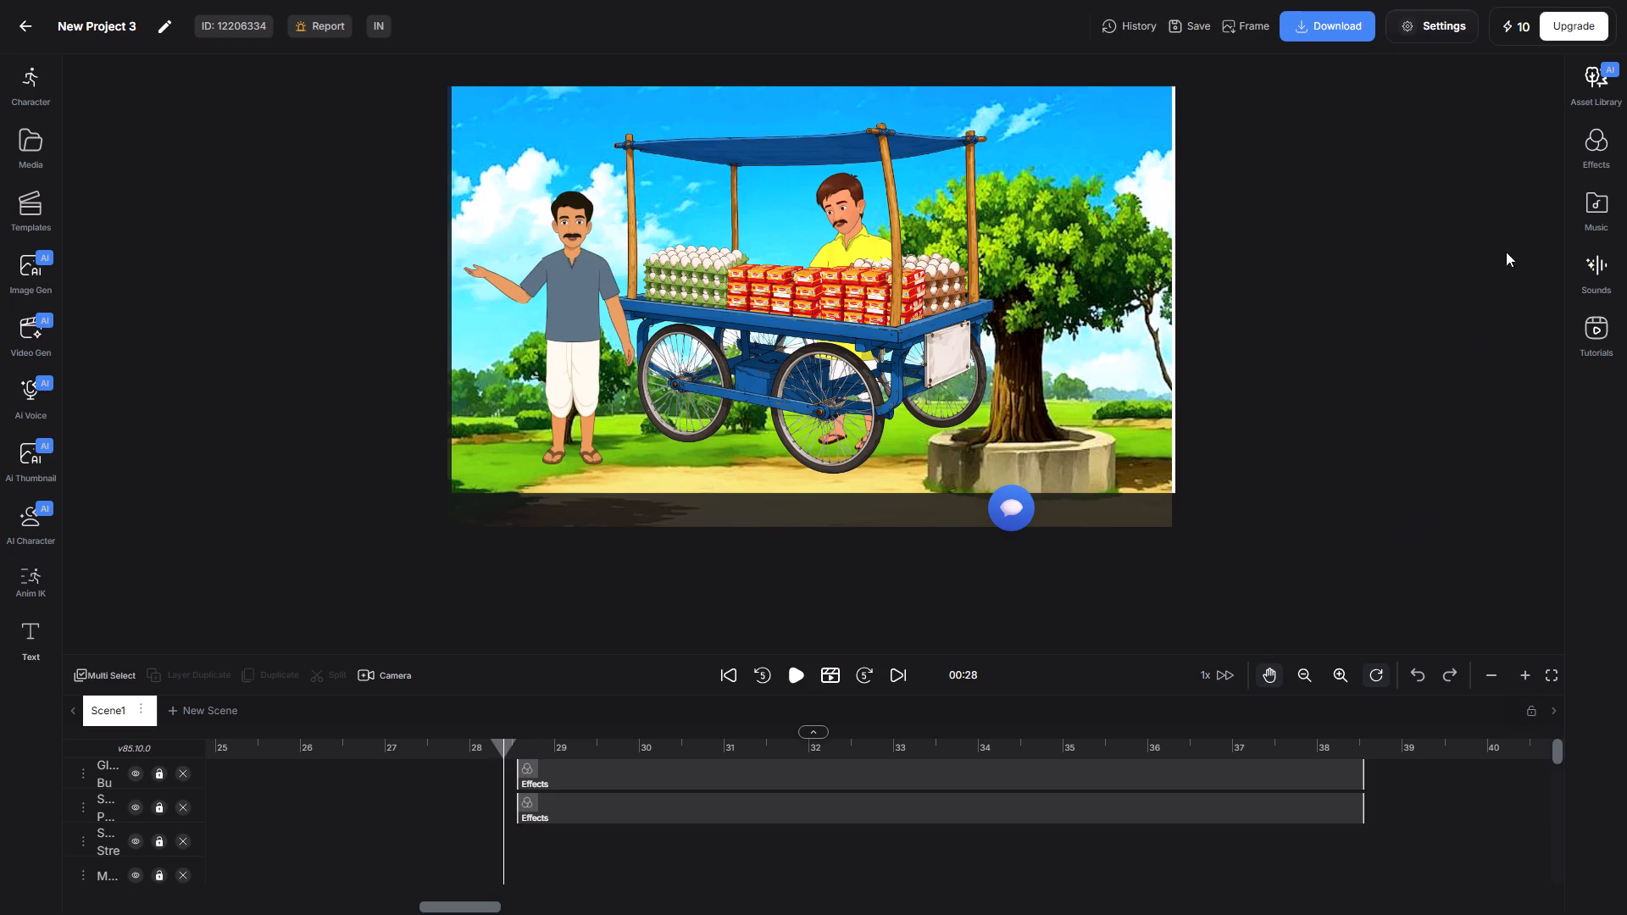
left_click(1601, 146)
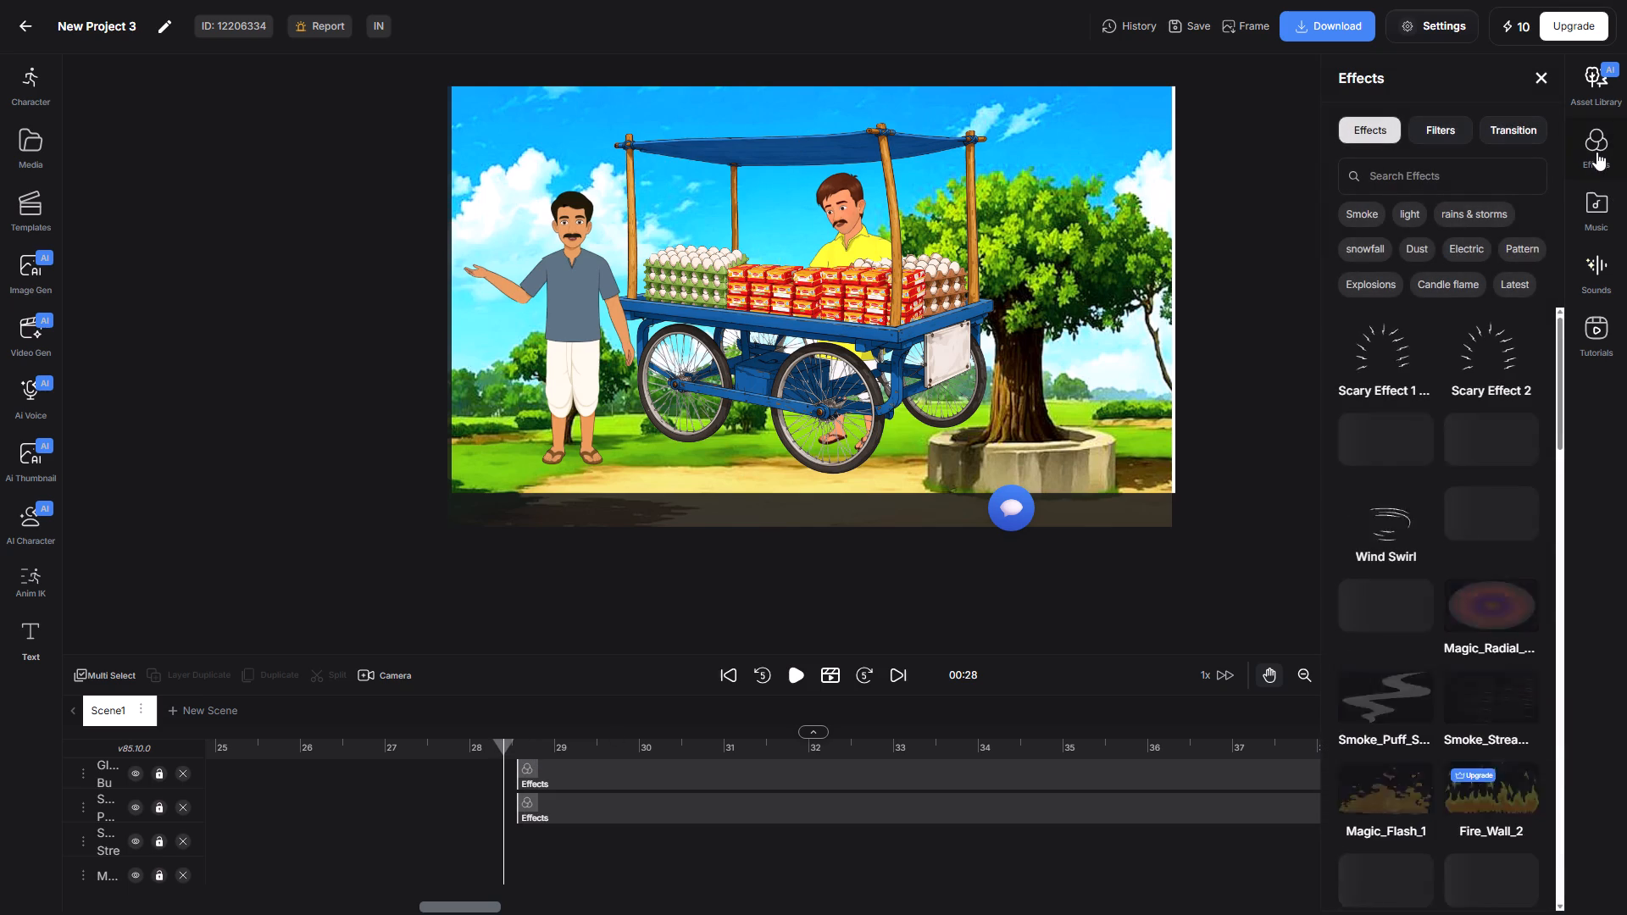
scroll(1476, 527, "down", 2)
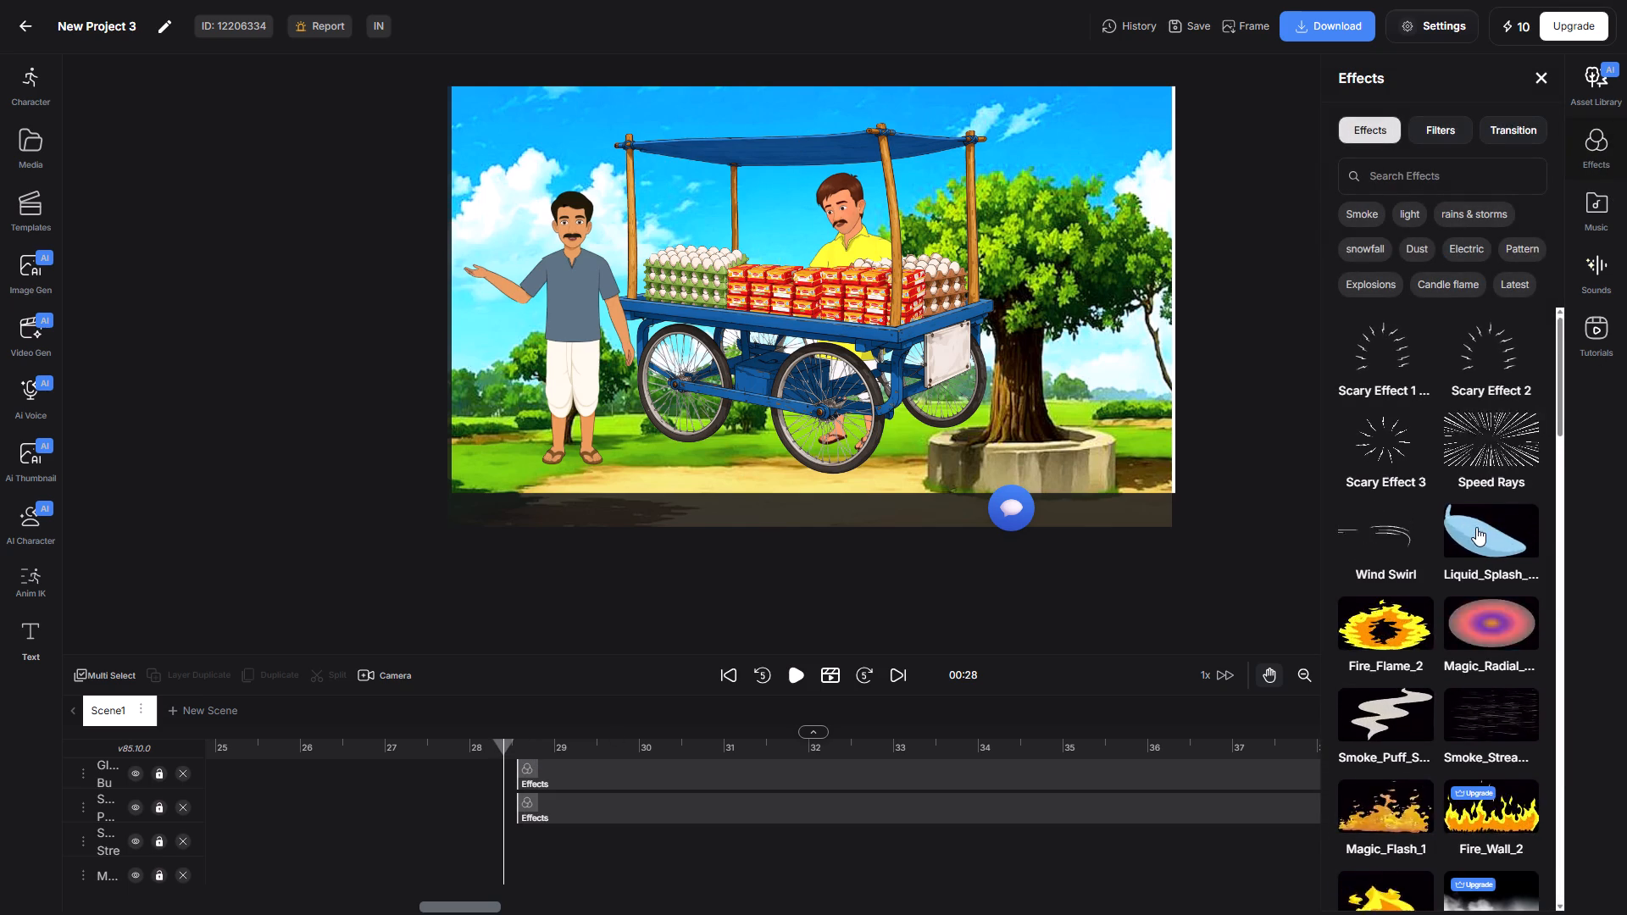
scroll(1476, 527, "down", 1)
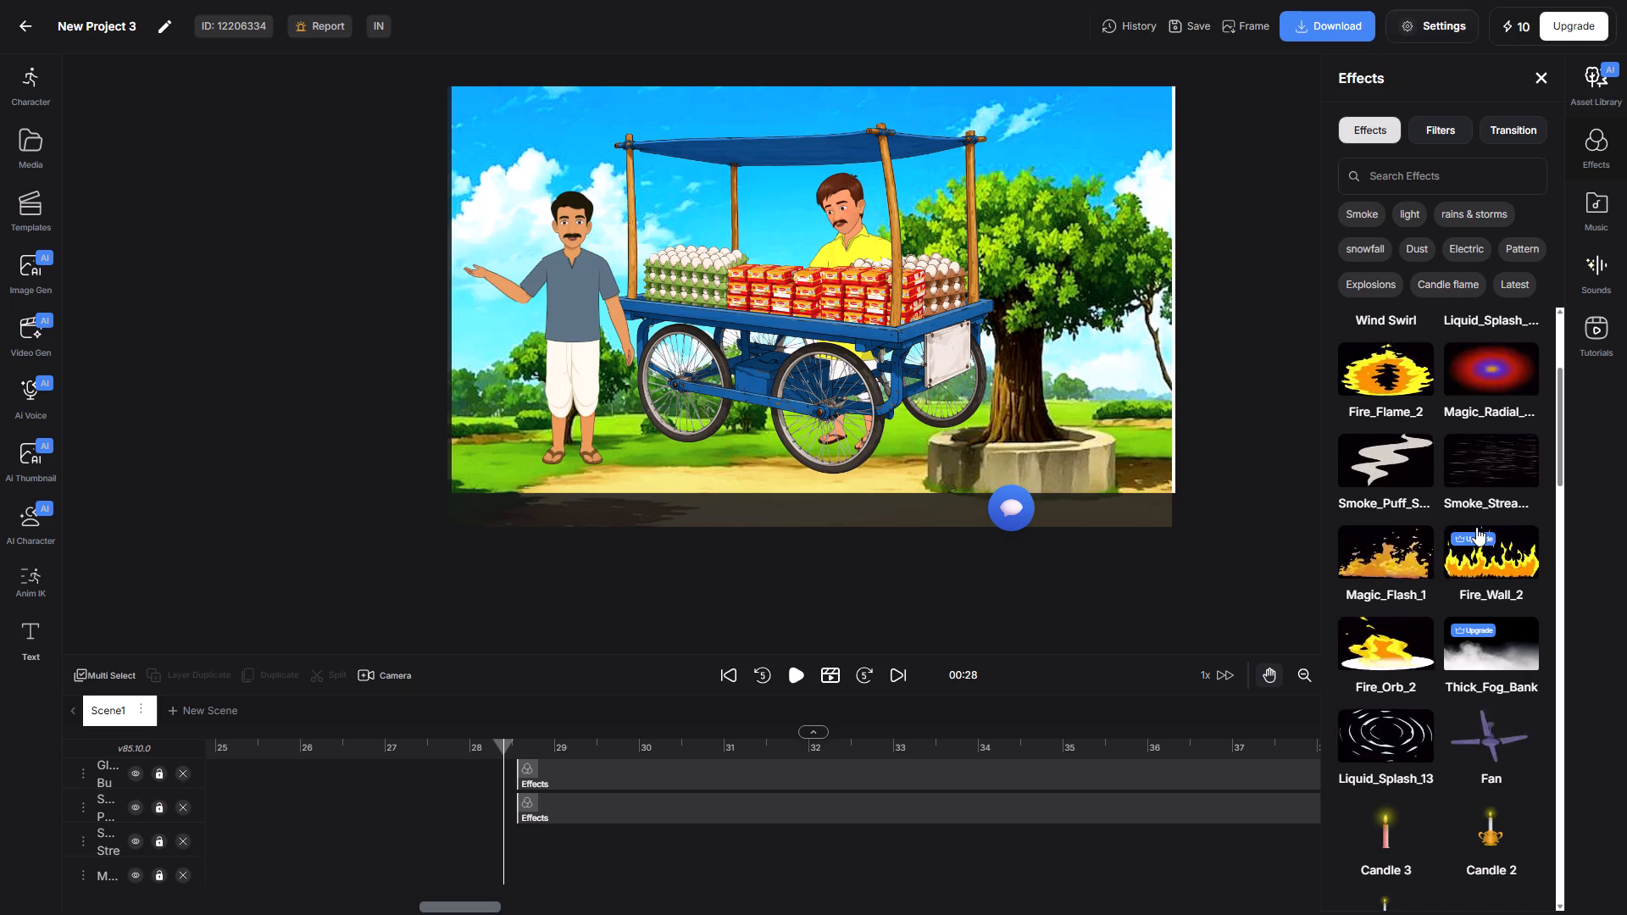
scroll(1478, 518, "up", 2)
scroll(1478, 518, "down", 2)
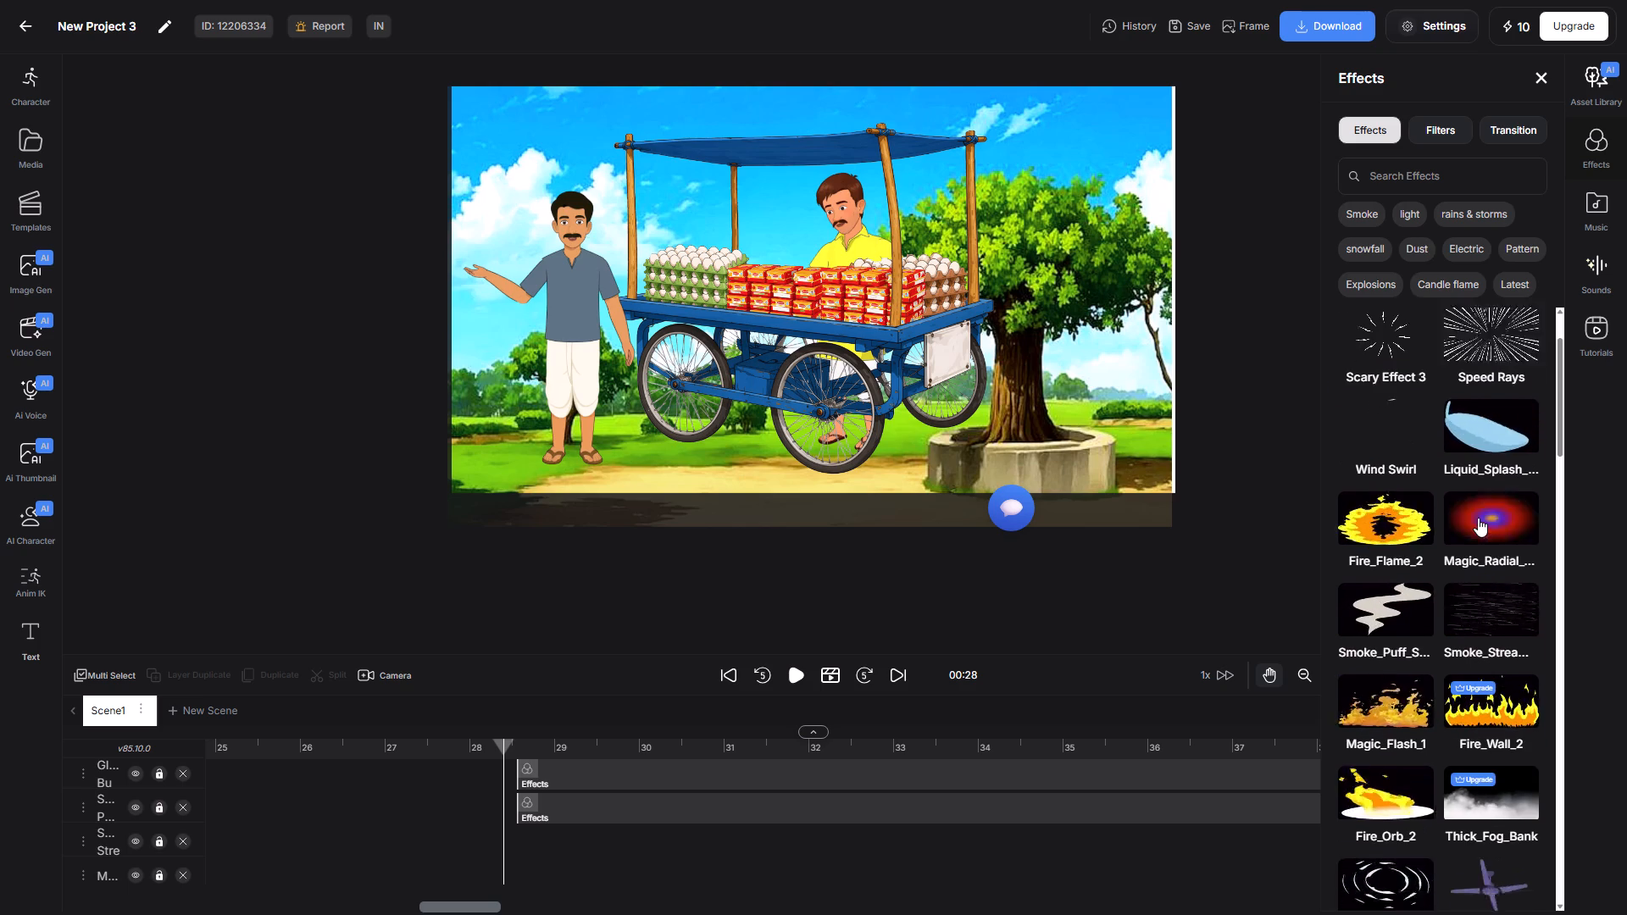
scroll(1478, 518, "up", 2)
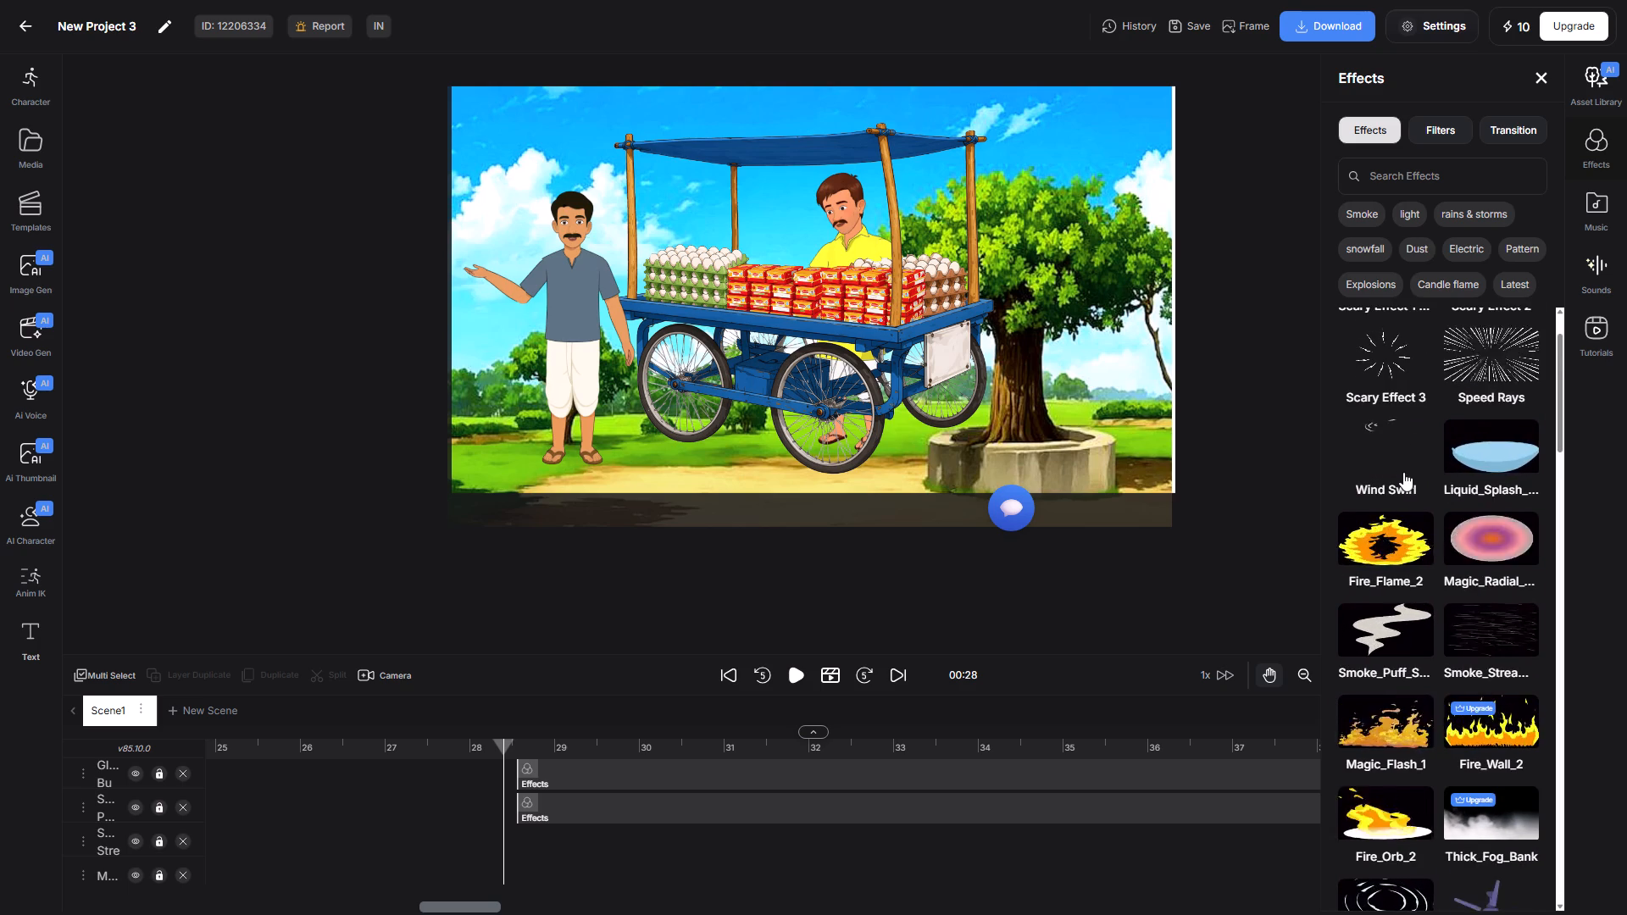
scroll(1403, 472, "down", 4)
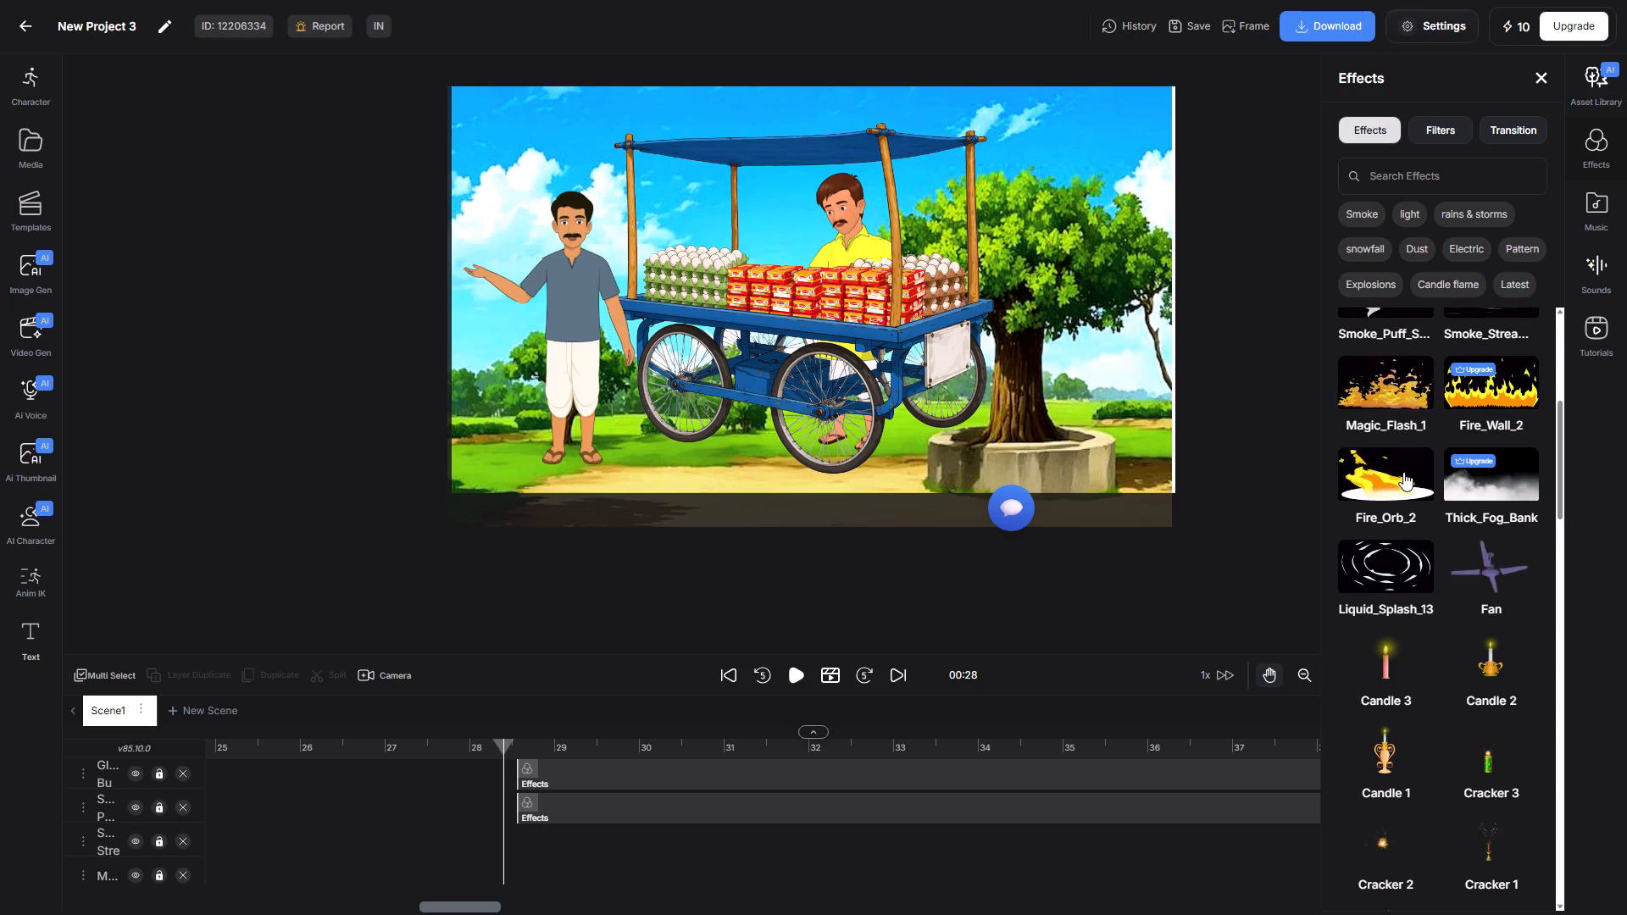
scroll(1403, 472, "down", 4)
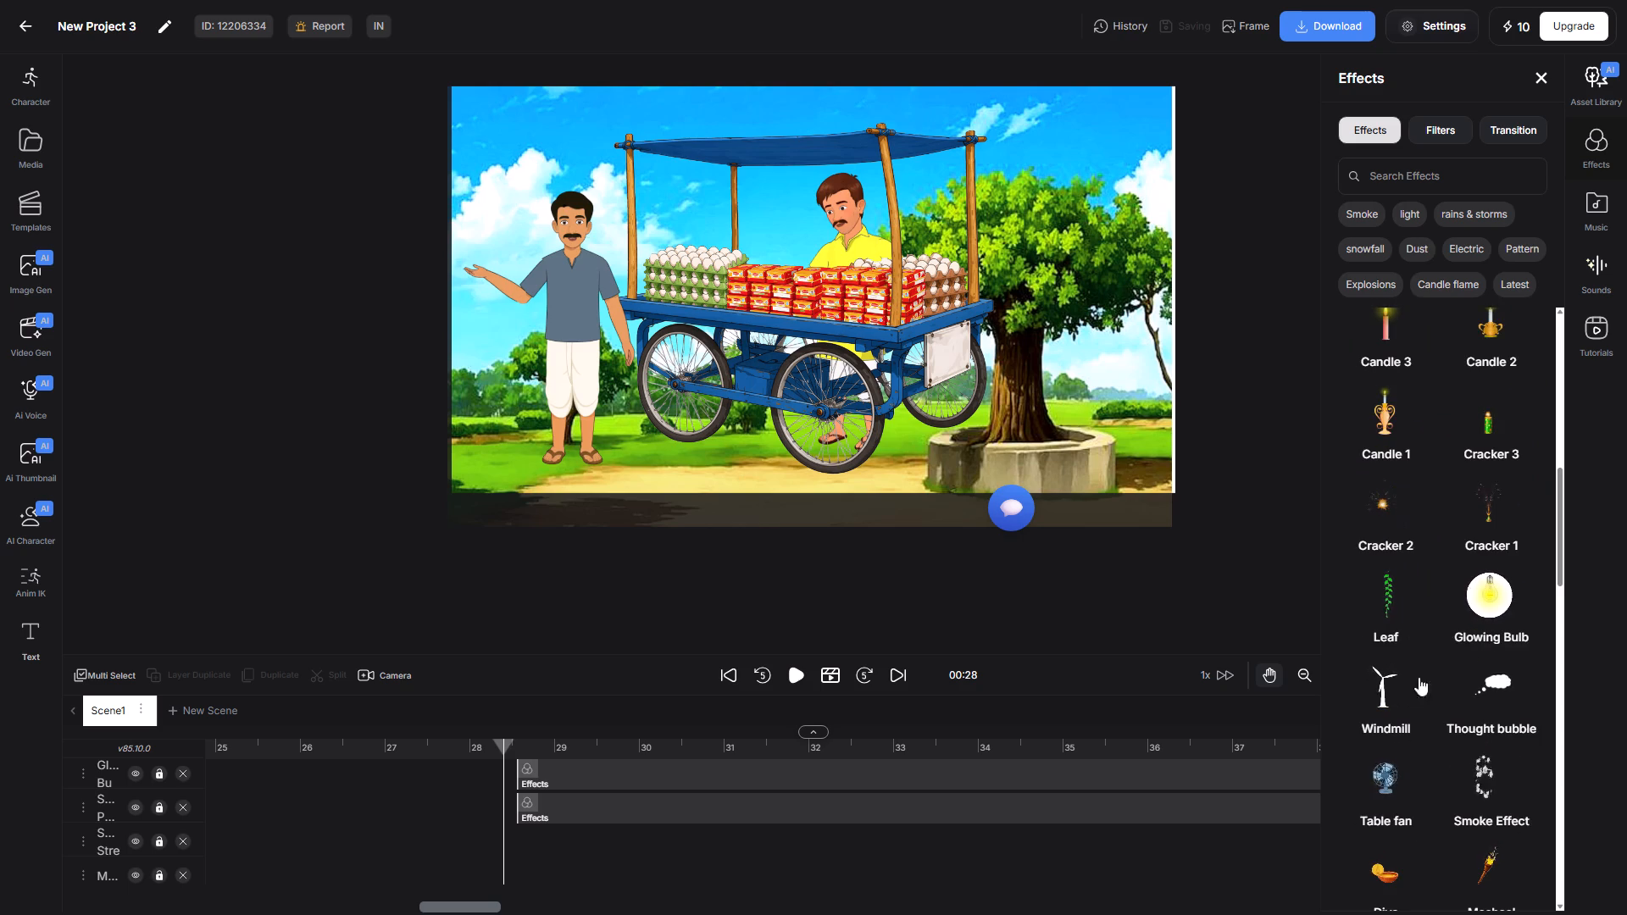
left_click(1489, 775)
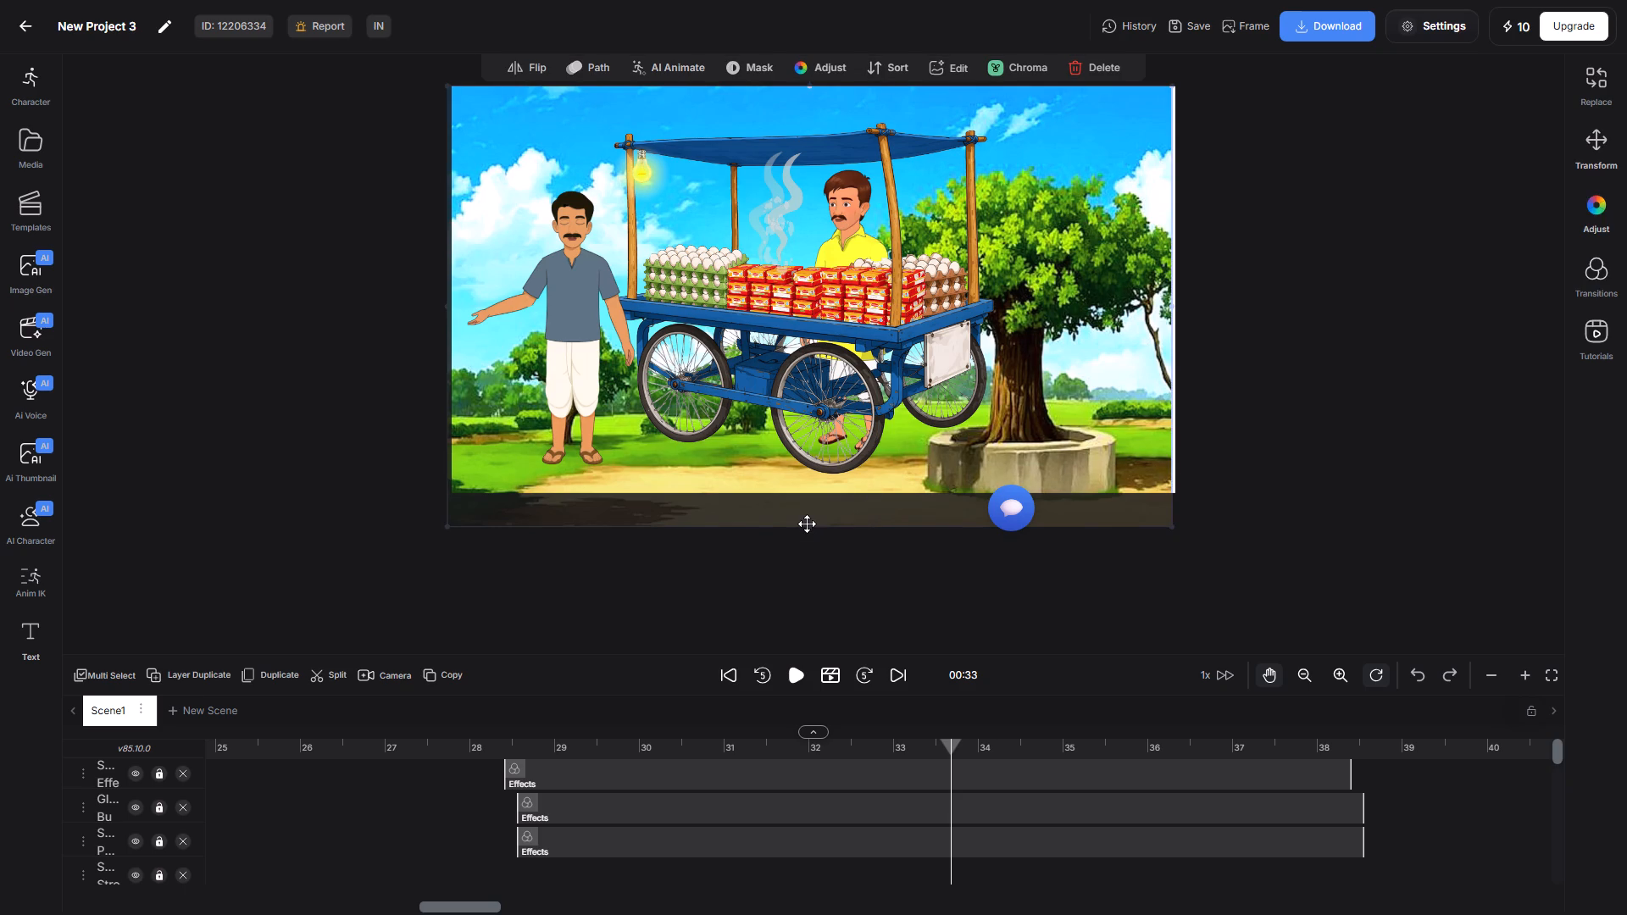
left_click(808, 535)
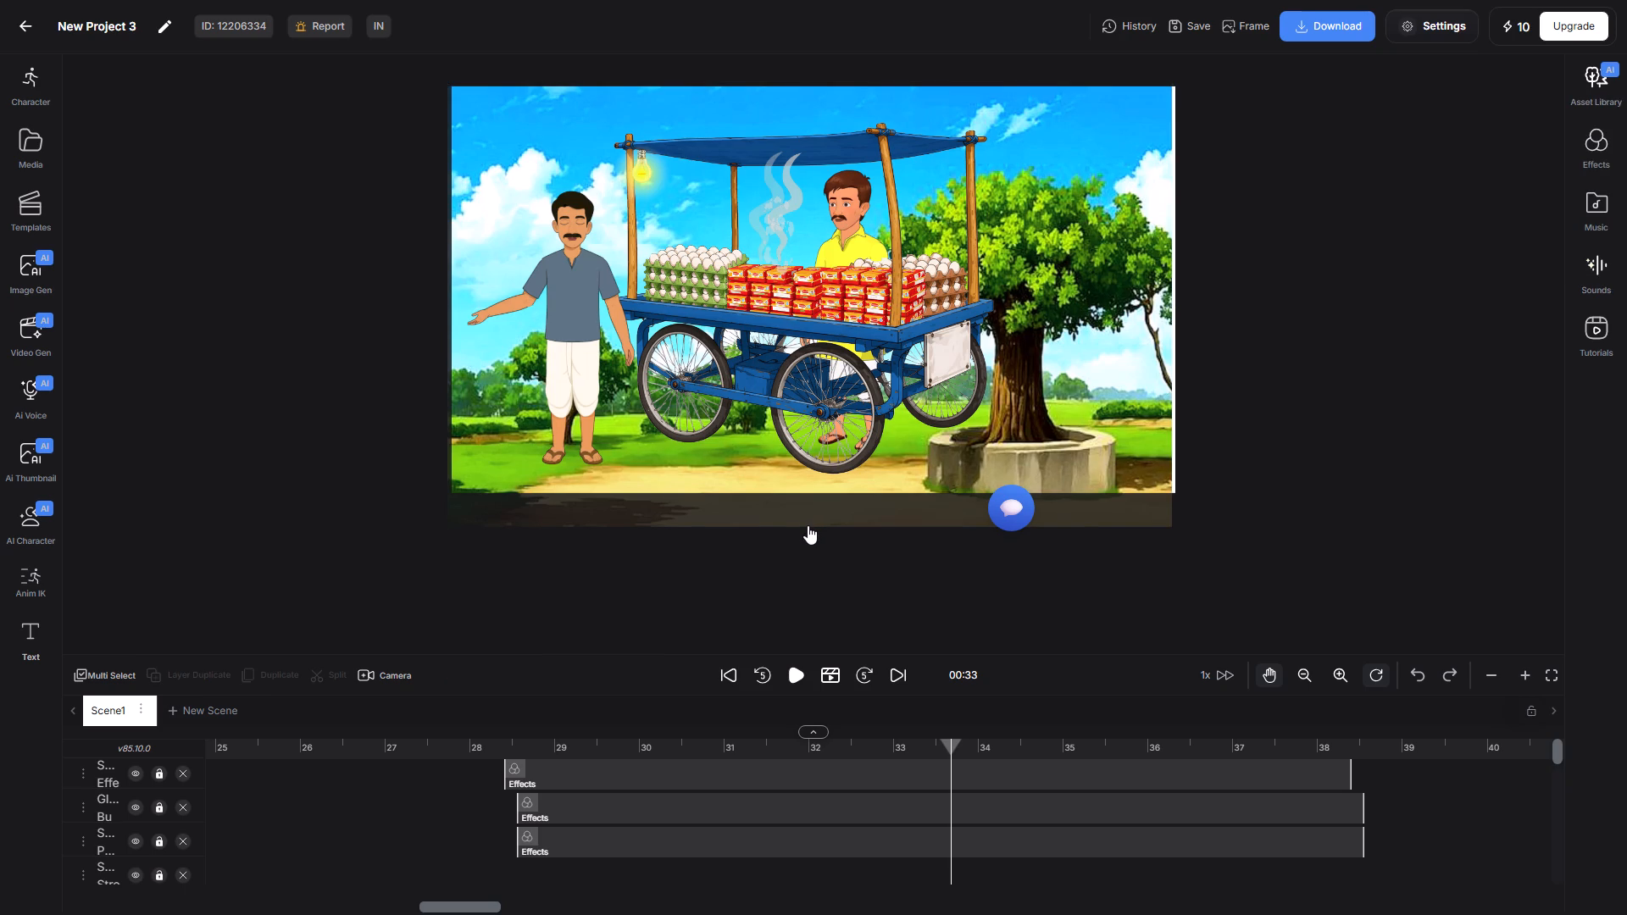
left_click_drag(808, 519, 808, 500)
left_click(806, 524)
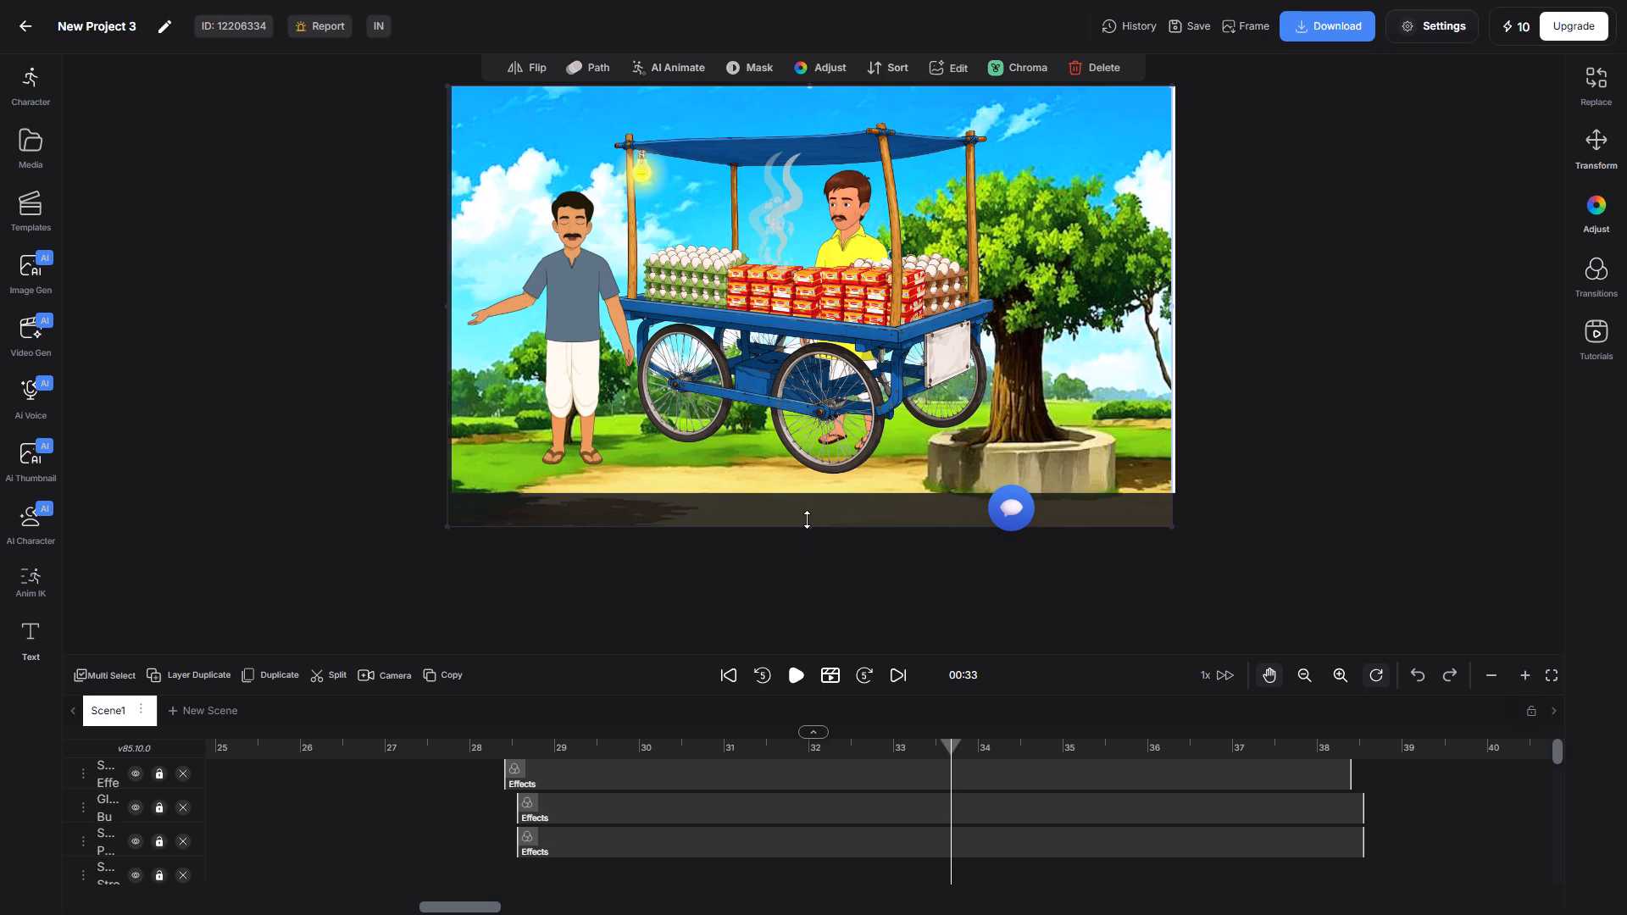
left_click_drag(807, 527, 807, 525)
left_click_drag(807, 525, 807, 505)
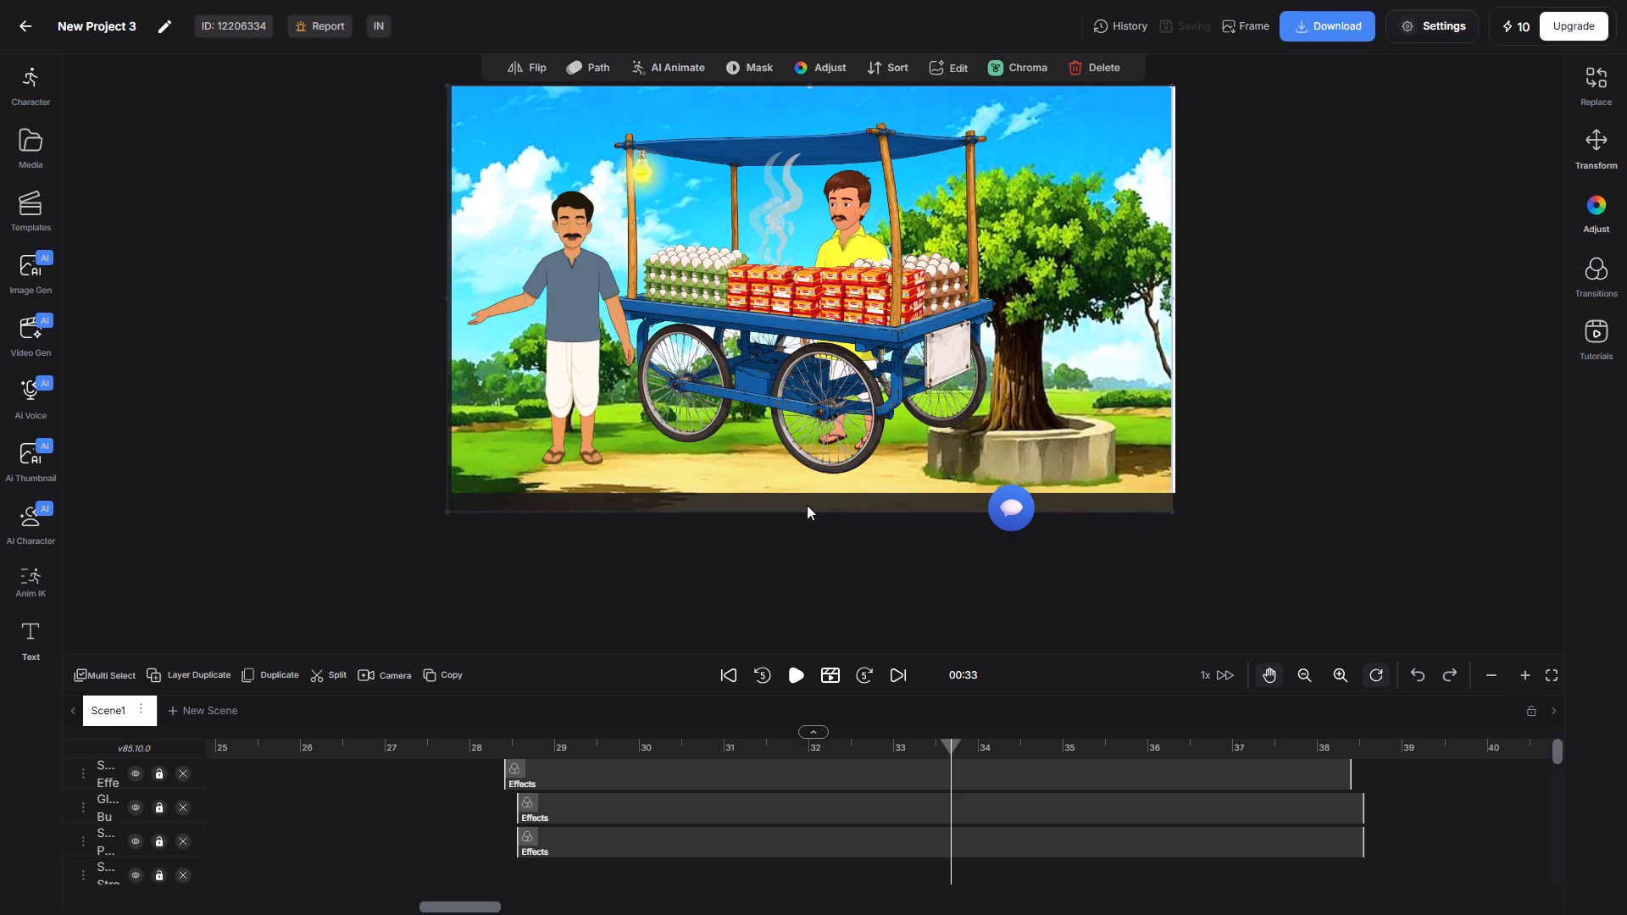
left_click_drag(807, 505, 819, 479)
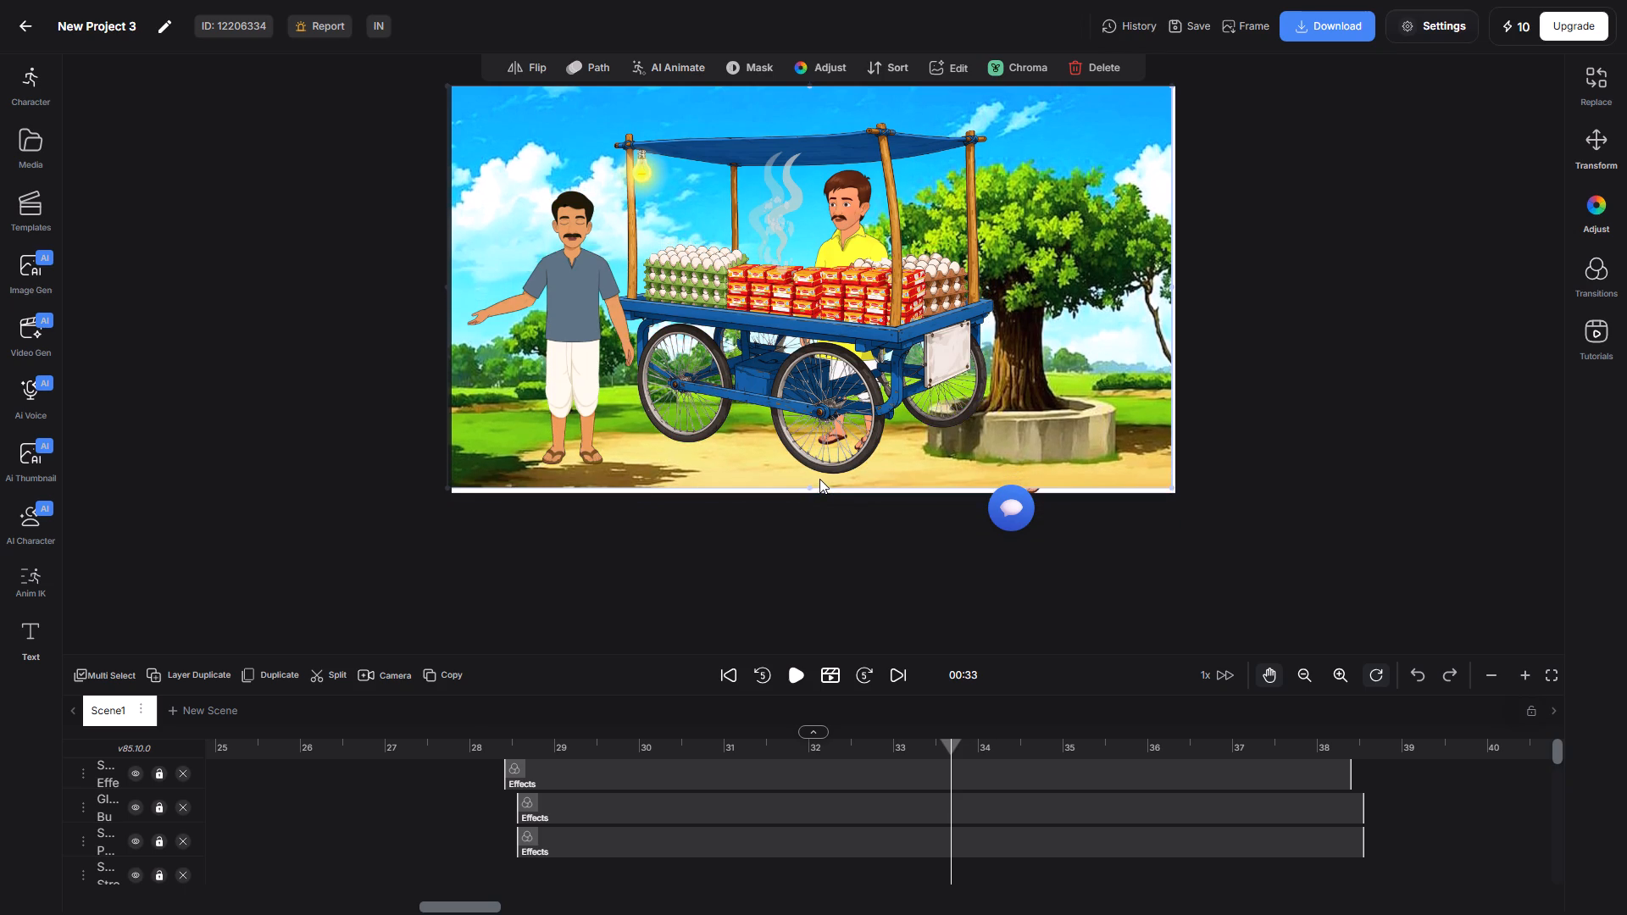
left_click_drag(819, 479, 825, 531)
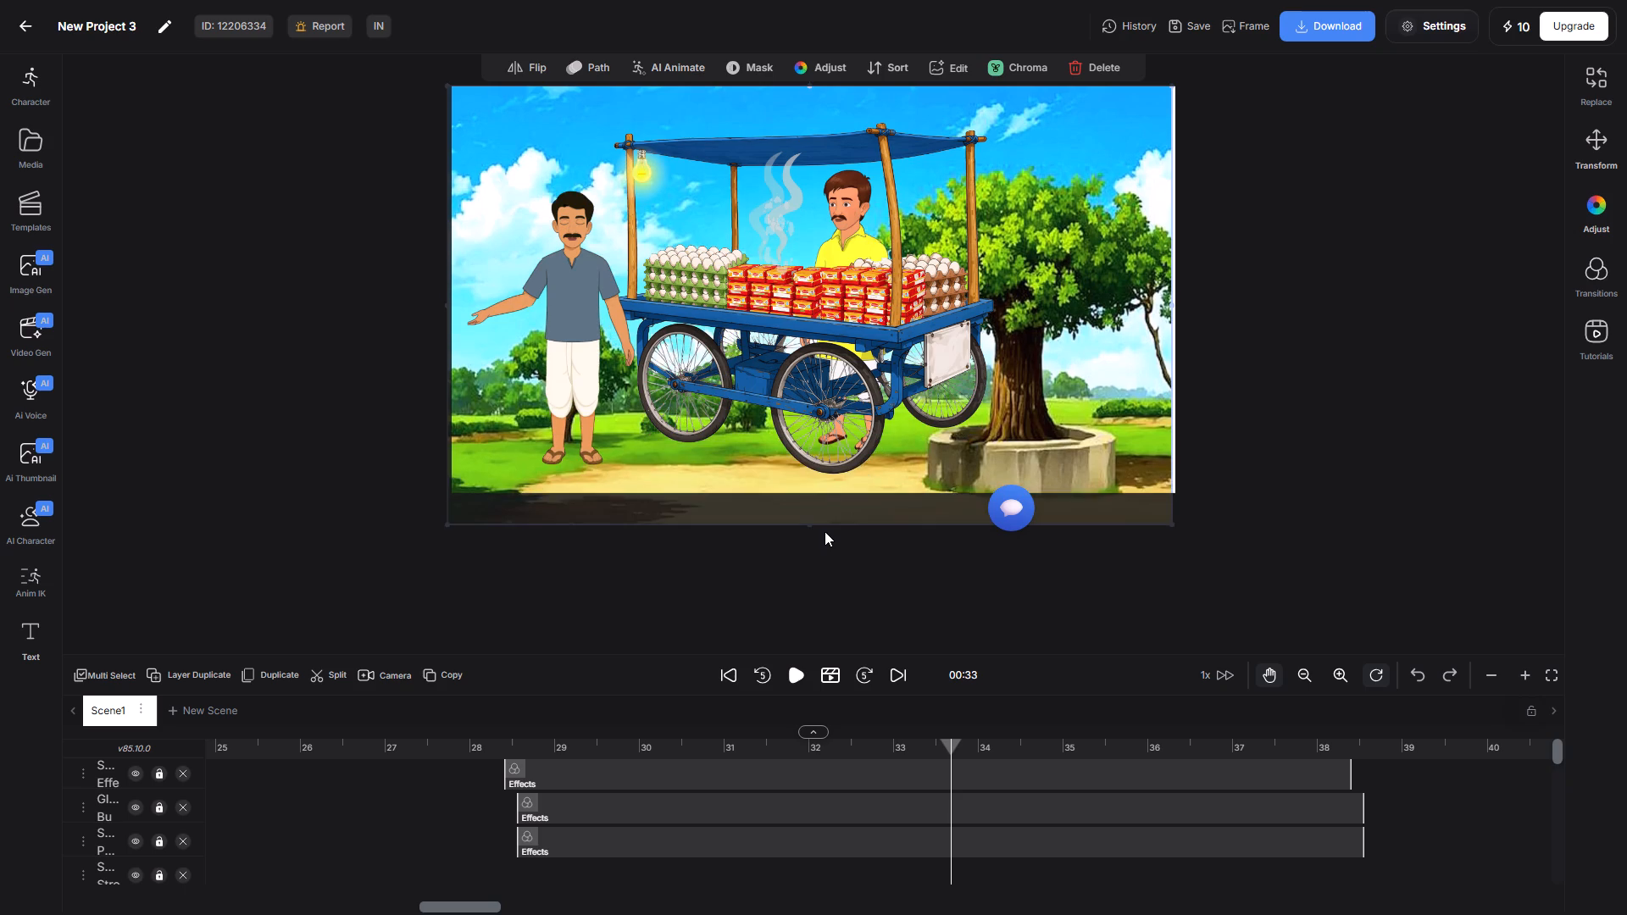
left_click_drag(825, 531, 826, 487)
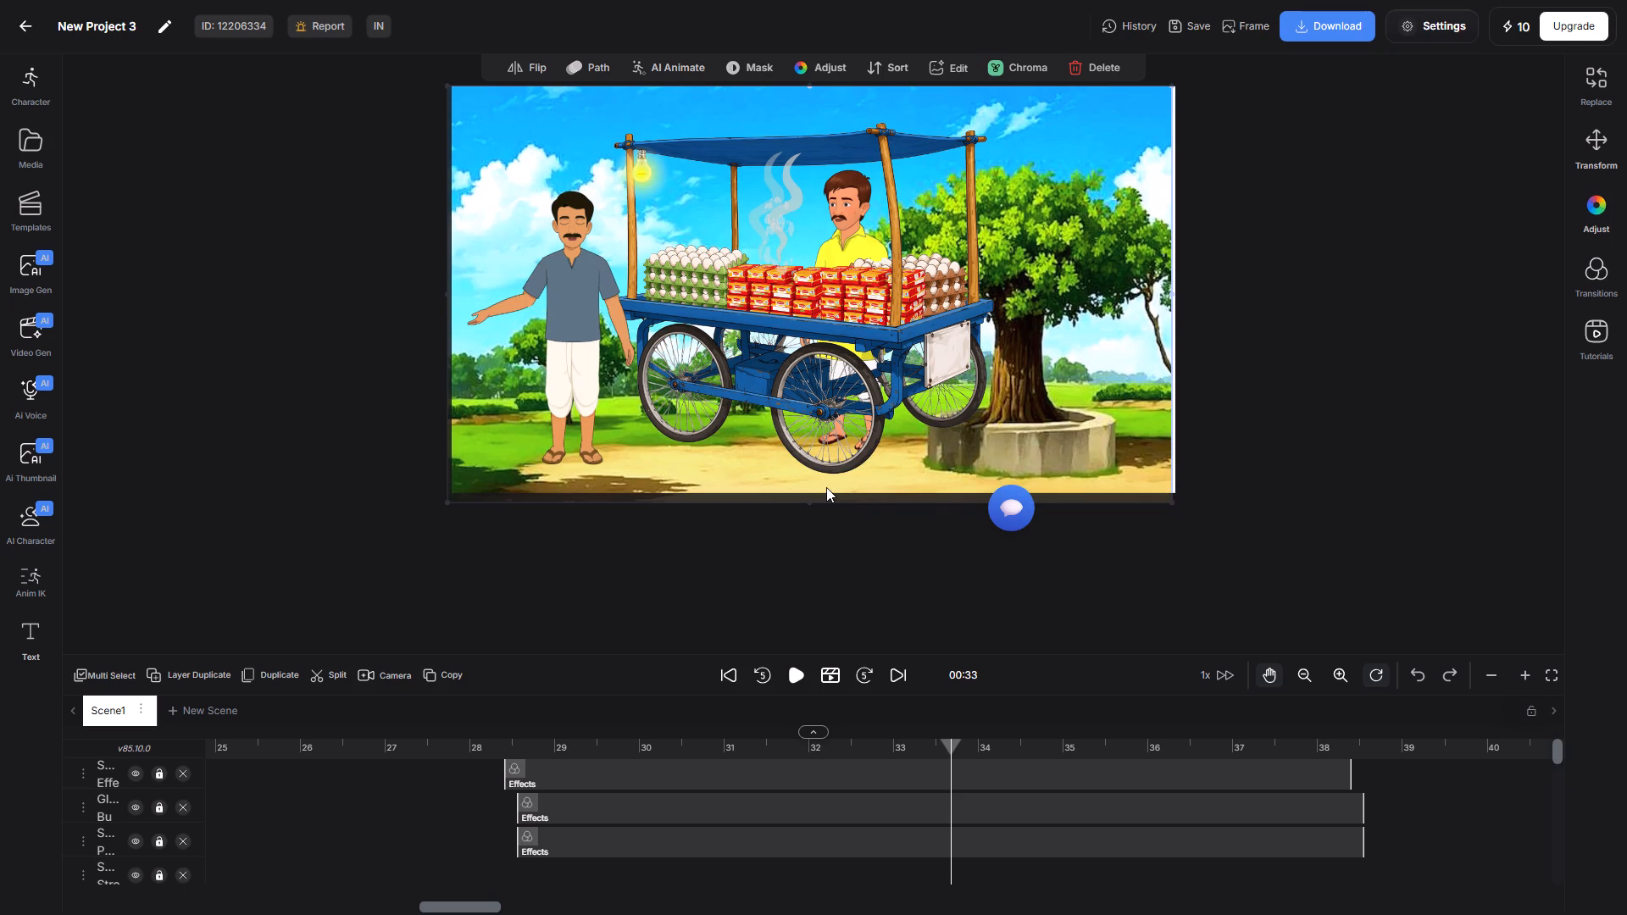
left_click_drag(826, 487, 826, 493)
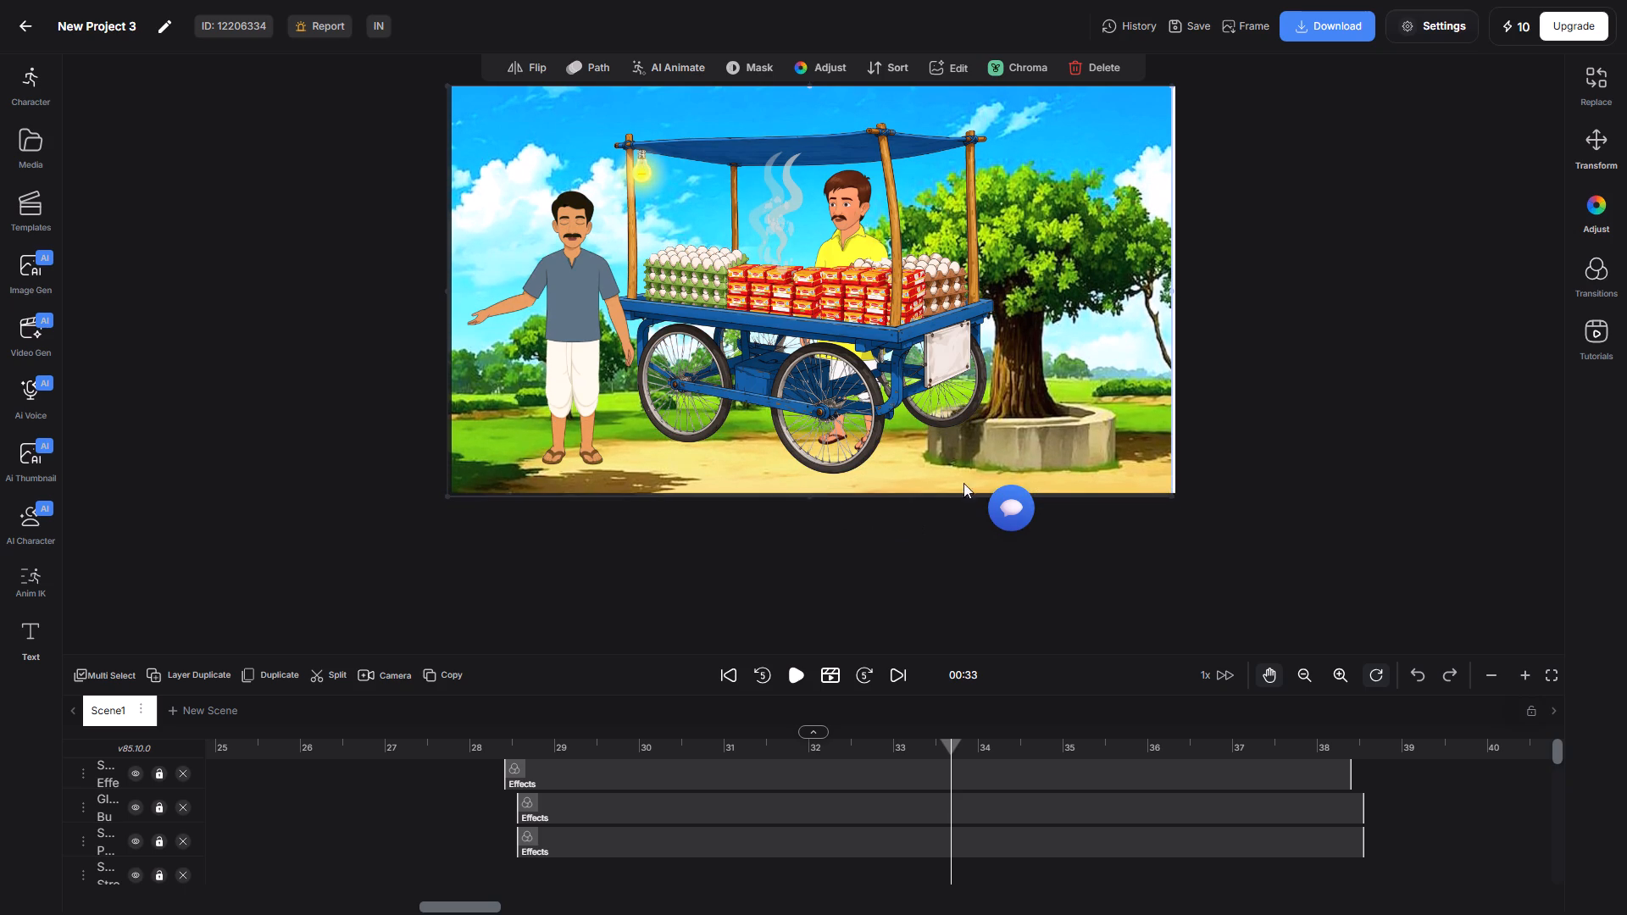
Preview about one second of playback from 33 seconds into the house scene.
left_click(797, 678)
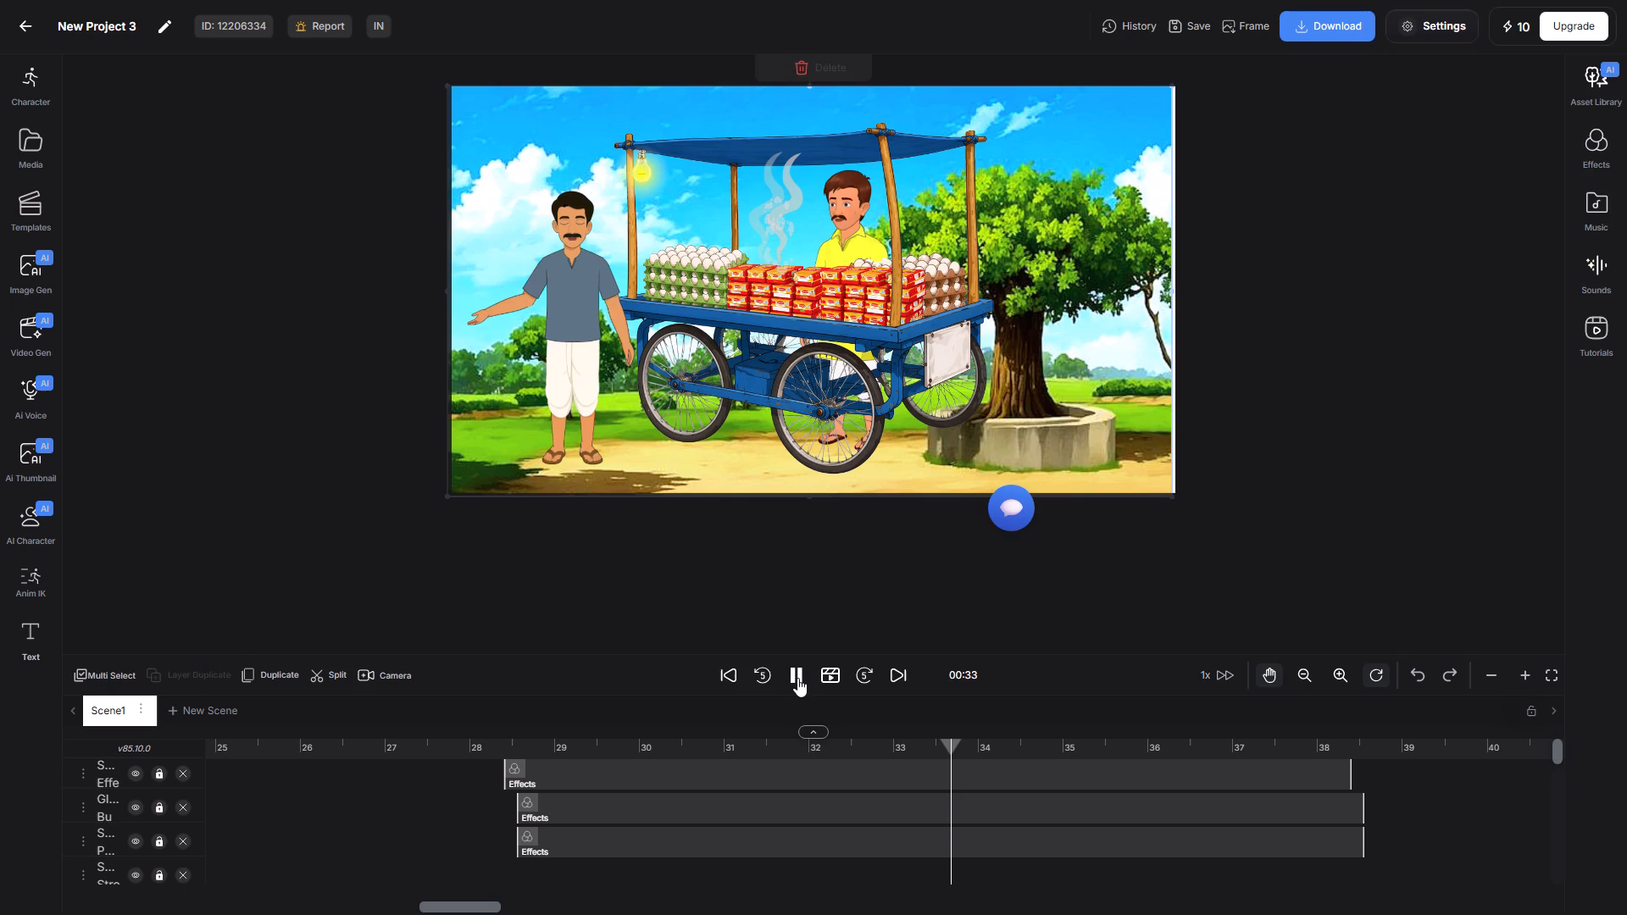
left_click(797, 678)
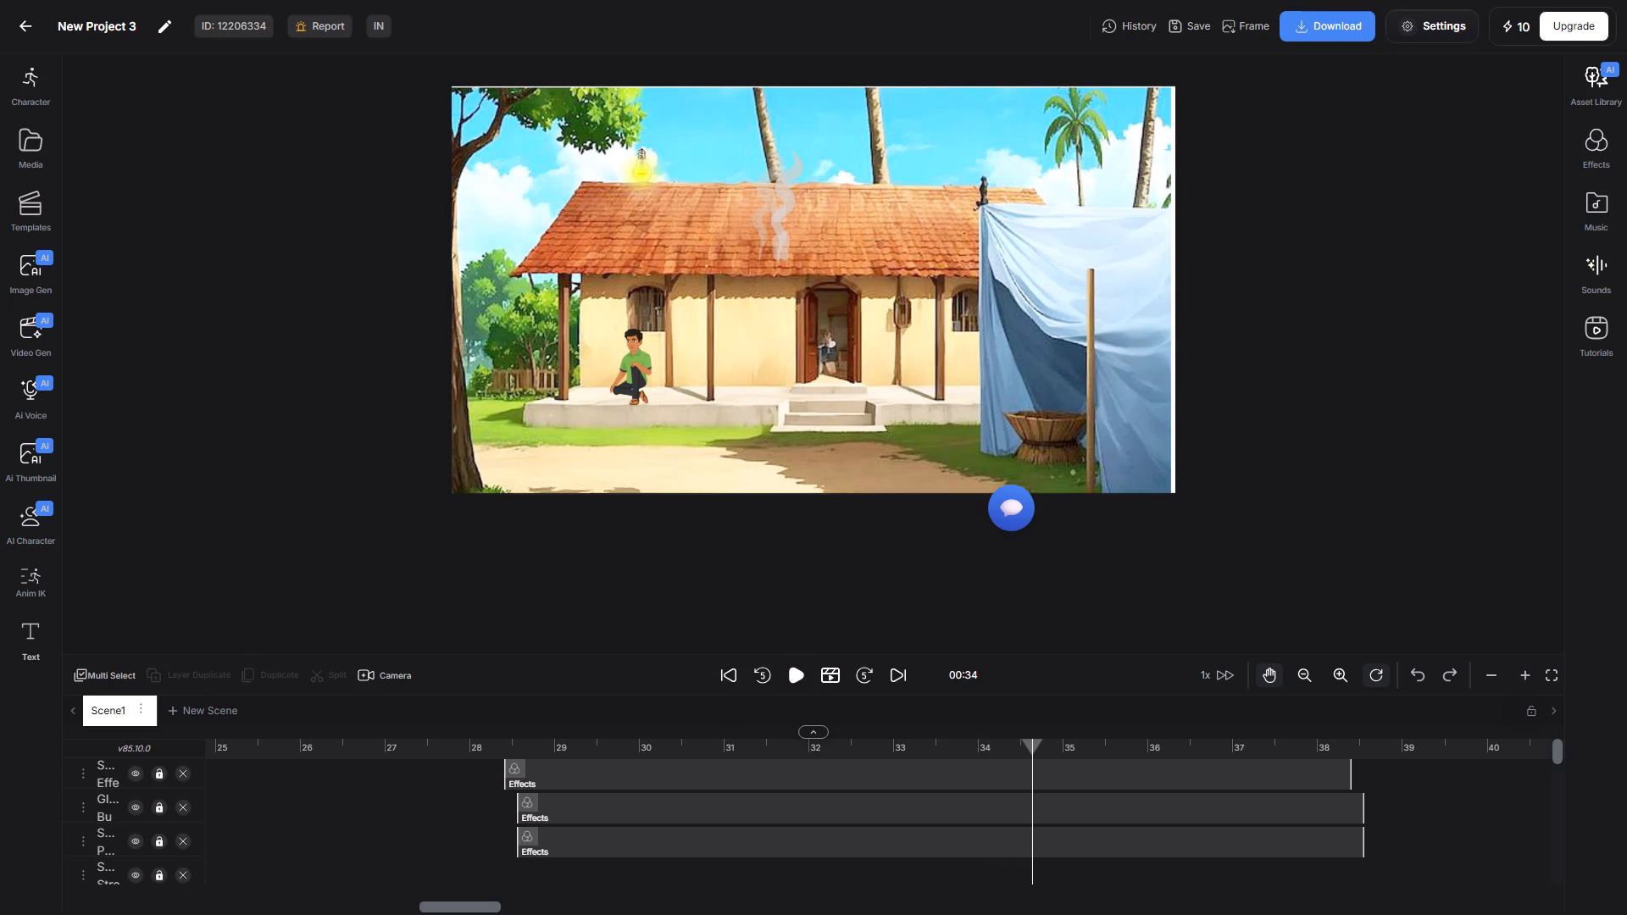
Preview the egg cart scene from about 25 to 27 seconds.
left_click(536, 775)
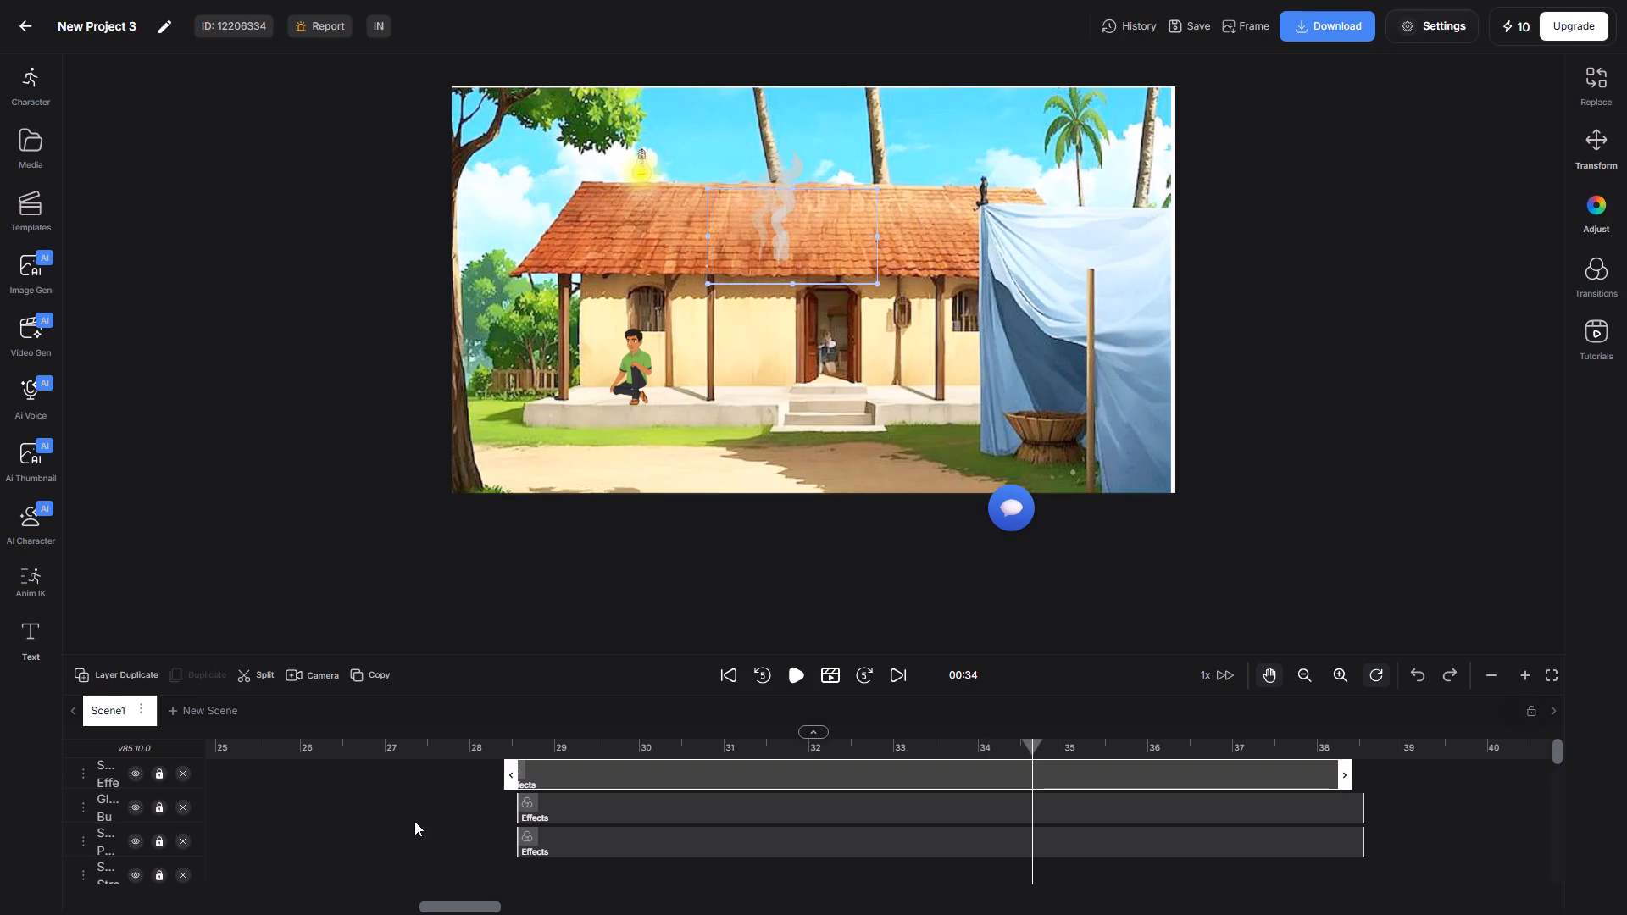
left_click_drag(378, 807, 405, 829)
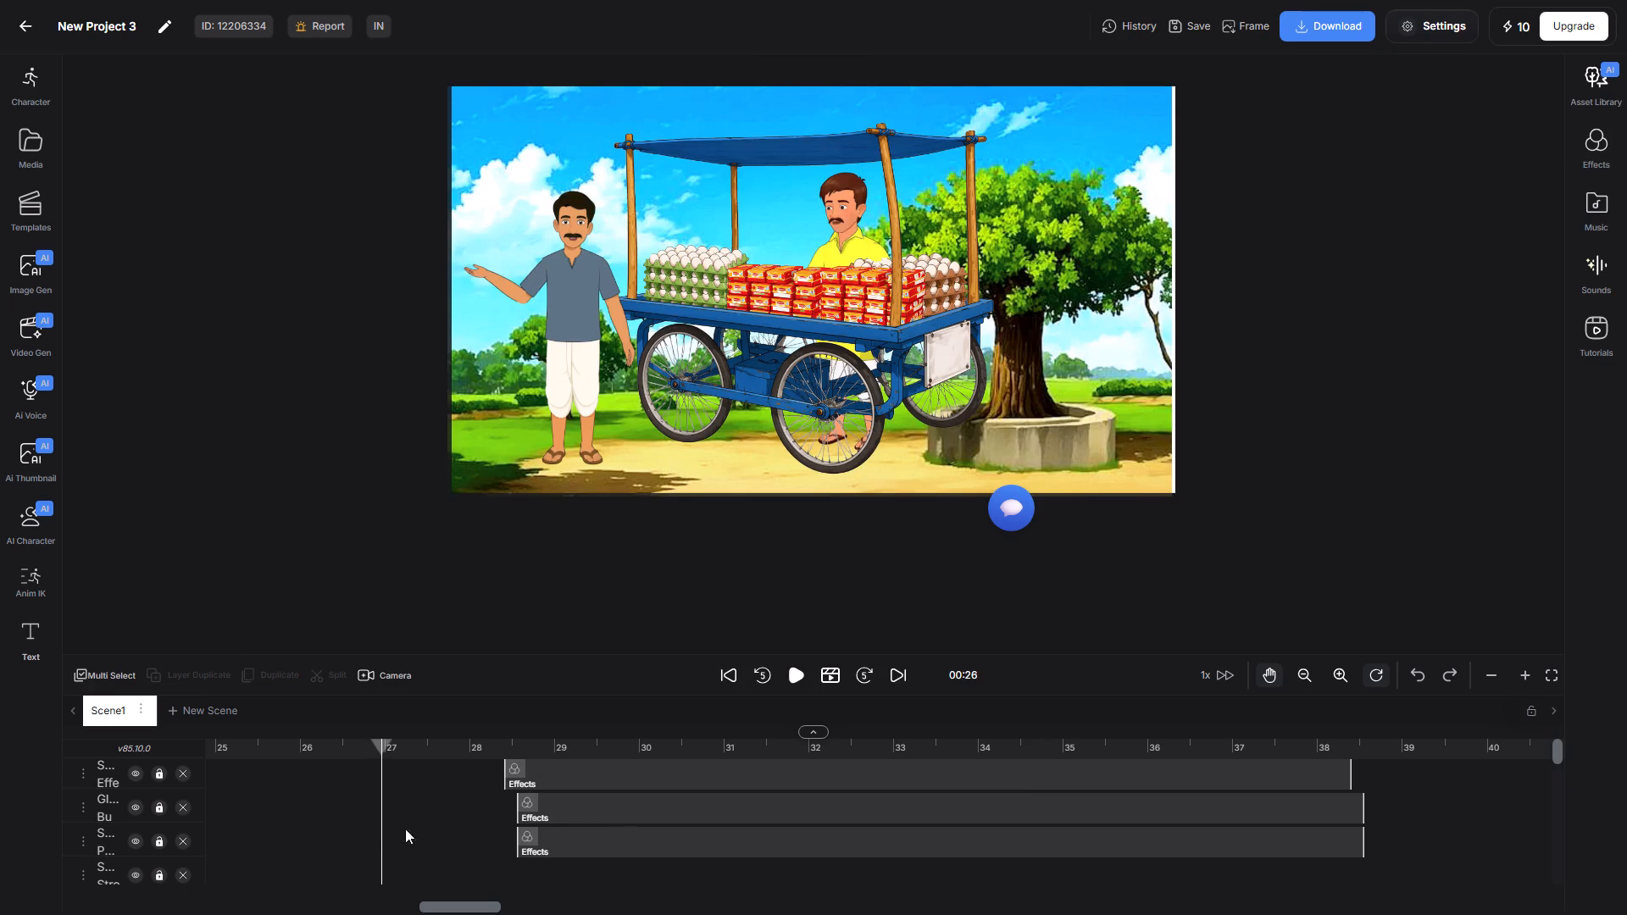
left_click_drag(405, 829, 325, 827)
left_click(270, 740)
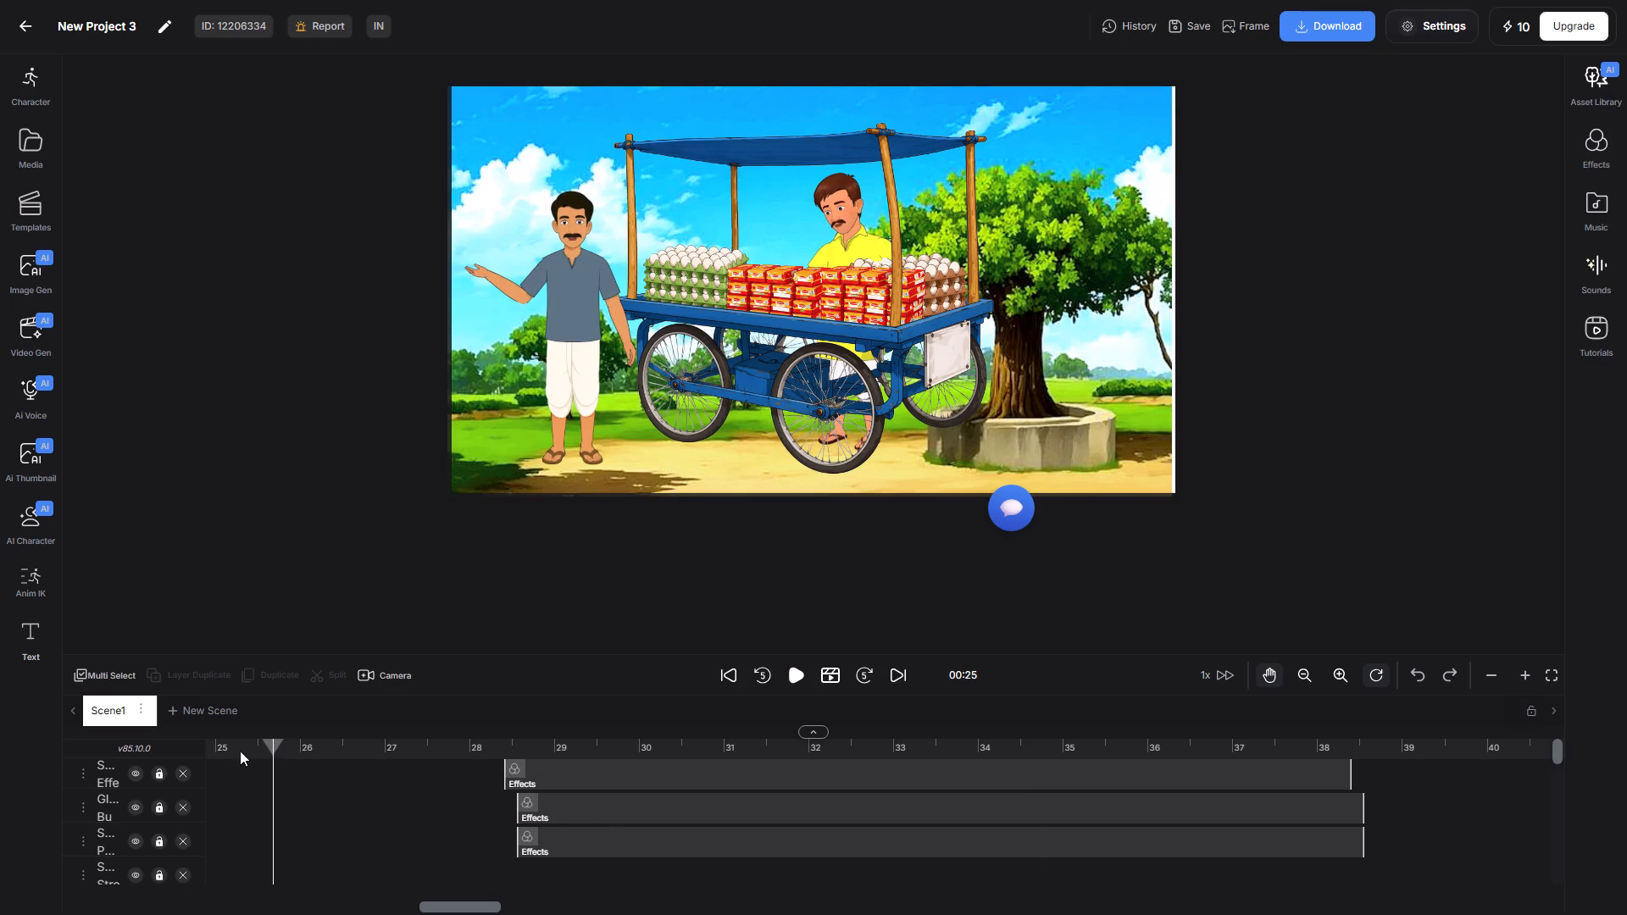
left_click(227, 752)
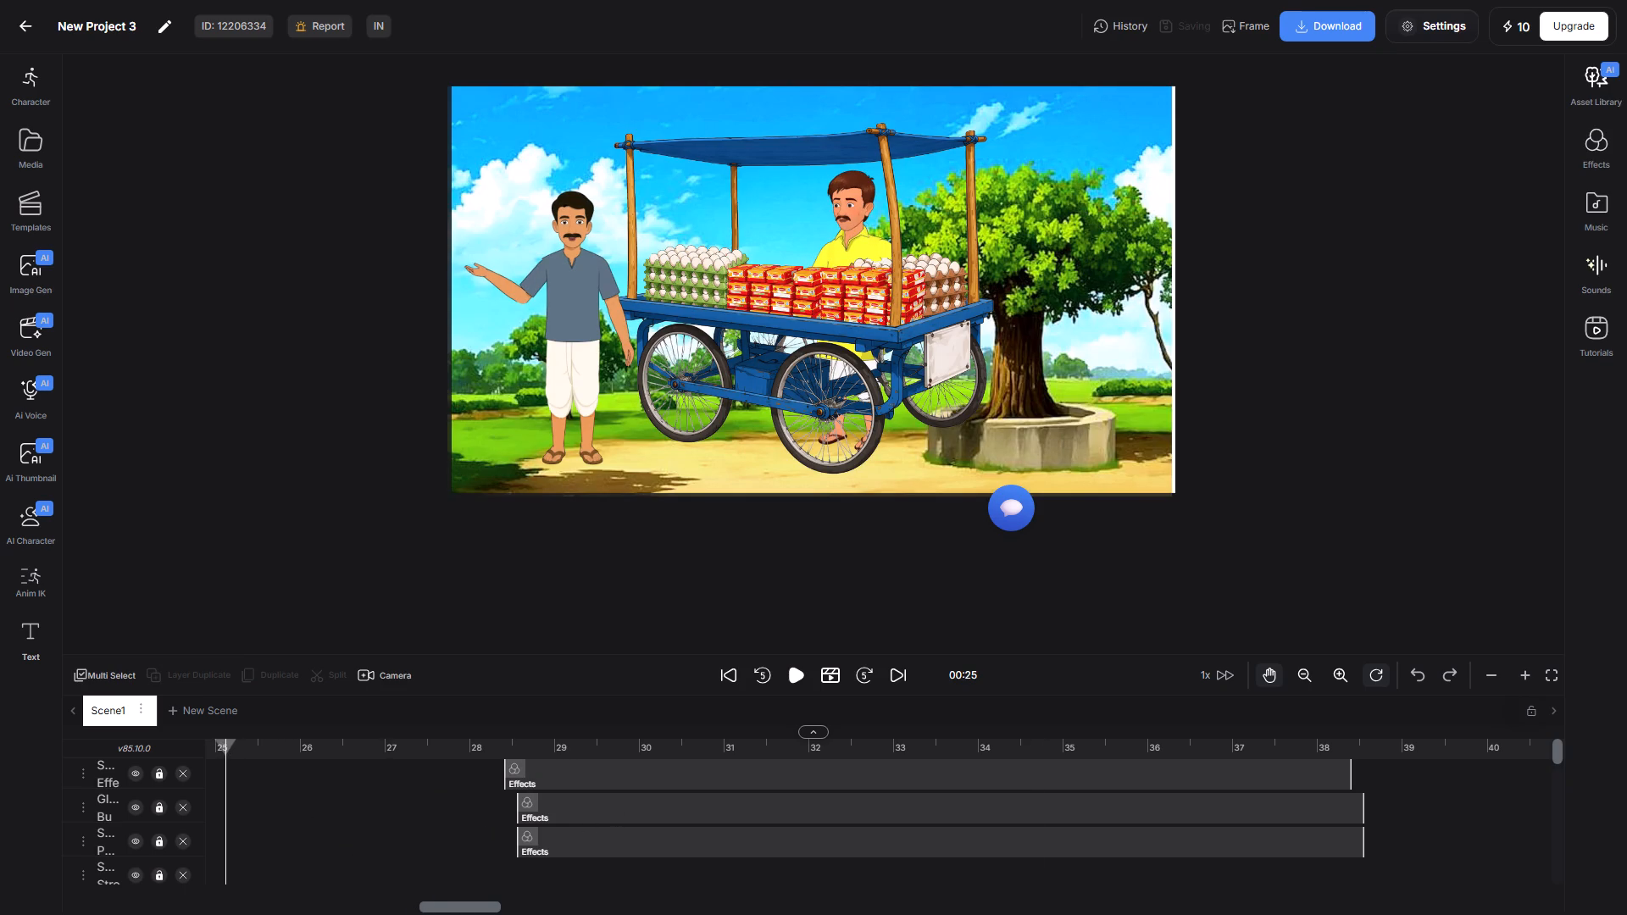
left_click_drag(458, 905, 391, 912)
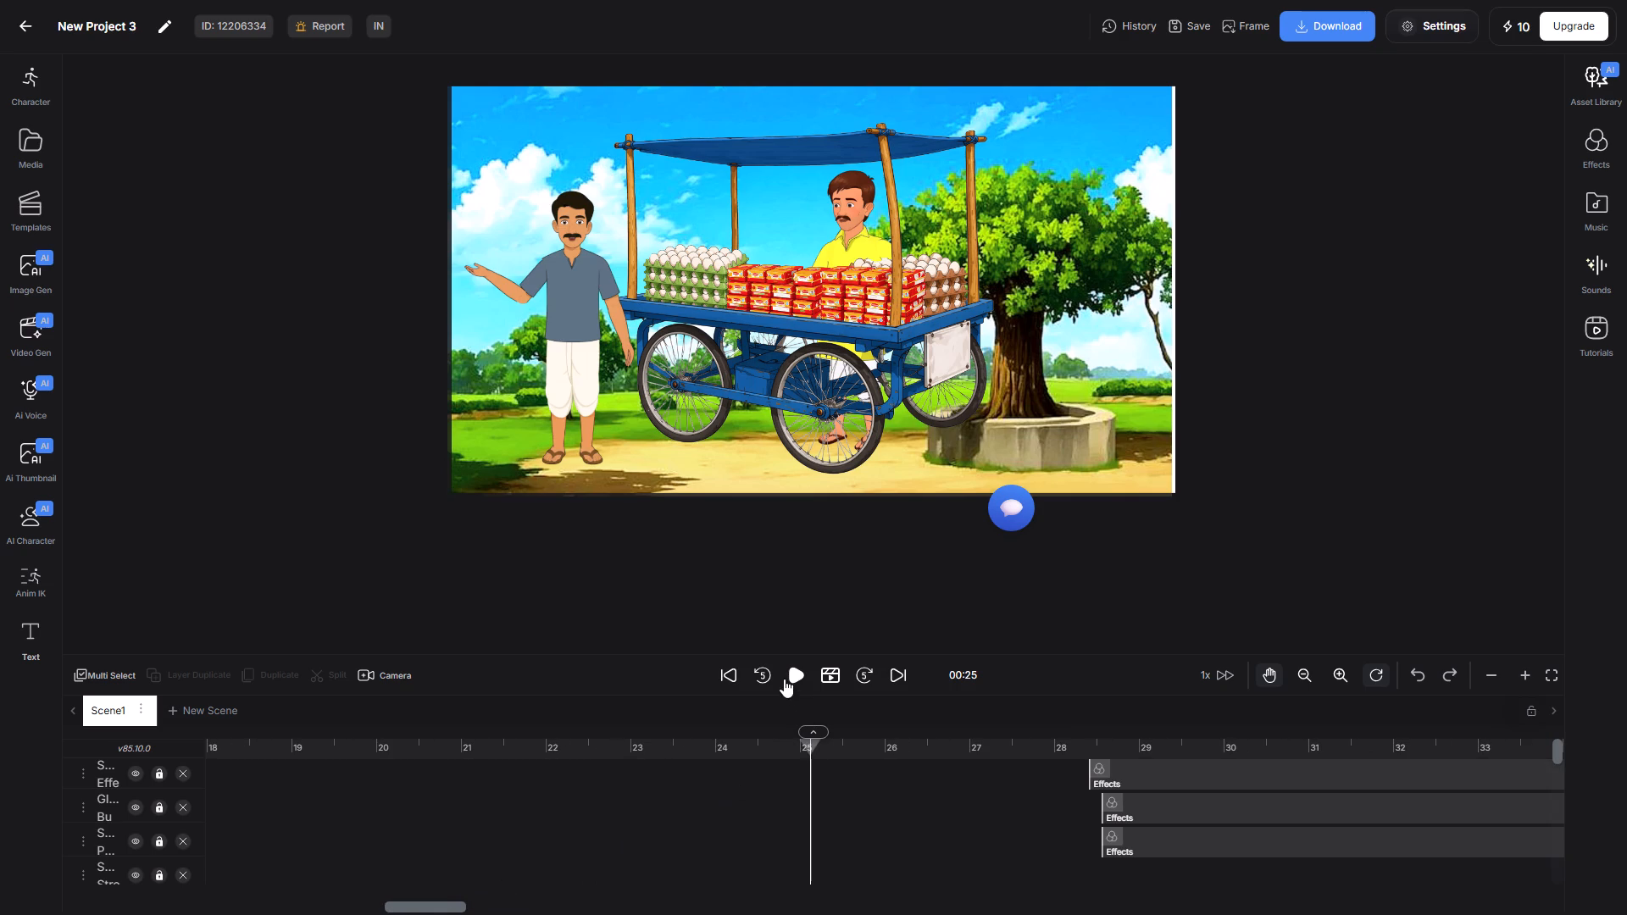
left_click(794, 674)
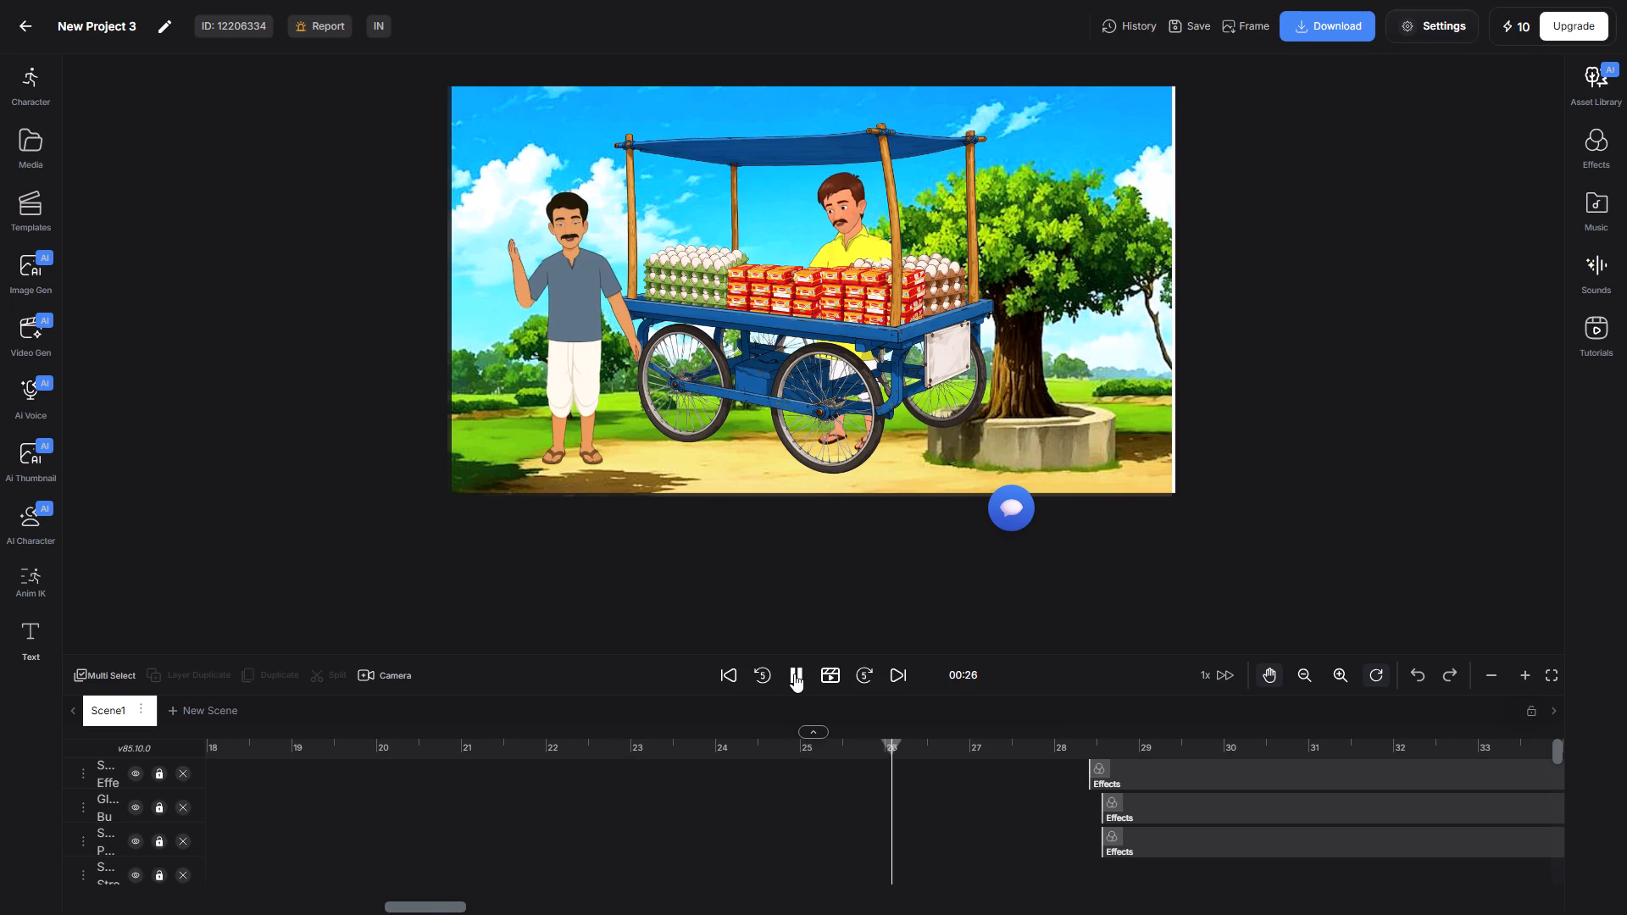
left_click(794, 674)
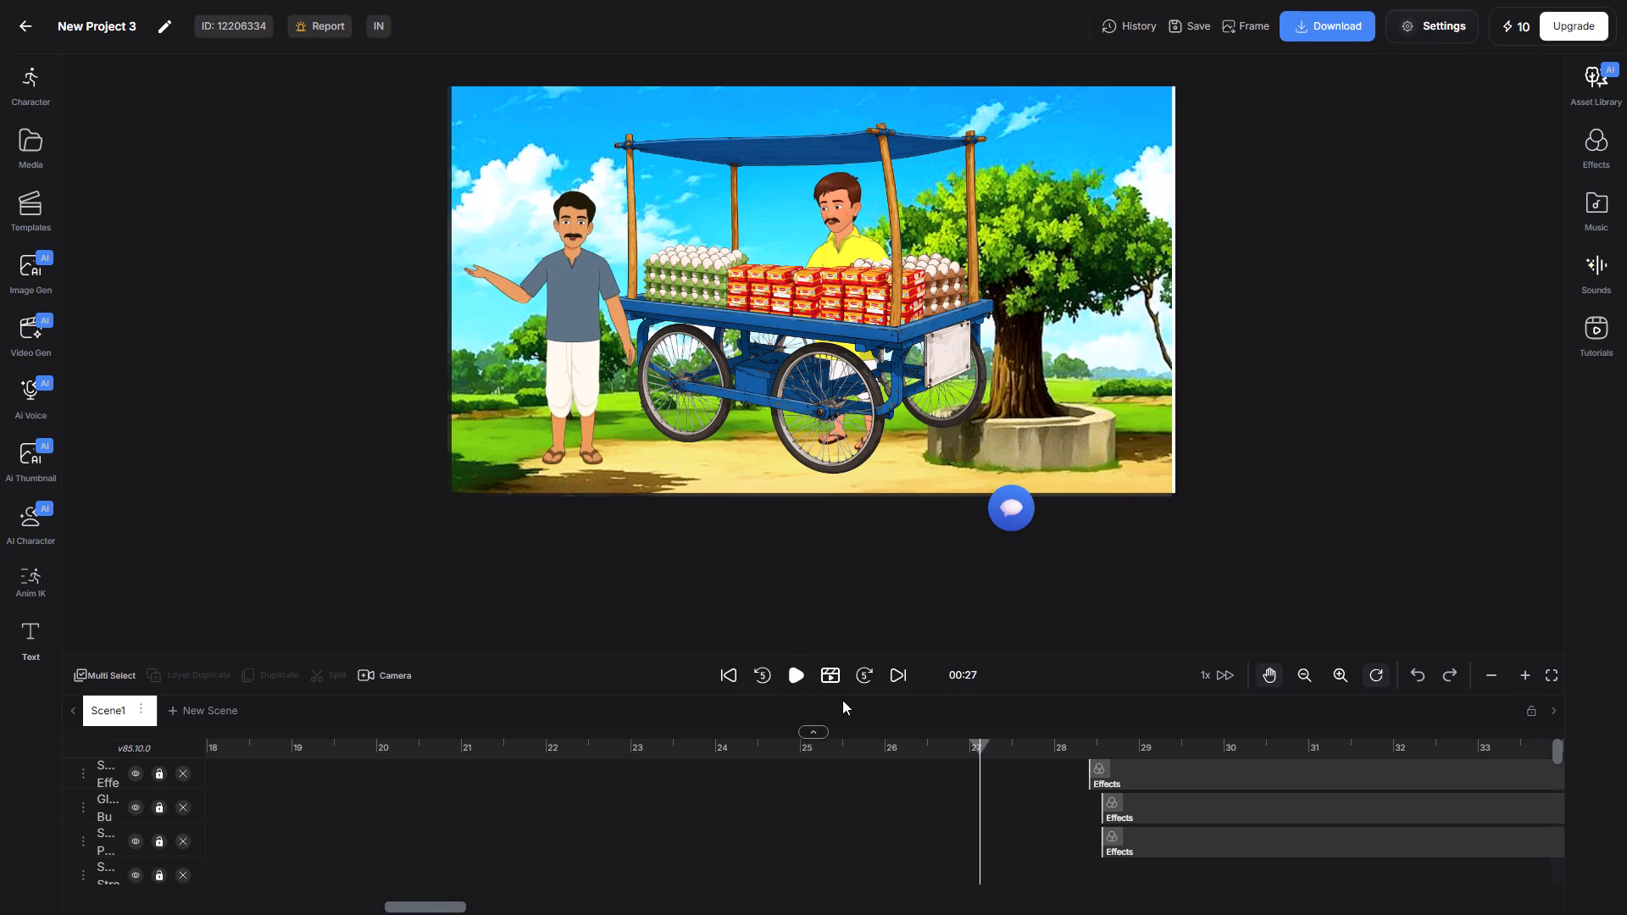
Move the three effect clips earlier on the timeline so each starts at about 23.8 seconds, where the egg cart scene's background begins.
left_click(618, 741)
left_click(665, 742)
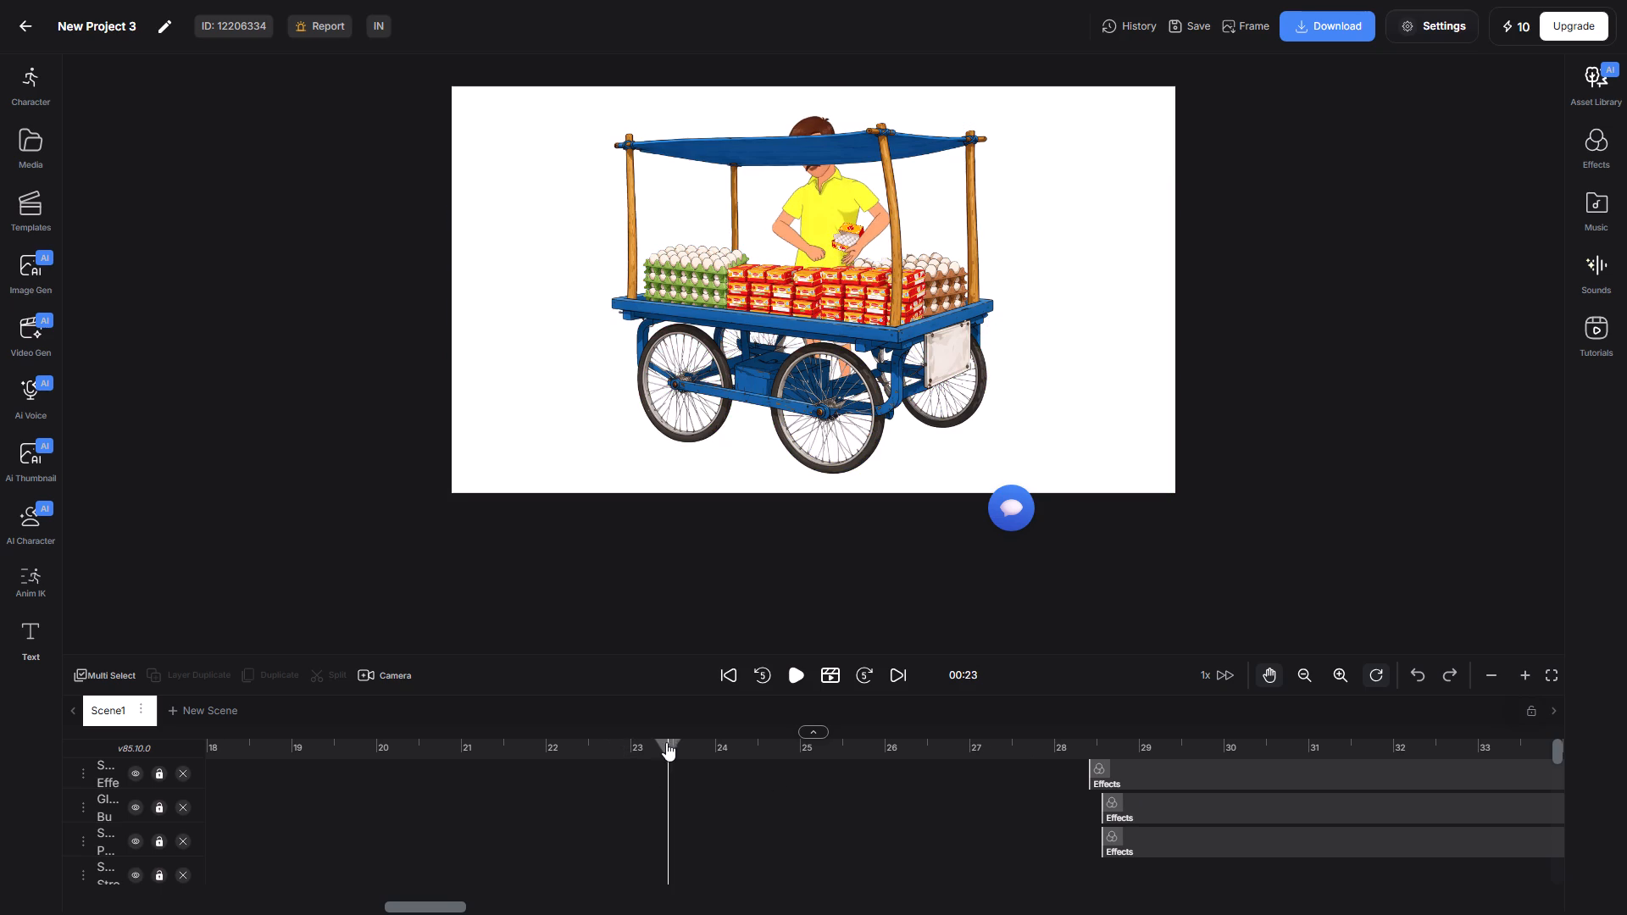
left_click(702, 744)
left_click_drag(1169, 782, 811, 785)
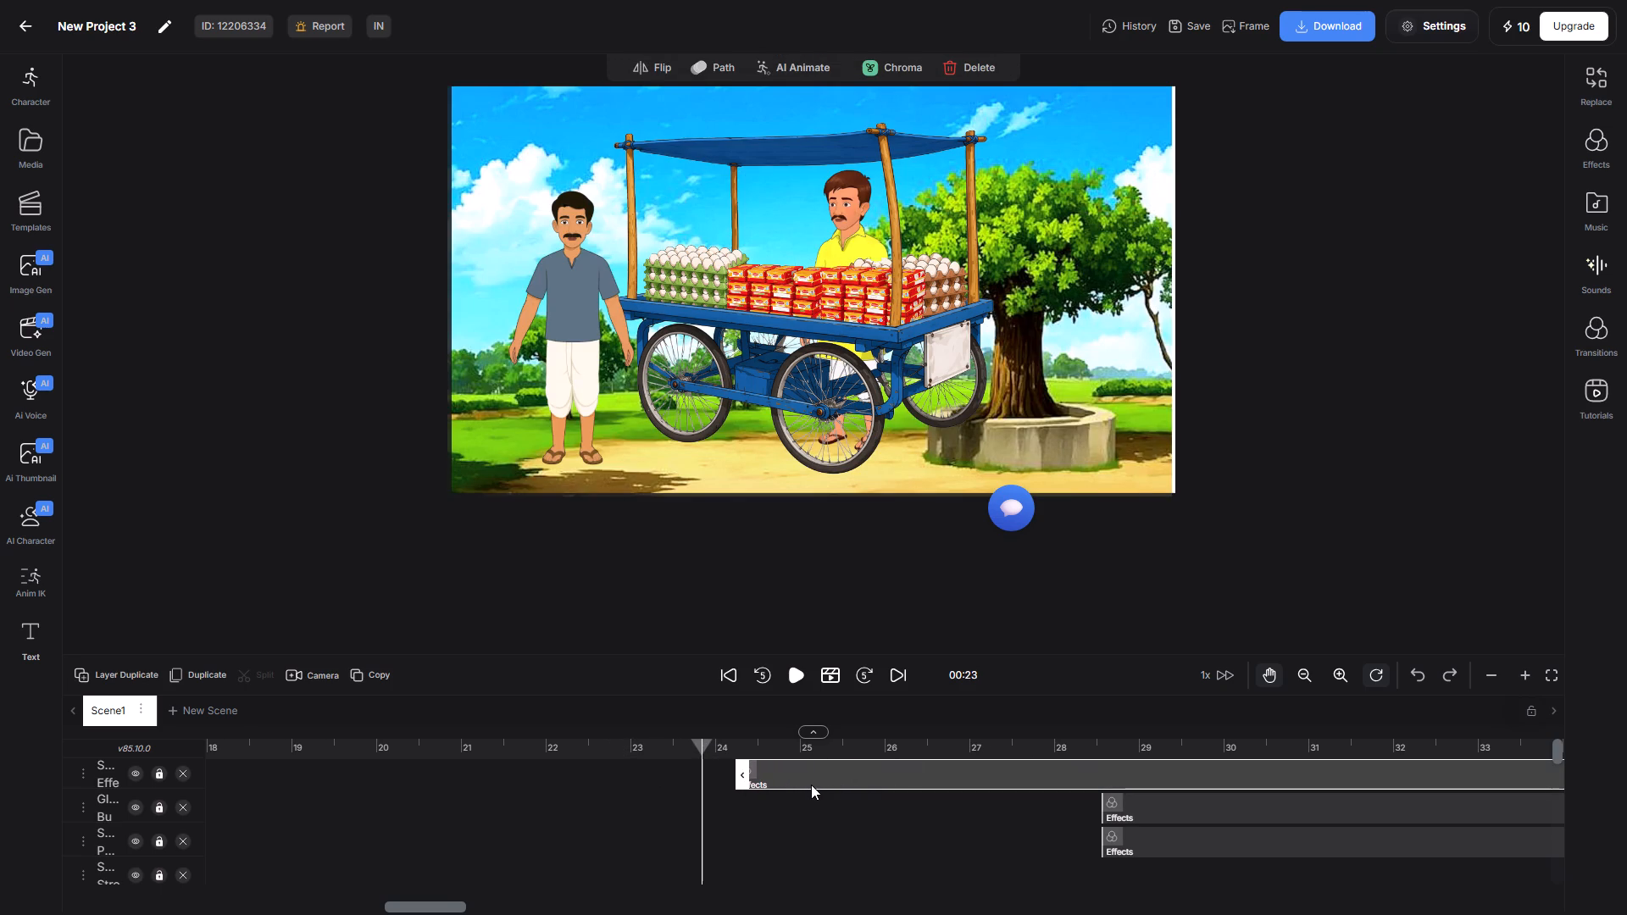
left_click_drag(811, 785, 788, 790)
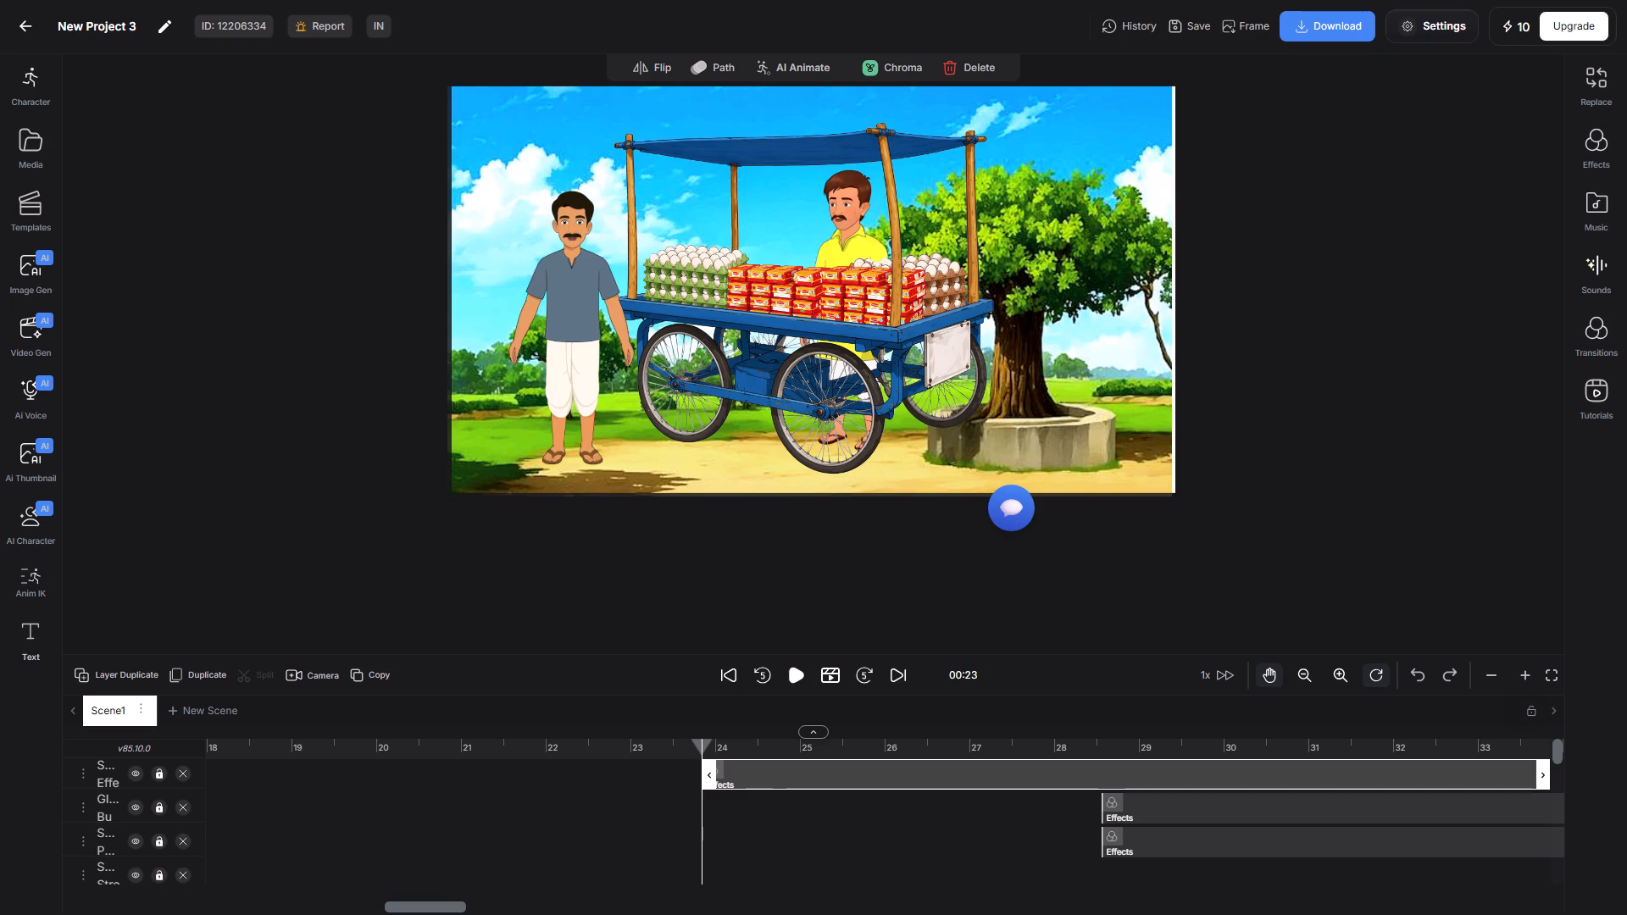
left_click(1170, 810)
left_click_drag(1170, 810, 835, 811)
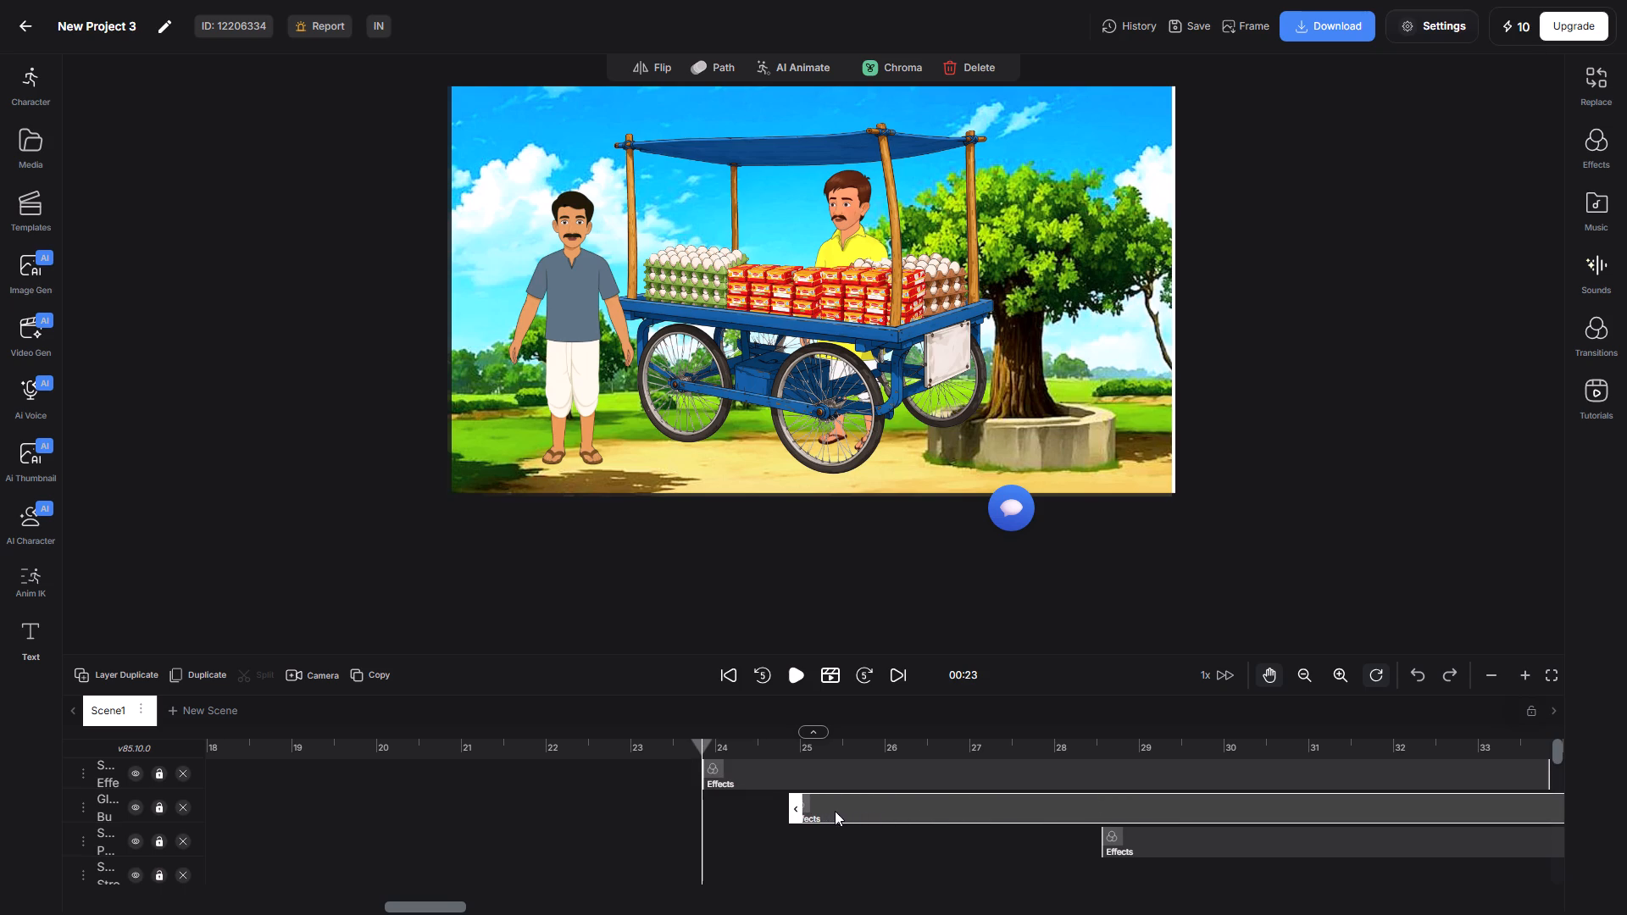
left_click_drag(835, 811, 762, 813)
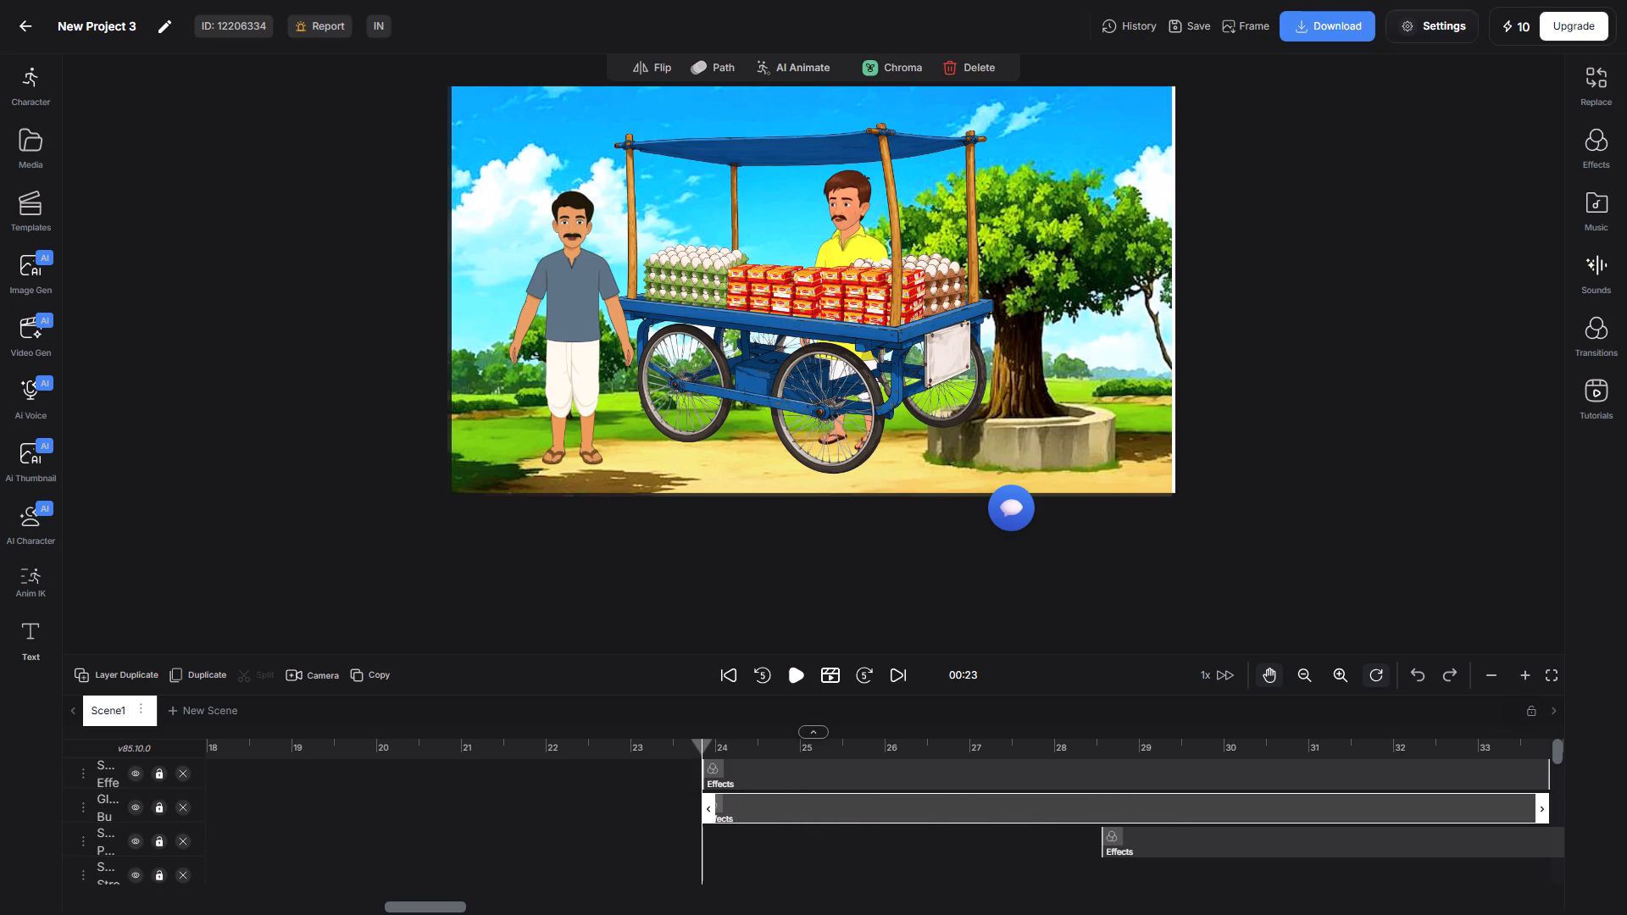
left_click(1174, 846)
left_click_drag(1174, 846, 868, 831)
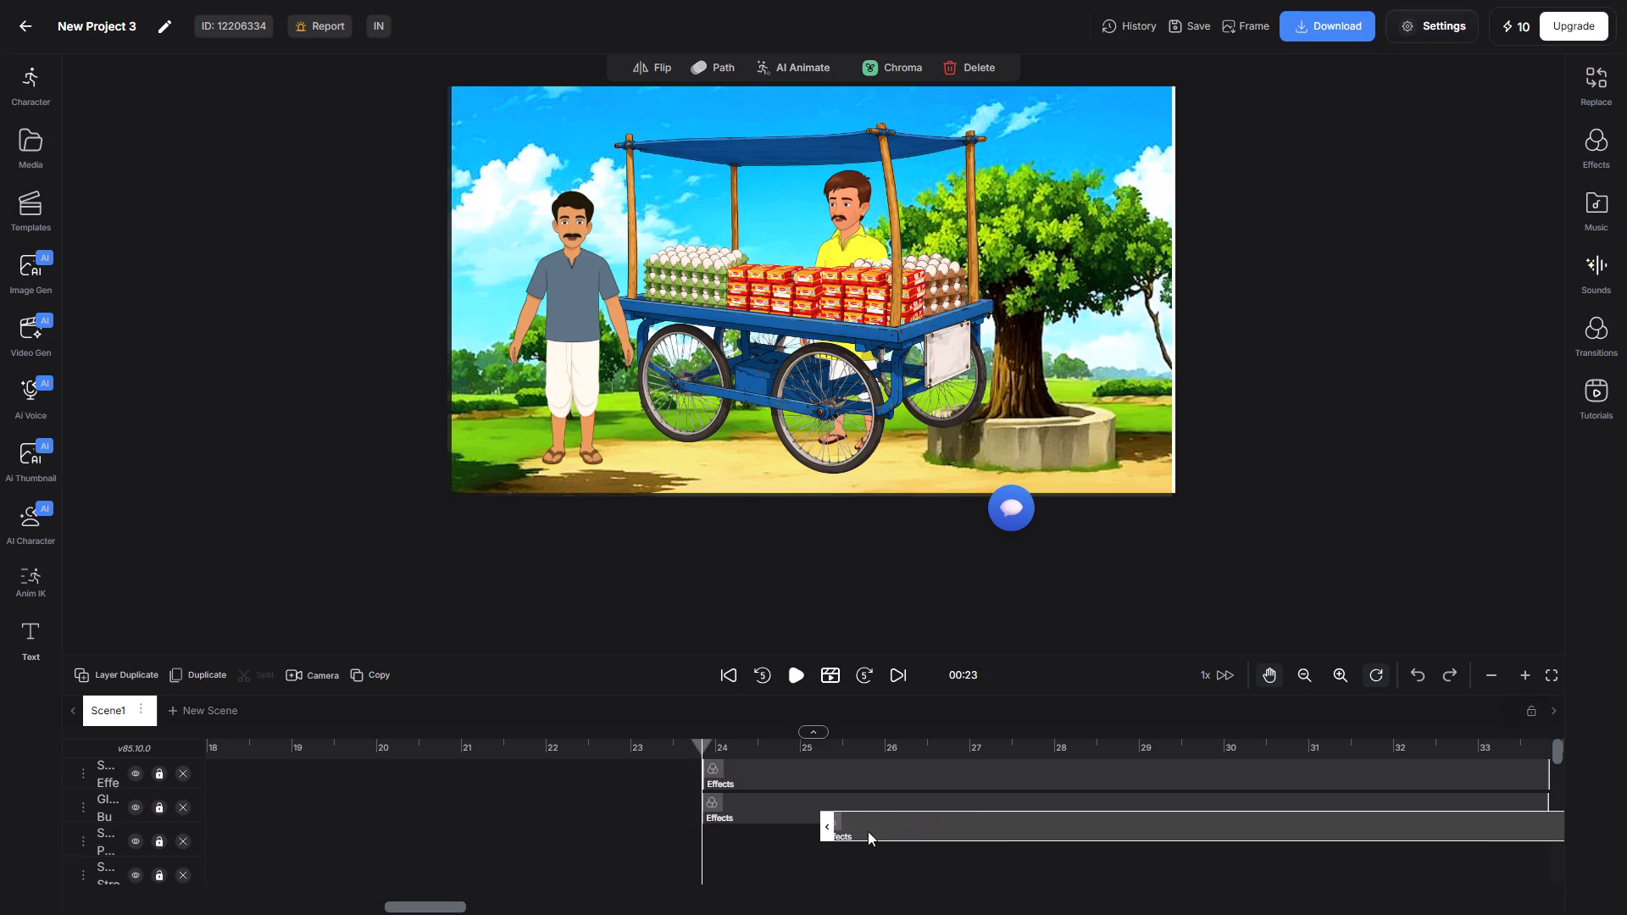
left_click_drag(868, 831, 775, 836)
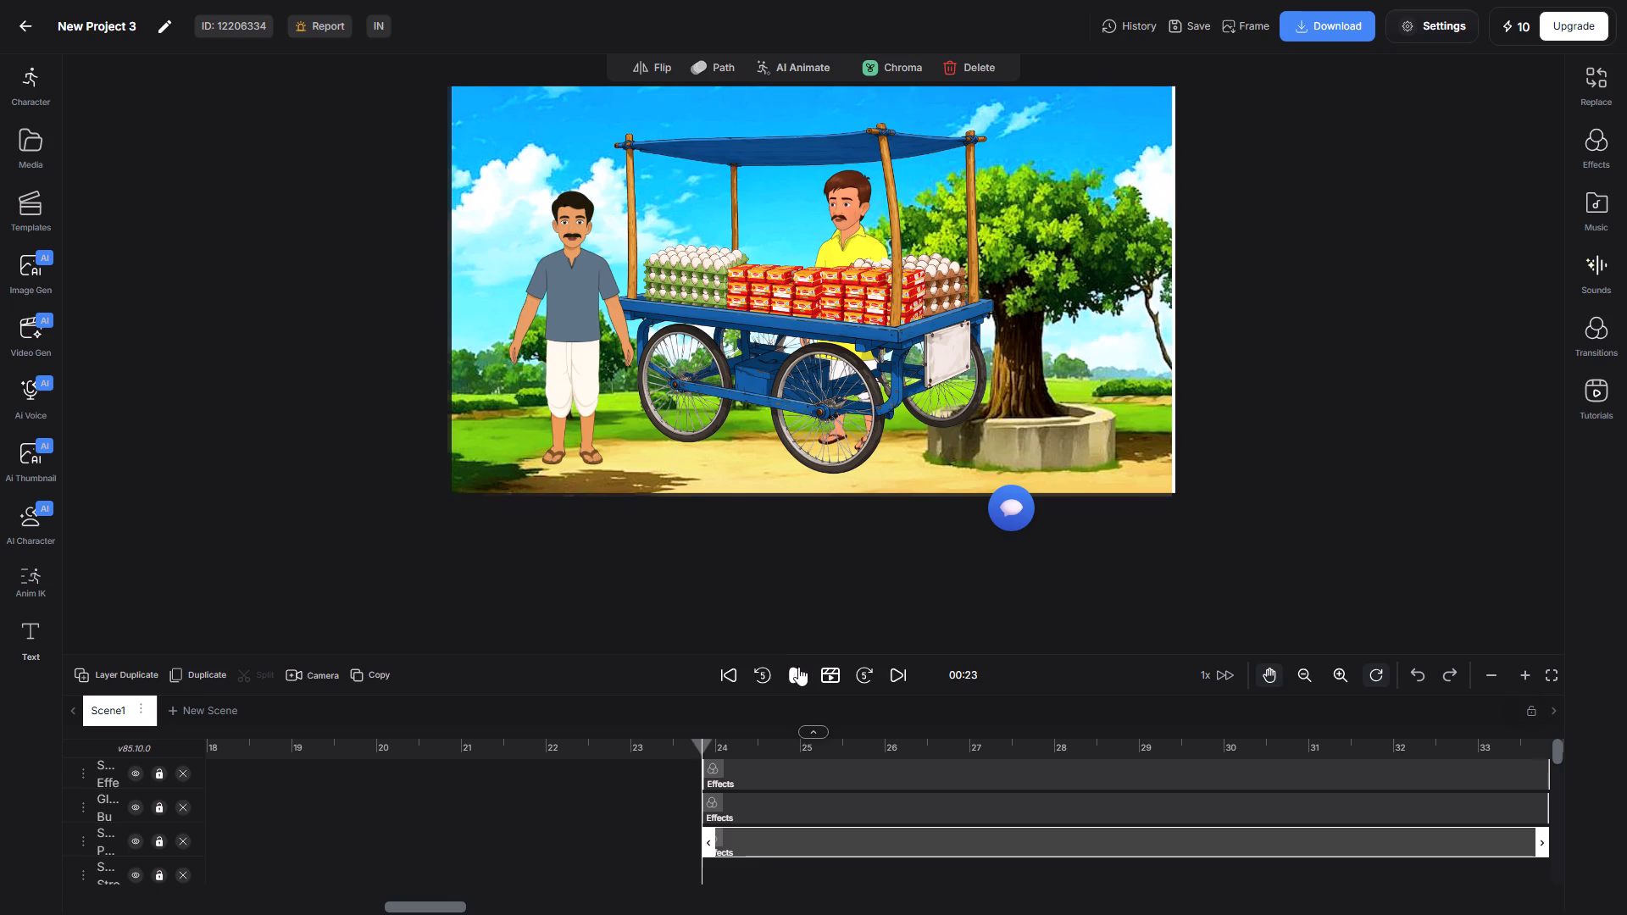
Preview the retimed effects from about 24 seconds through to 36 seconds in the house scene.
left_click(799, 664)
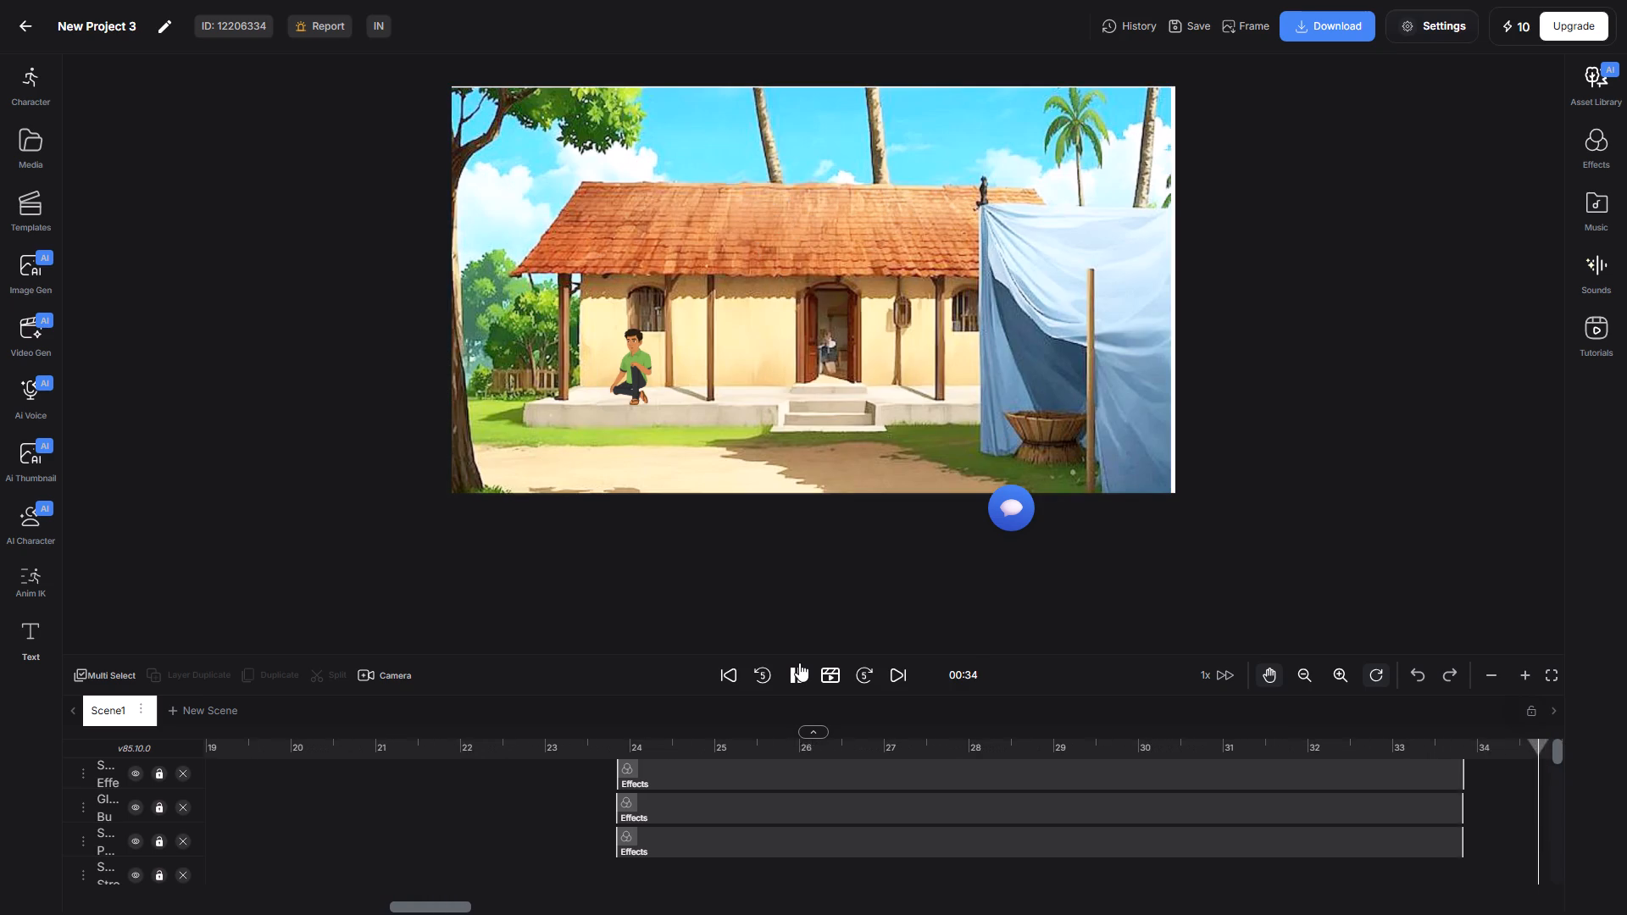
left_click(791, 673)
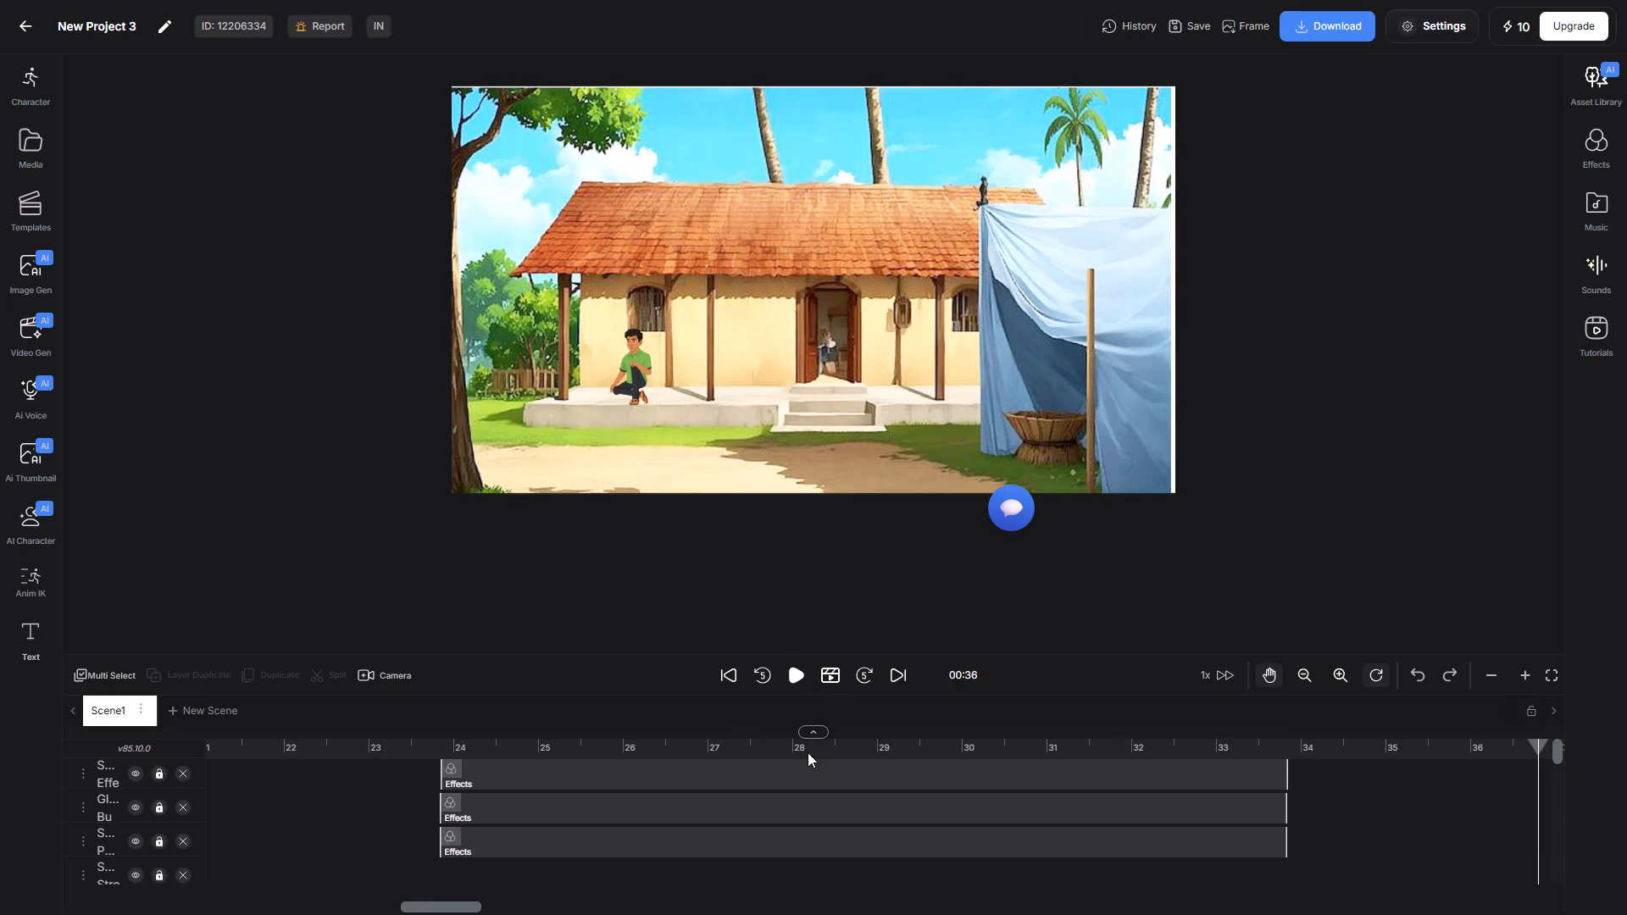
Preview the smoke and glowing bulb in the egg cart scene from about 30 to 33 seconds.
left_click(849, 746)
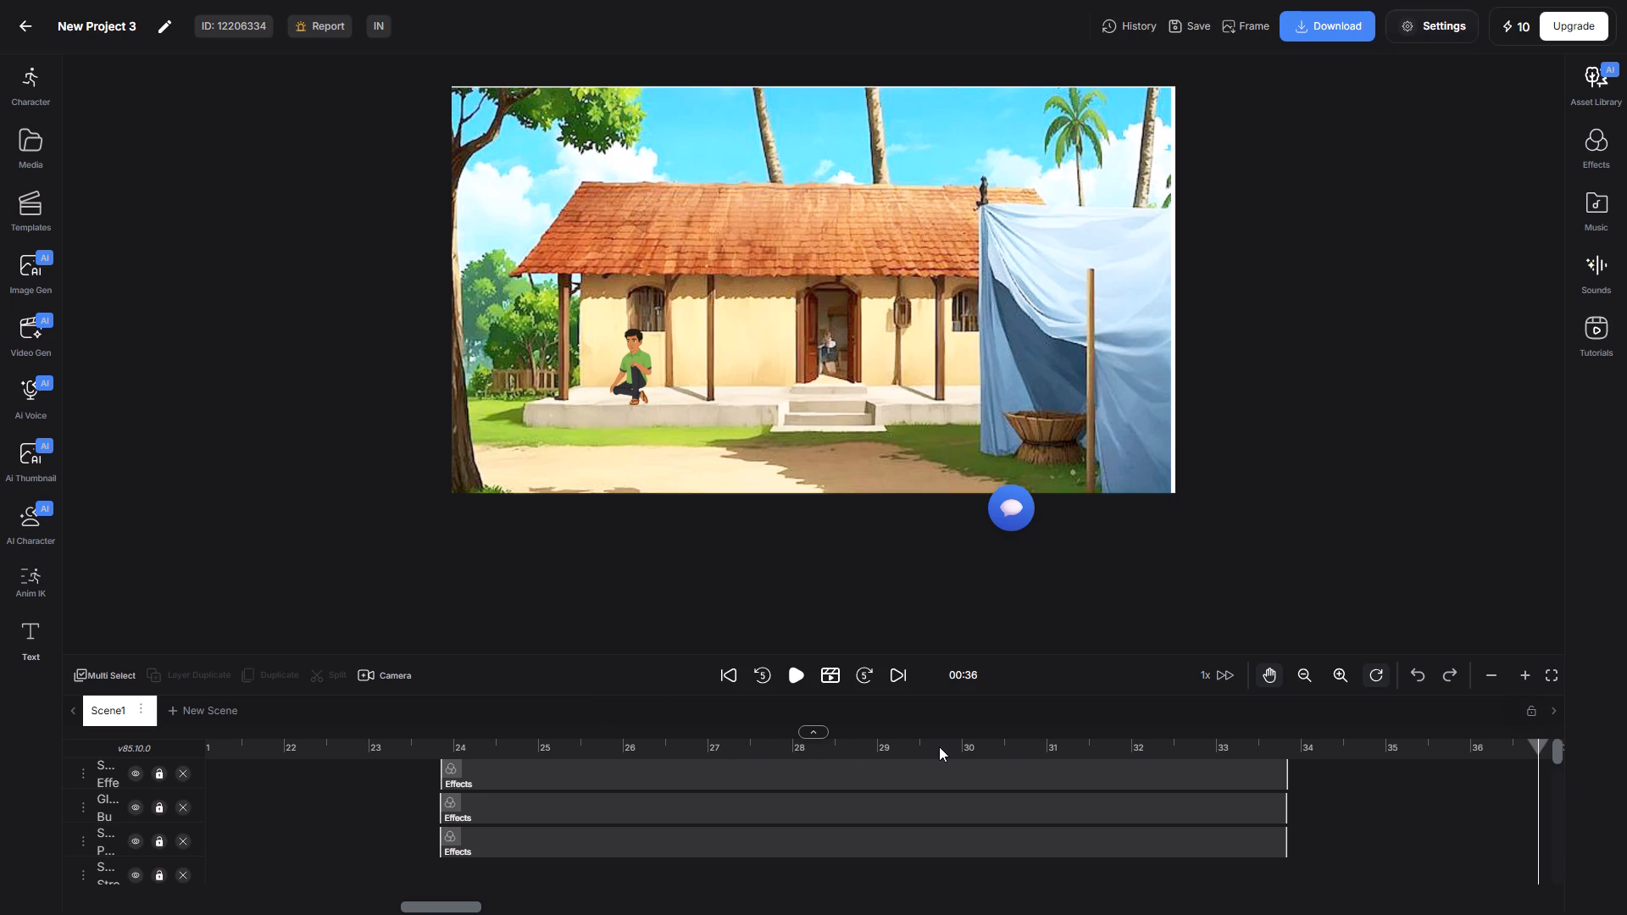
left_click(940, 746)
left_click(1358, 739)
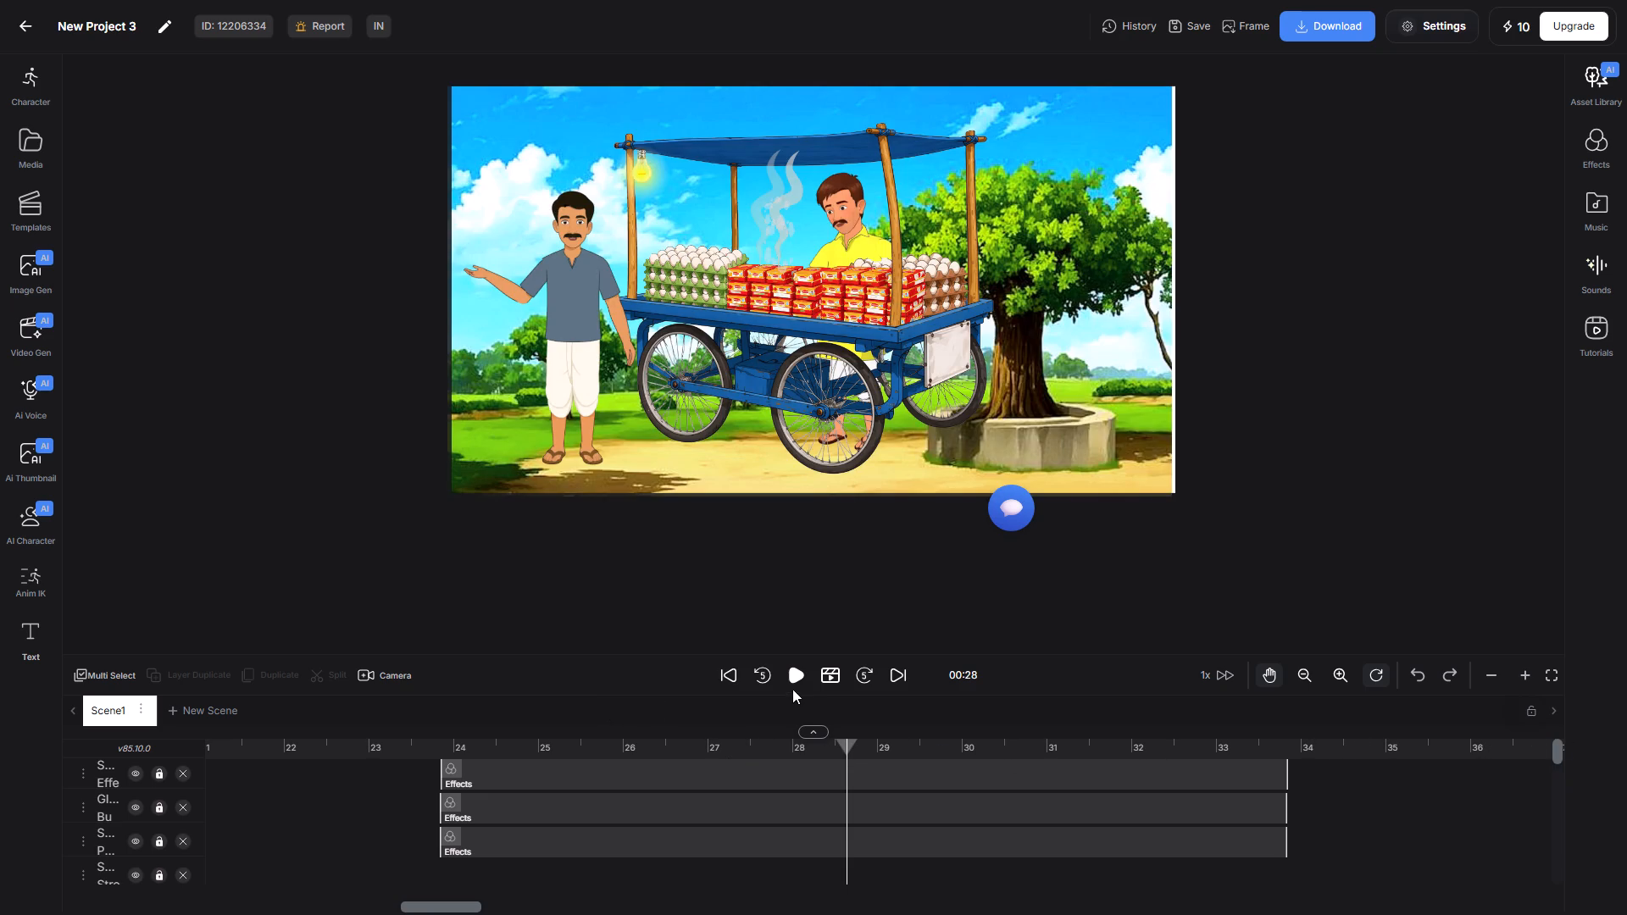
left_click(903, 744)
left_click(979, 748)
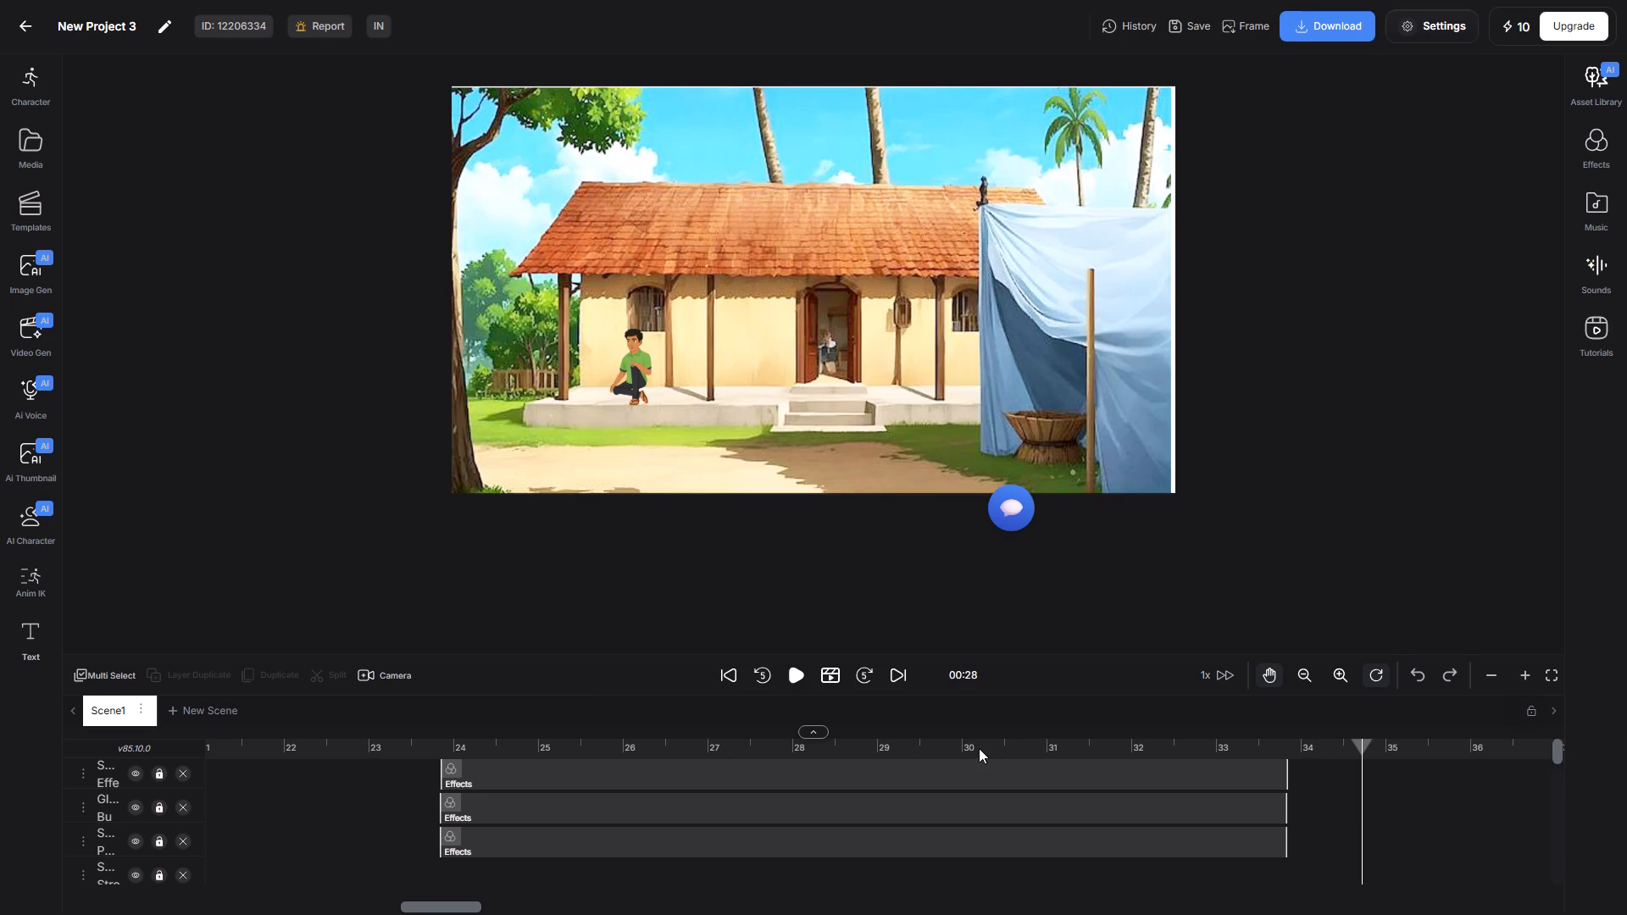
left_click(797, 675)
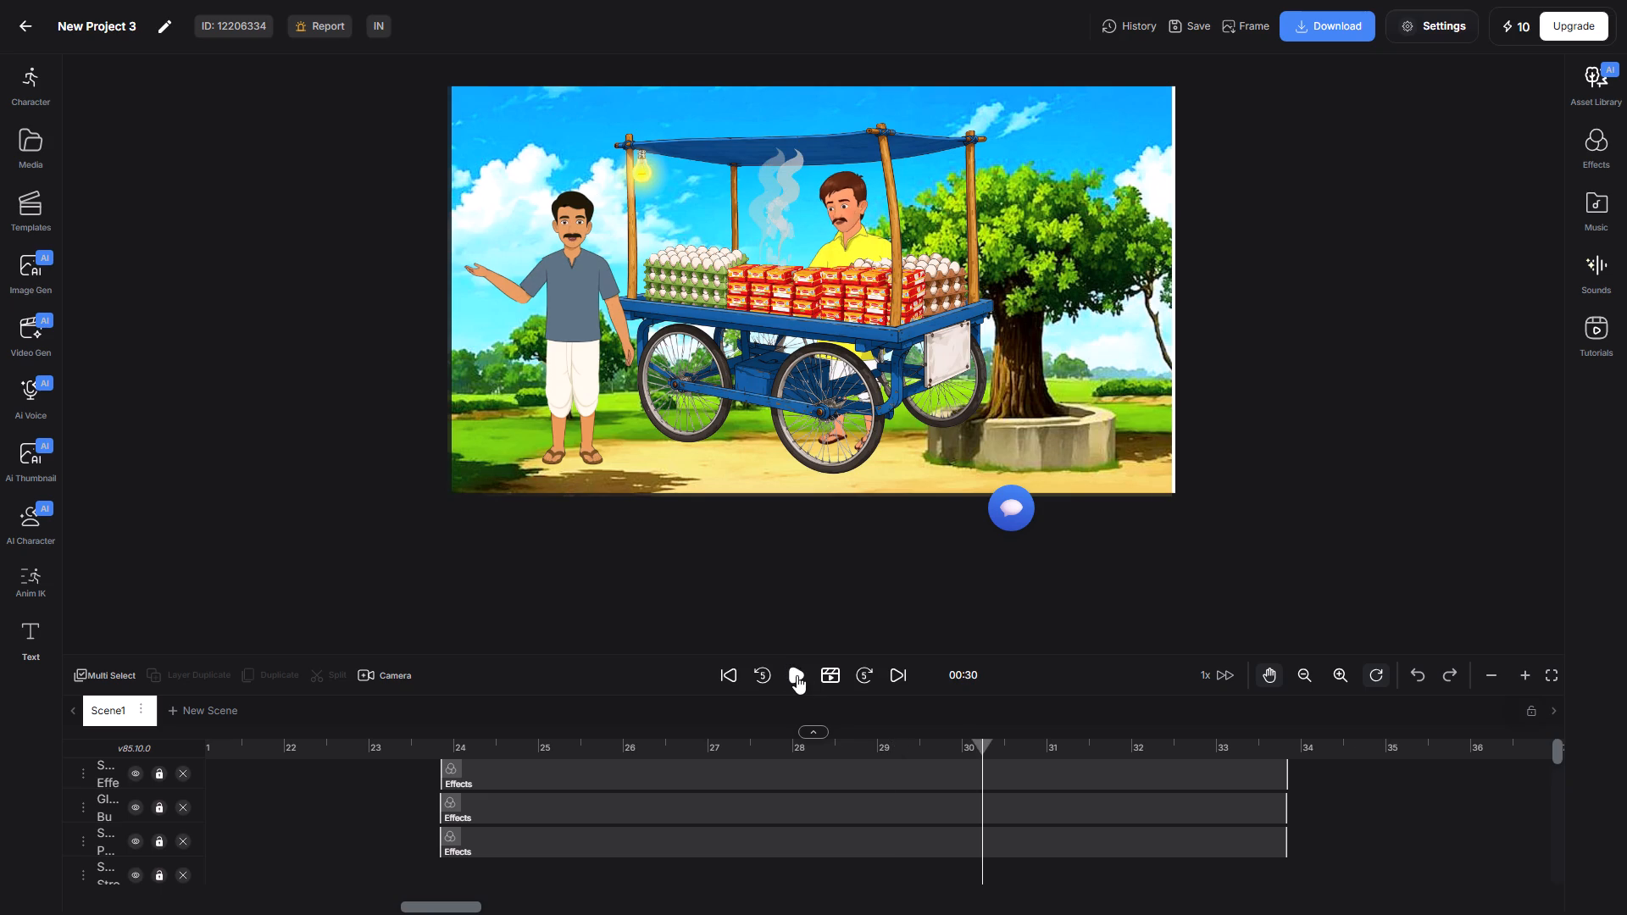
left_click(797, 675)
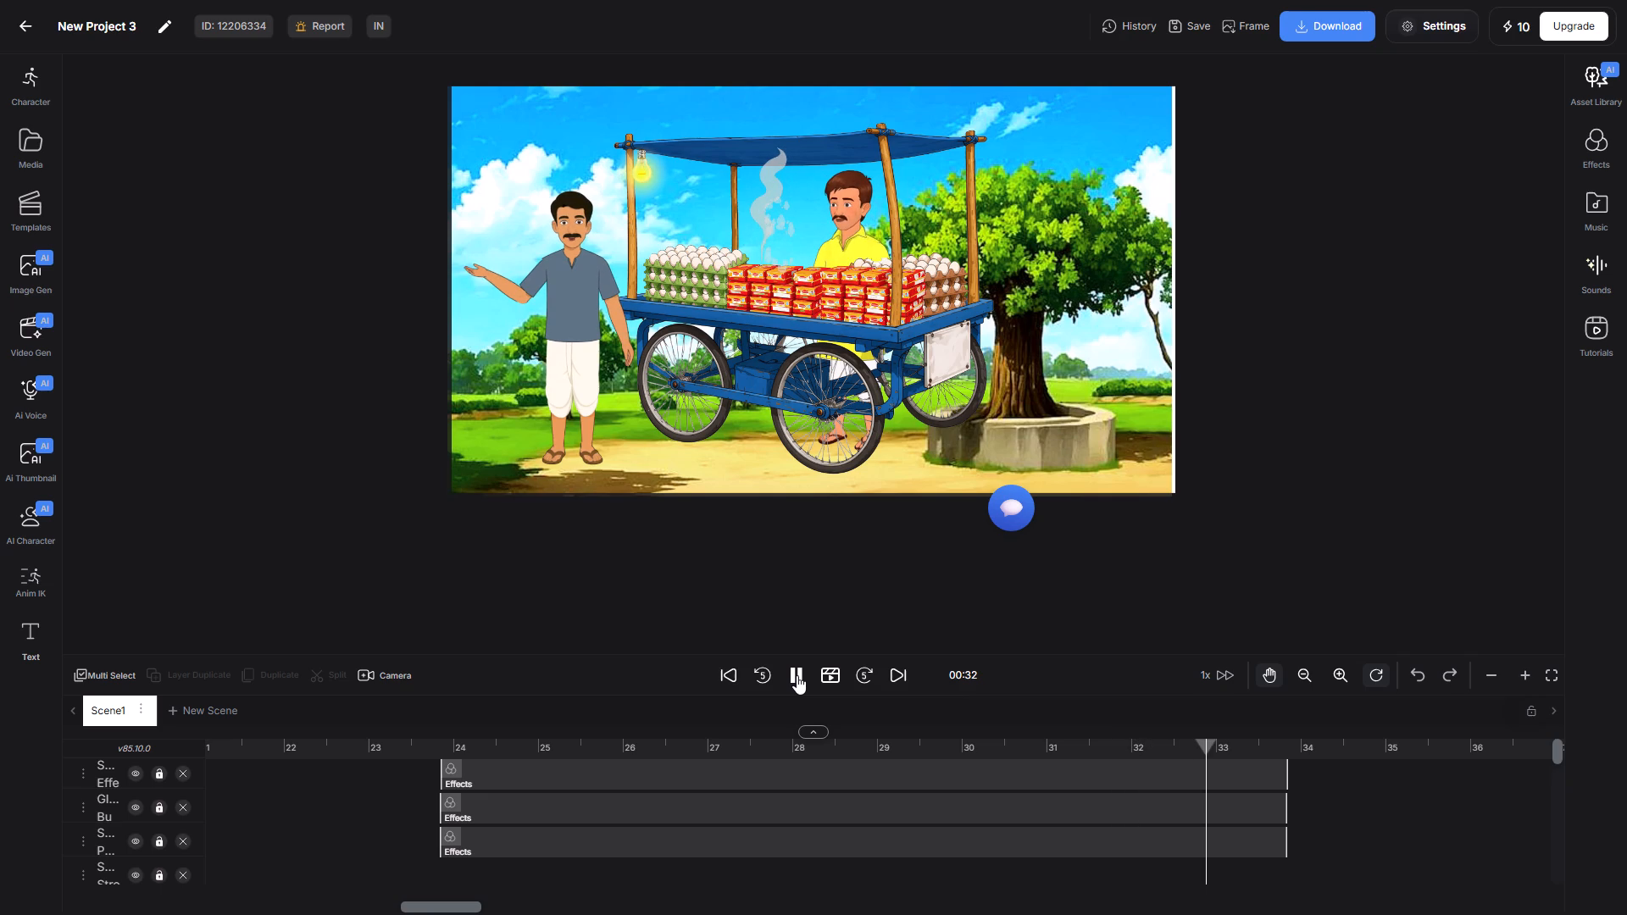
left_click(797, 675)
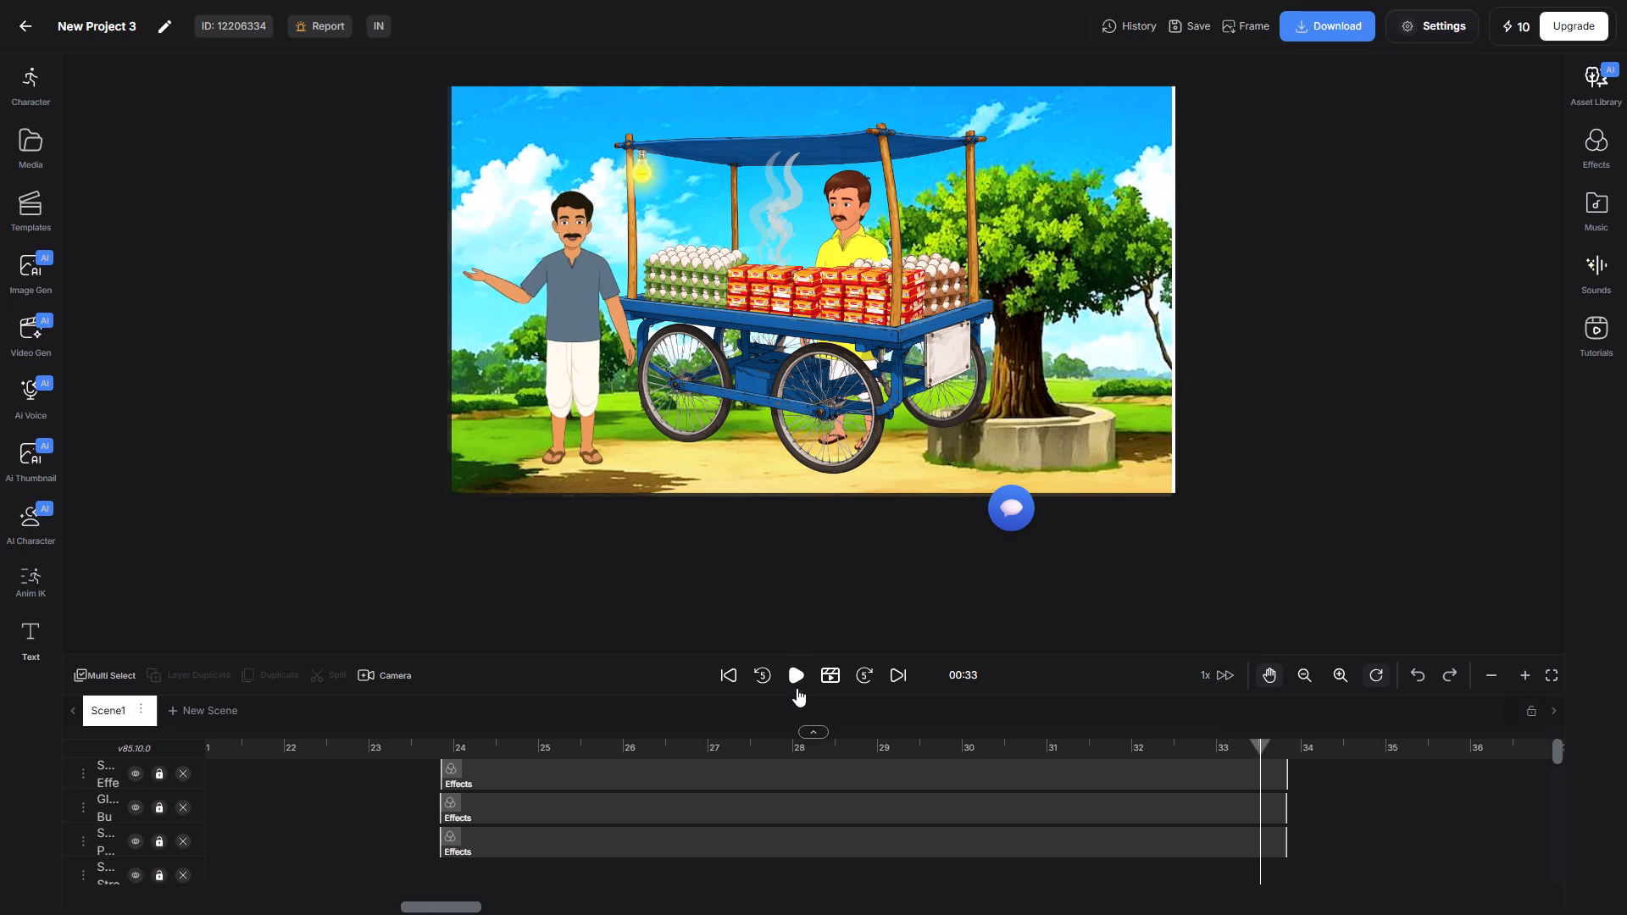
Exit the browser's full-screen view.
key("F11")
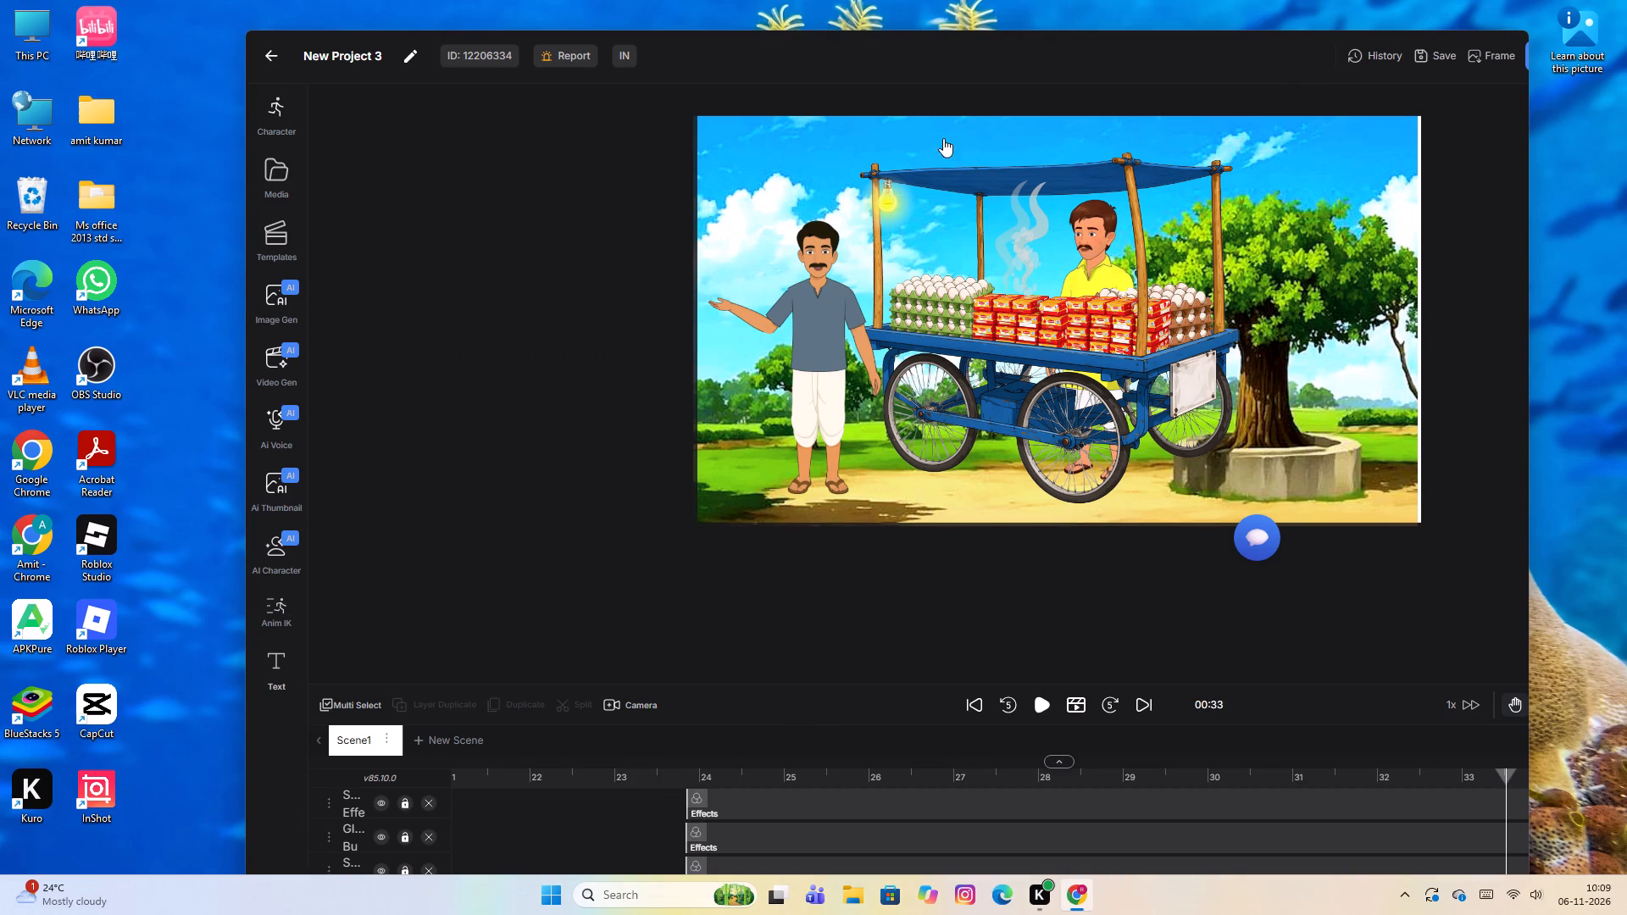